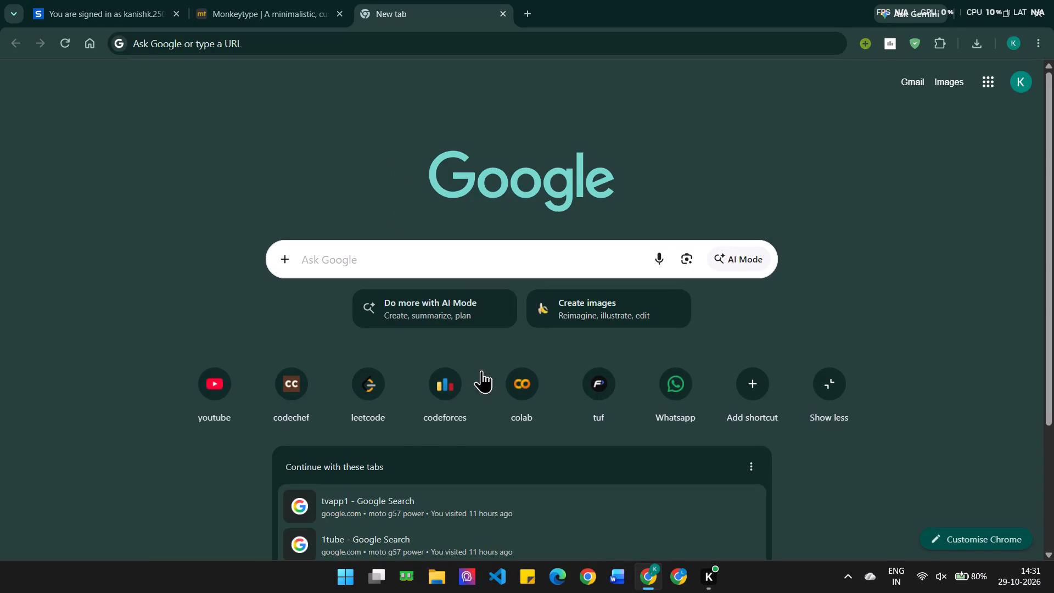
Open the AWS Academy course modules page by entering aws as the address.
{"action": "left_click", "coordinate": [263, 42]}
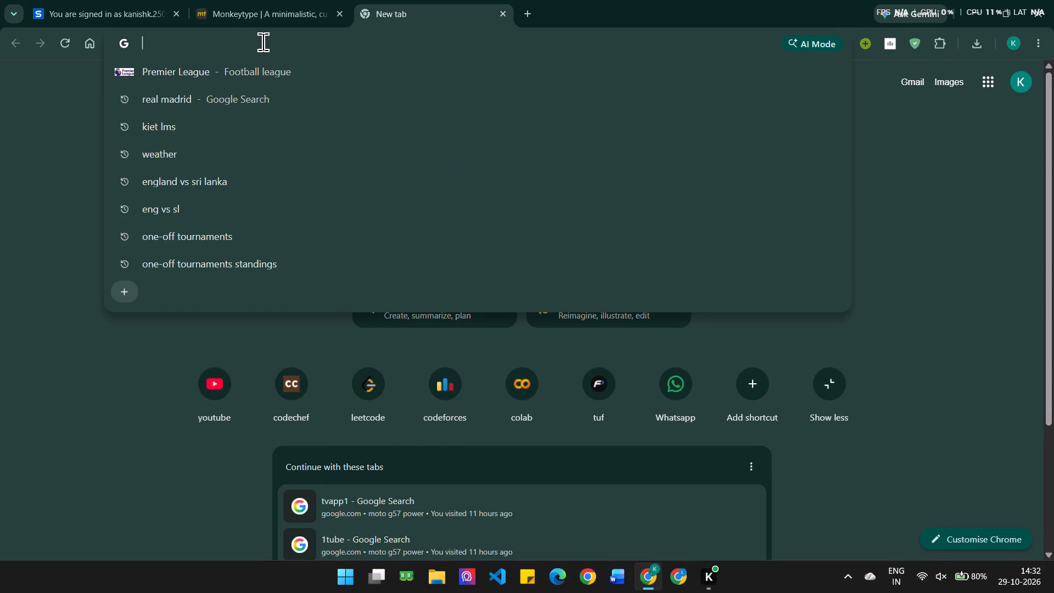
{"action": "type", "text": "aws"}
{"action": "key", "text": "Return"}
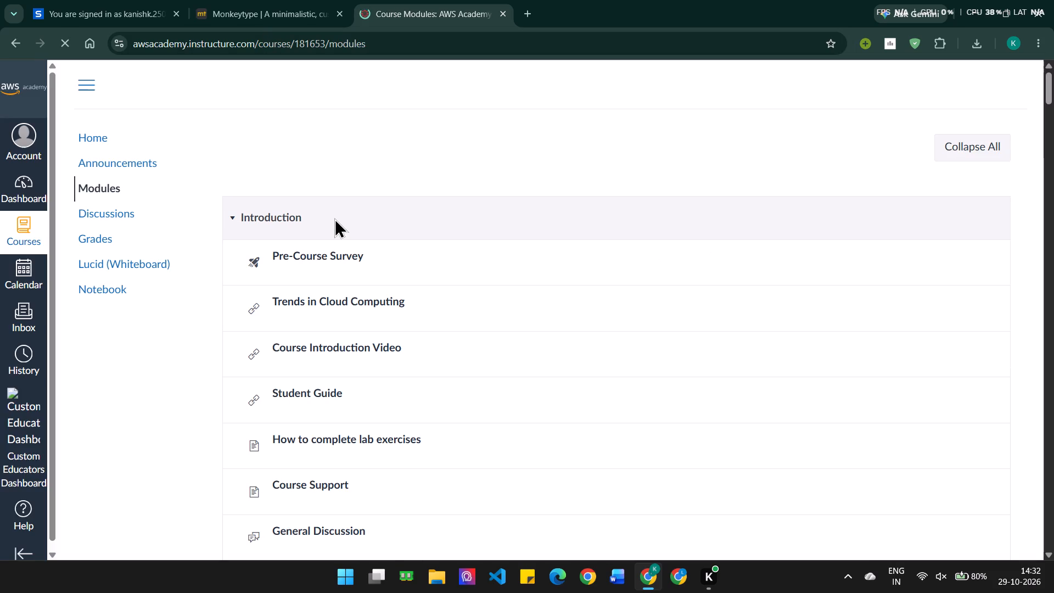
Open the assignment "Lab - 2 Build your VPC and Launch a Web Server" under Module 5 - Networking and Content Delivery.
{"action": "scroll", "coordinate": [326, 343], "scroll_direction": "down", "scroll_amount": 7}
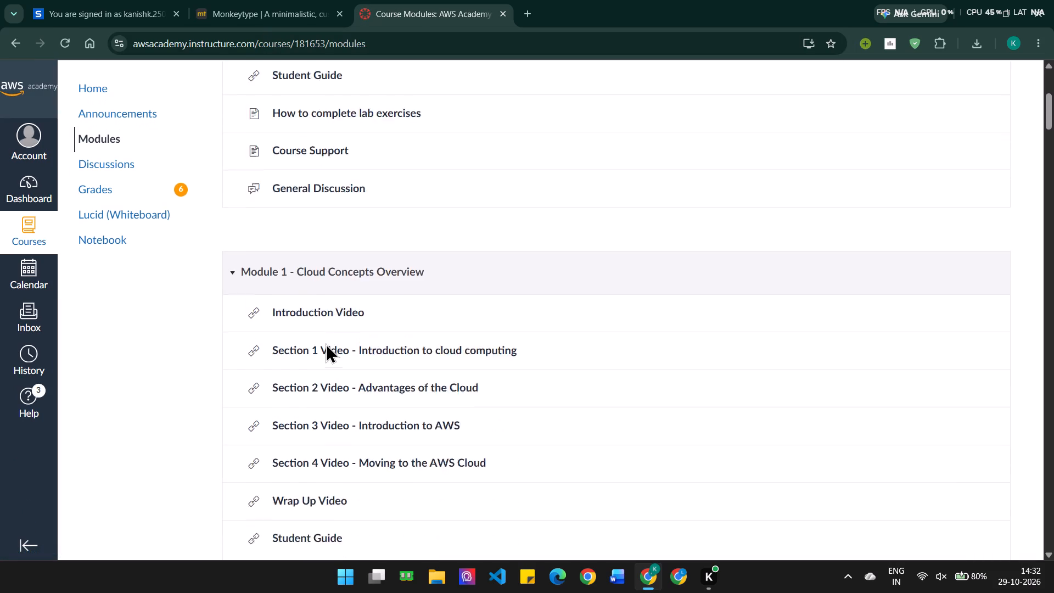
{"action": "scroll", "coordinate": [326, 343], "scroll_direction": "down", "scroll_amount": 4}
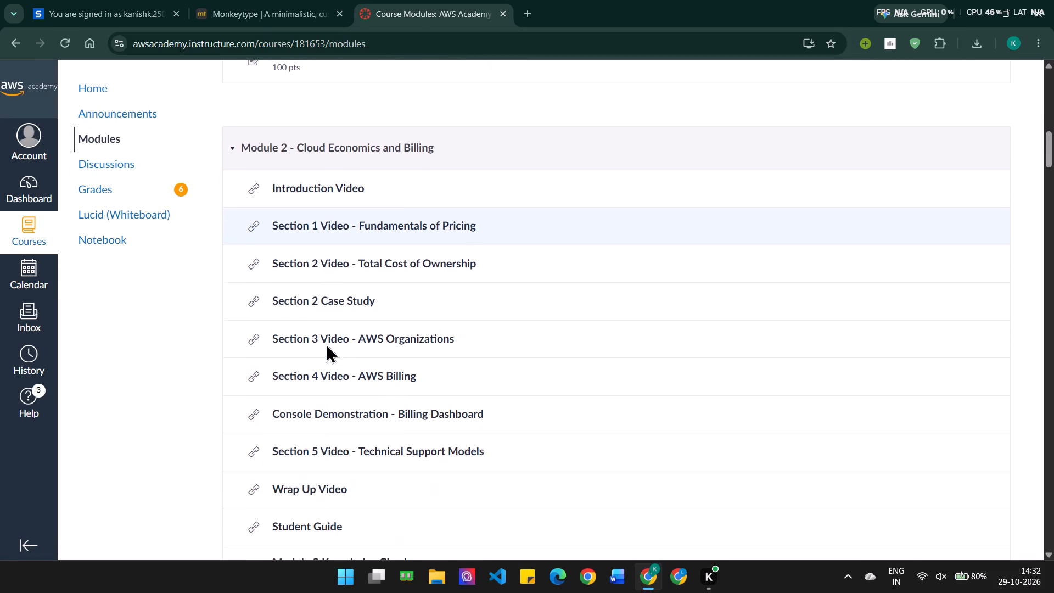
{"action": "scroll", "coordinate": [326, 343], "scroll_direction": "down", "scroll_amount": 6}
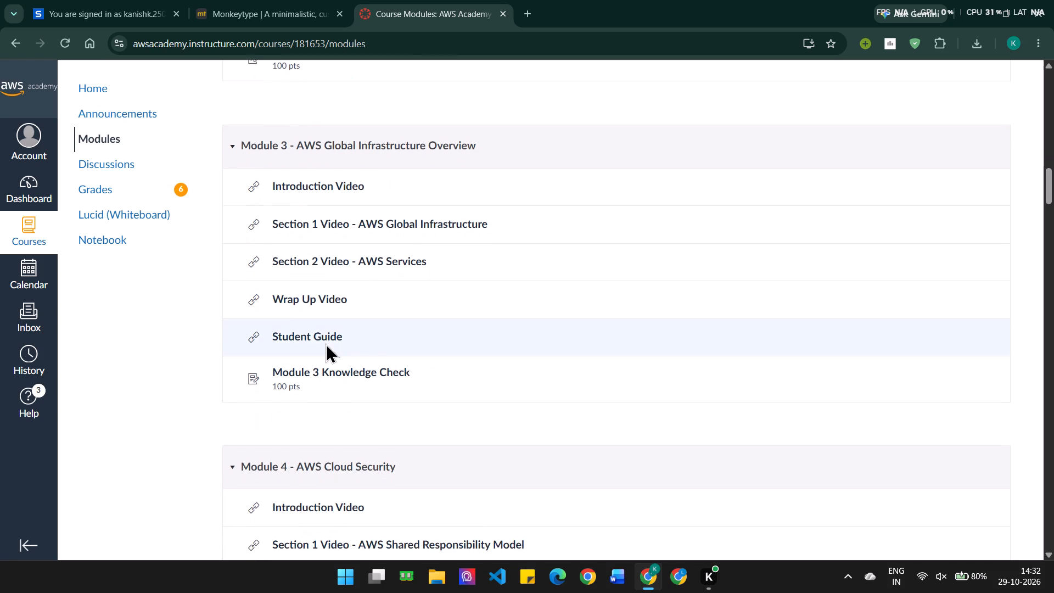
{"action": "scroll", "coordinate": [326, 343], "scroll_direction": "down", "scroll_amount": 6}
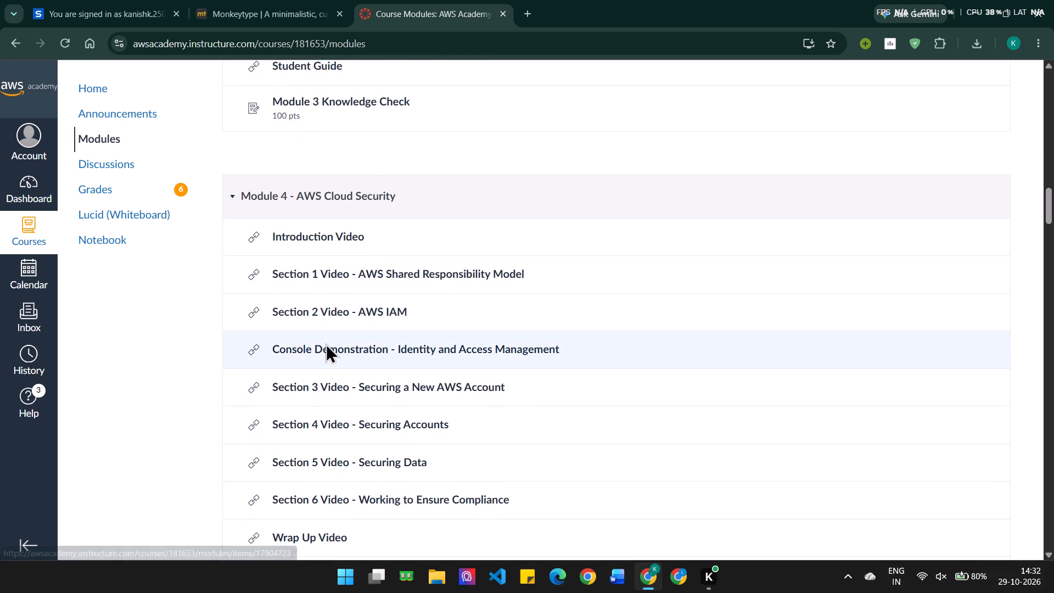
{"action": "scroll", "coordinate": [326, 343], "scroll_direction": "down", "scroll_amount": 2}
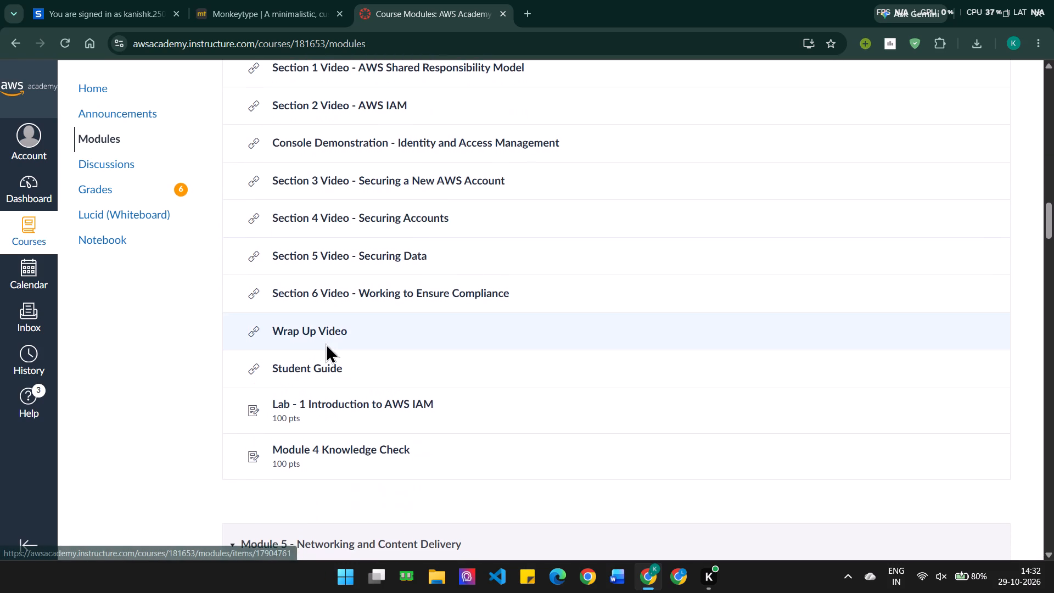
{"action": "scroll", "coordinate": [326, 343], "scroll_direction": "down", "scroll_amount": 4}
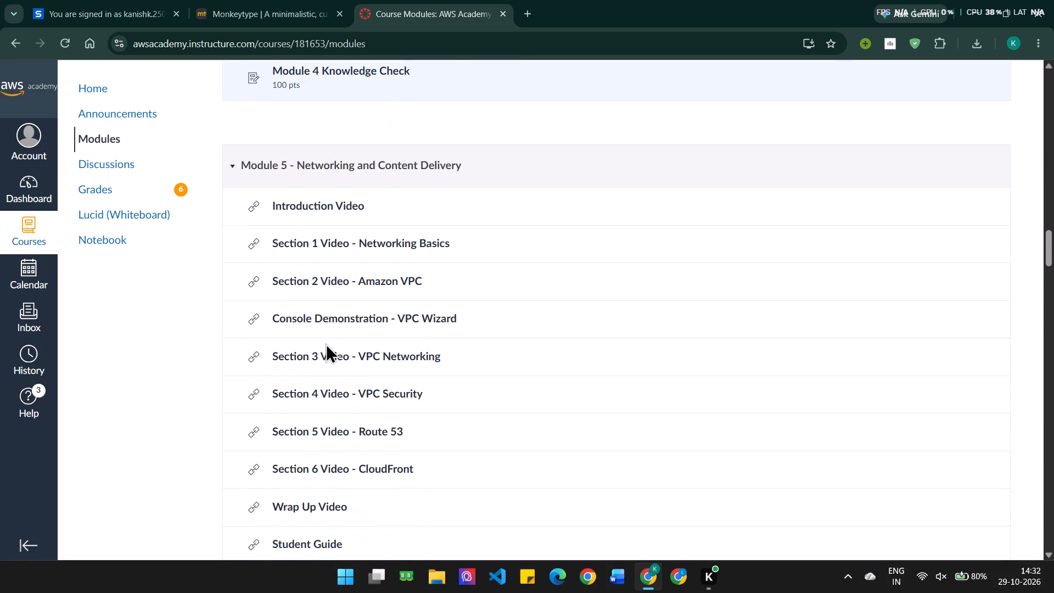
{"action": "scroll", "coordinate": [326, 343], "scroll_direction": "down", "scroll_amount": 5}
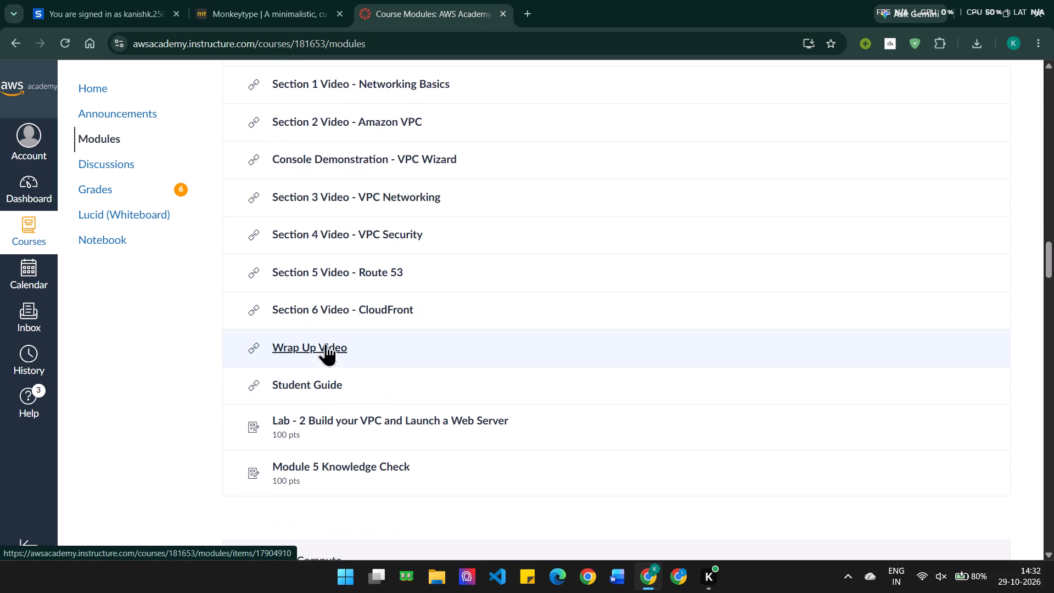
{"action": "left_click", "coordinate": [357, 418]}
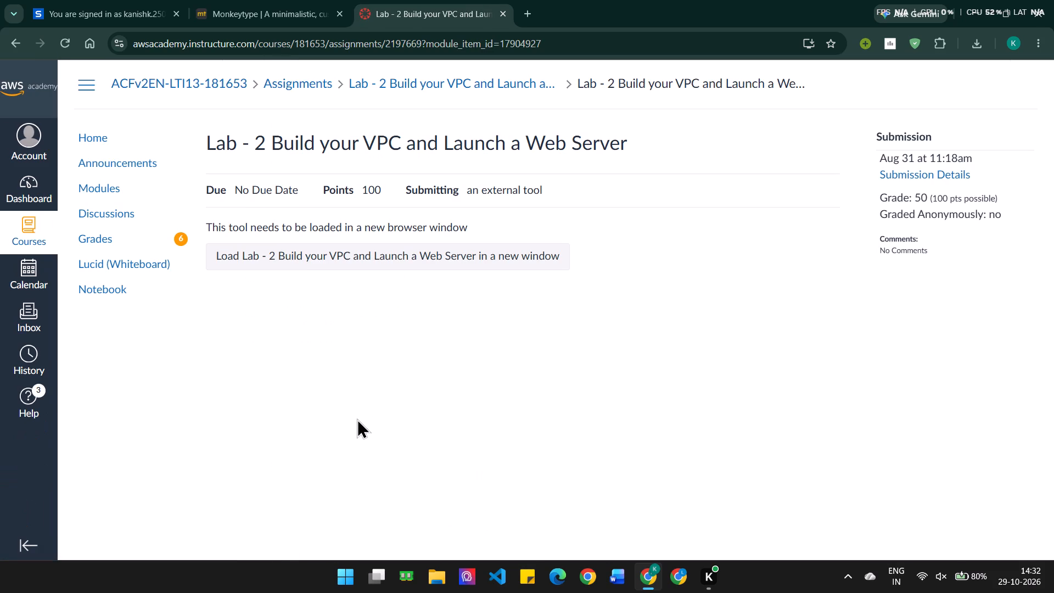
Close the Monkeytype browser tab.
{"action": "left_click", "coordinate": [337, 13]}
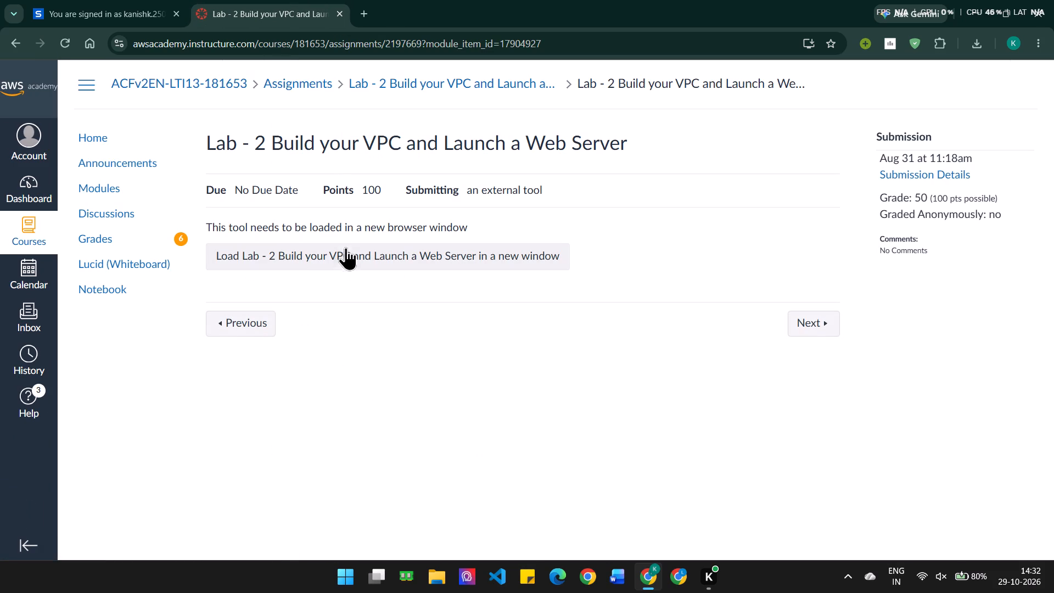
Load Lab 2 Build your VPC and Launch a Web Server in a new browser window.
{"action": "left_click", "coordinate": [346, 248]}
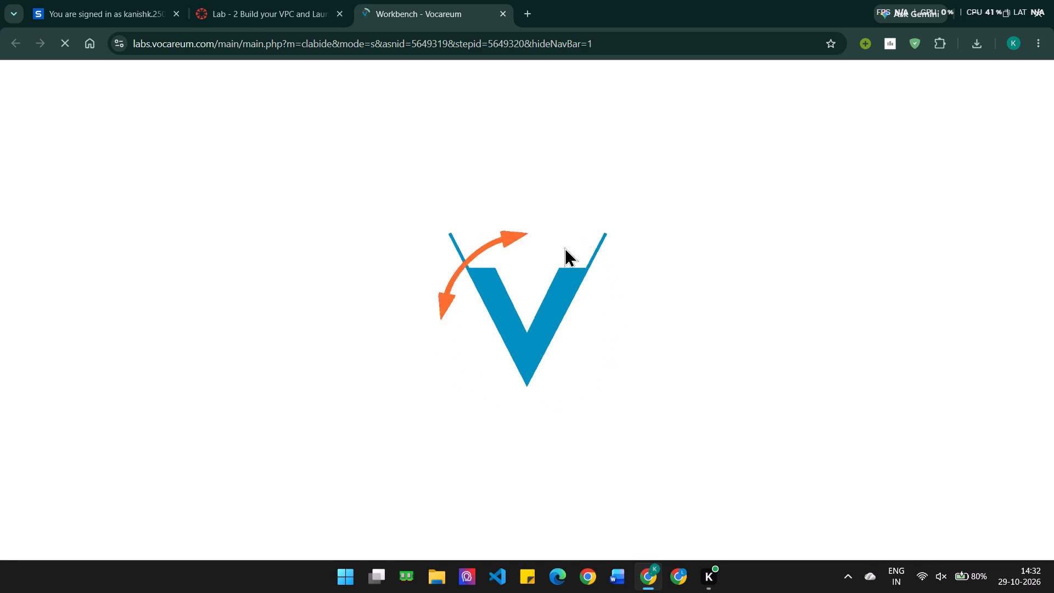
{"action": "scroll", "coordinate": [564, 247], "scroll_direction": "down", "scroll_amount": 1}
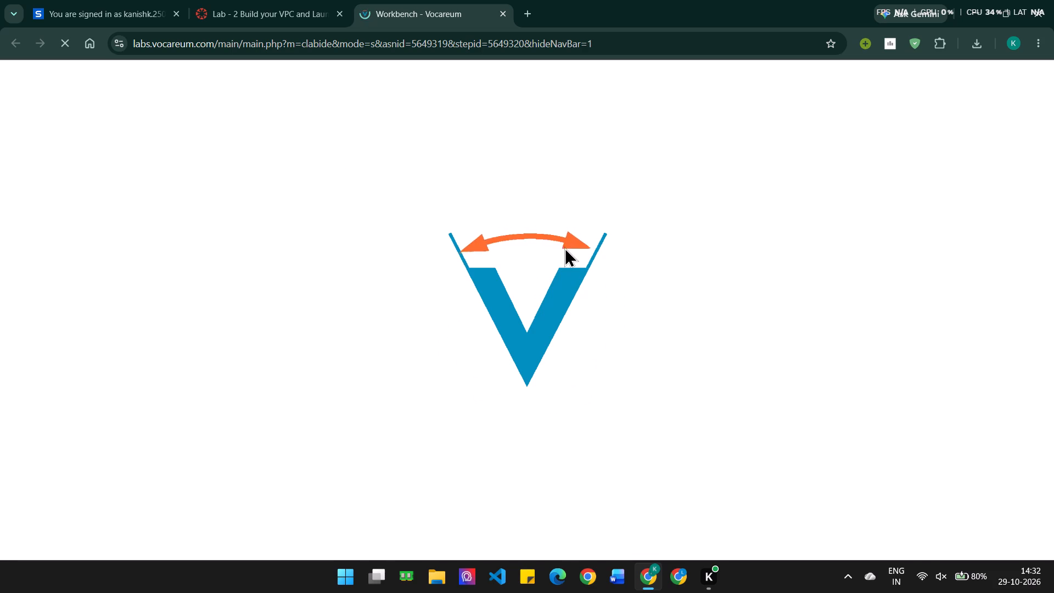
{"action": "scroll", "coordinate": [564, 247], "scroll_direction": "down", "scroll_amount": 2}
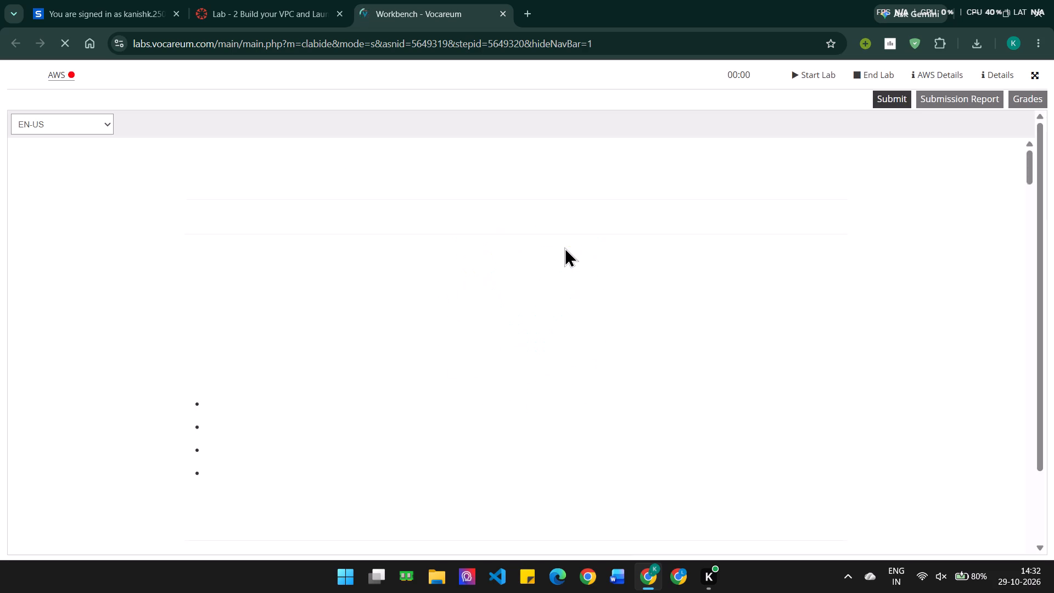
{"action": "scroll", "coordinate": [564, 247], "scroll_direction": "down", "scroll_amount": 1}
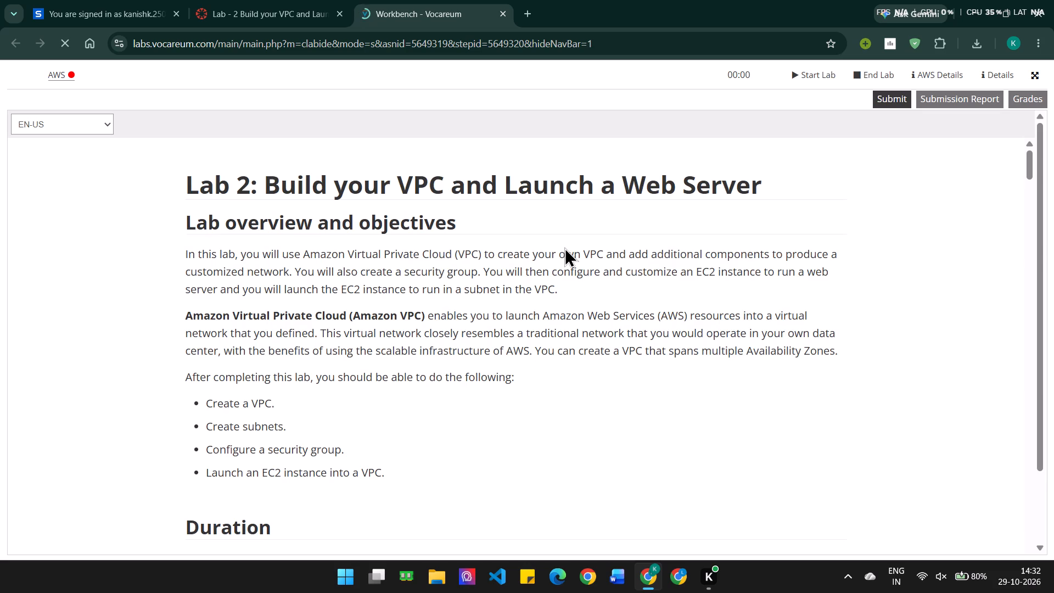
{"action": "scroll", "coordinate": [564, 247], "scroll_direction": "down", "scroll_amount": 1}
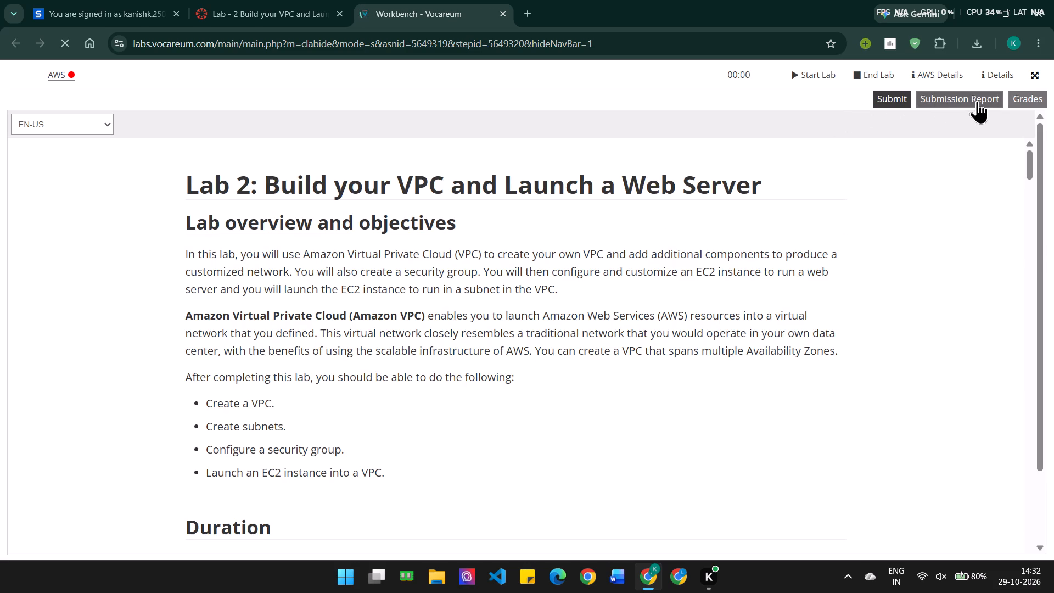
Review the lab's Submission Report down to its end and close it.
{"action": "left_click", "coordinate": [977, 100]}
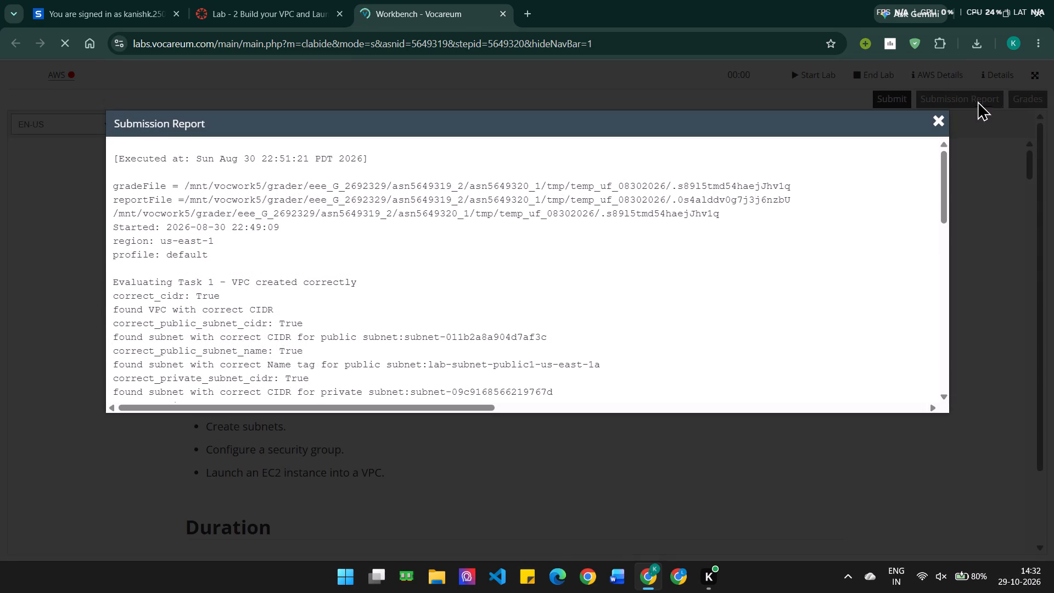
{"action": "scroll", "coordinate": [759, 245], "scroll_direction": "down", "scroll_amount": 7}
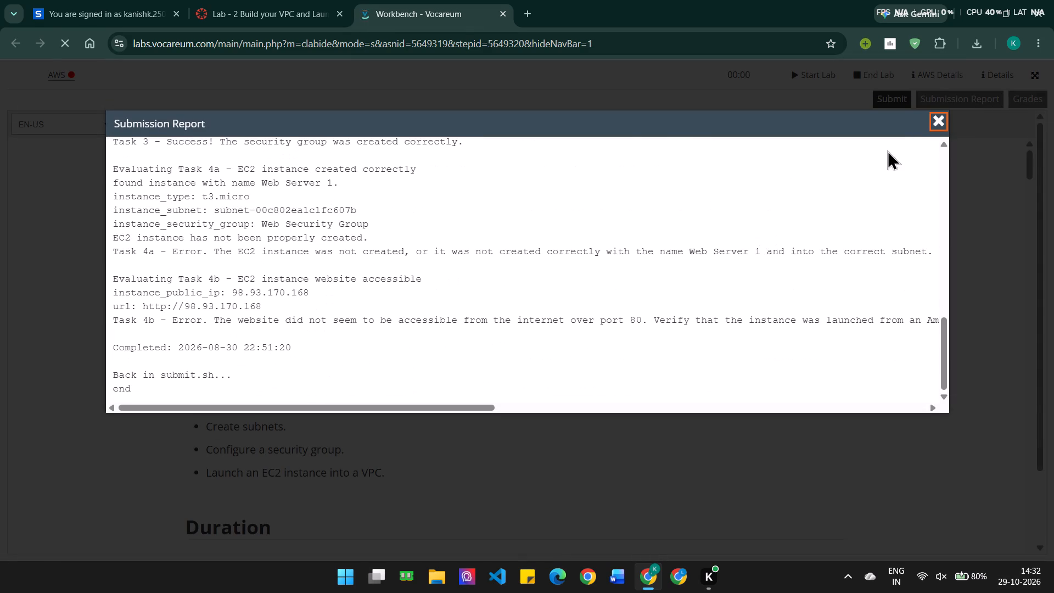
{"action": "left_click", "coordinate": [941, 122]}
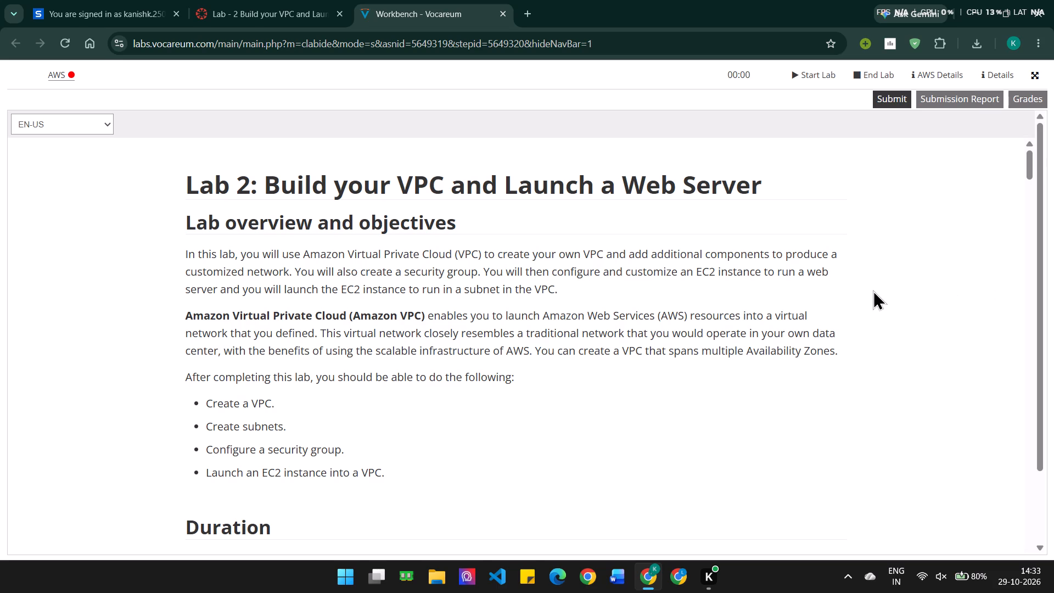
Read through the Lab 2 instructions, from the overview and scenario to the submission and lab completion sections.
{"action": "scroll", "coordinate": [873, 290], "scroll_direction": "right", "scroll_amount": 1}
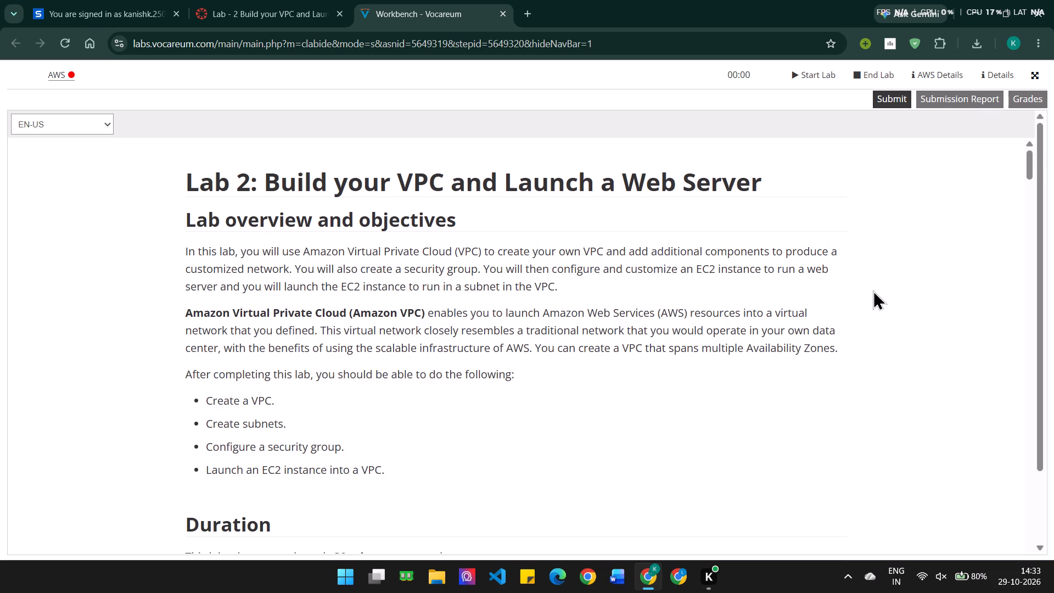
{"action": "scroll", "coordinate": [873, 290], "scroll_direction": "right", "scroll_amount": 8}
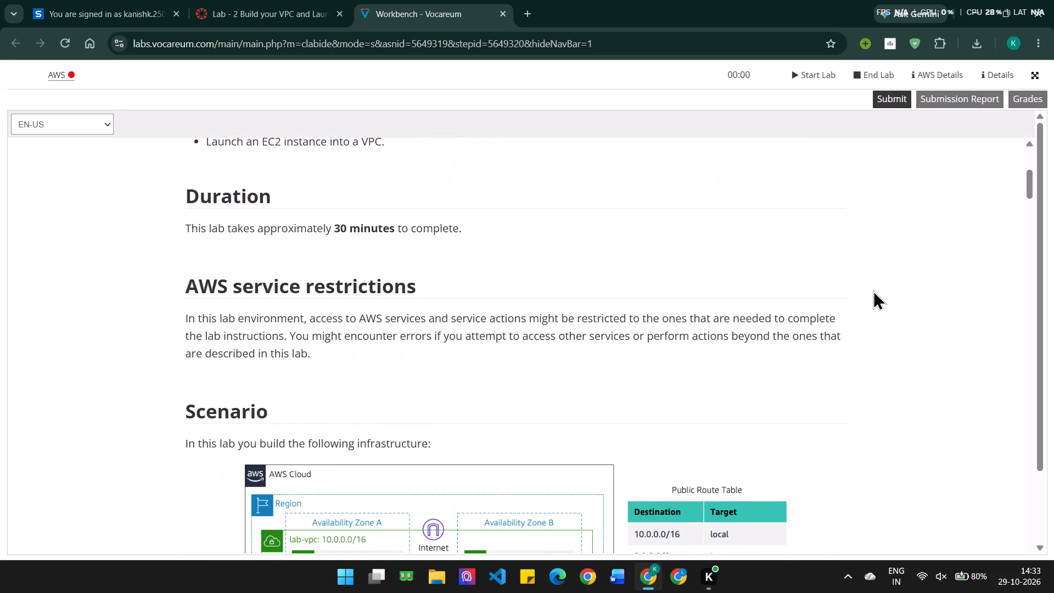
{"action": "scroll", "coordinate": [873, 290], "scroll_direction": "right", "scroll_amount": 12}
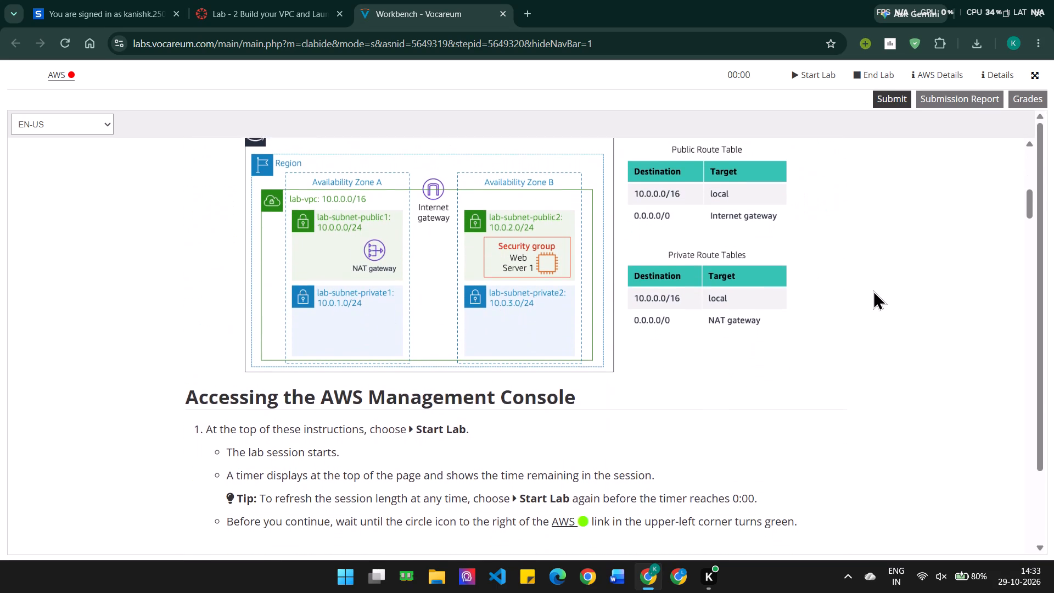
{"action": "scroll", "coordinate": [873, 290], "scroll_direction": "right", "scroll_amount": 12}
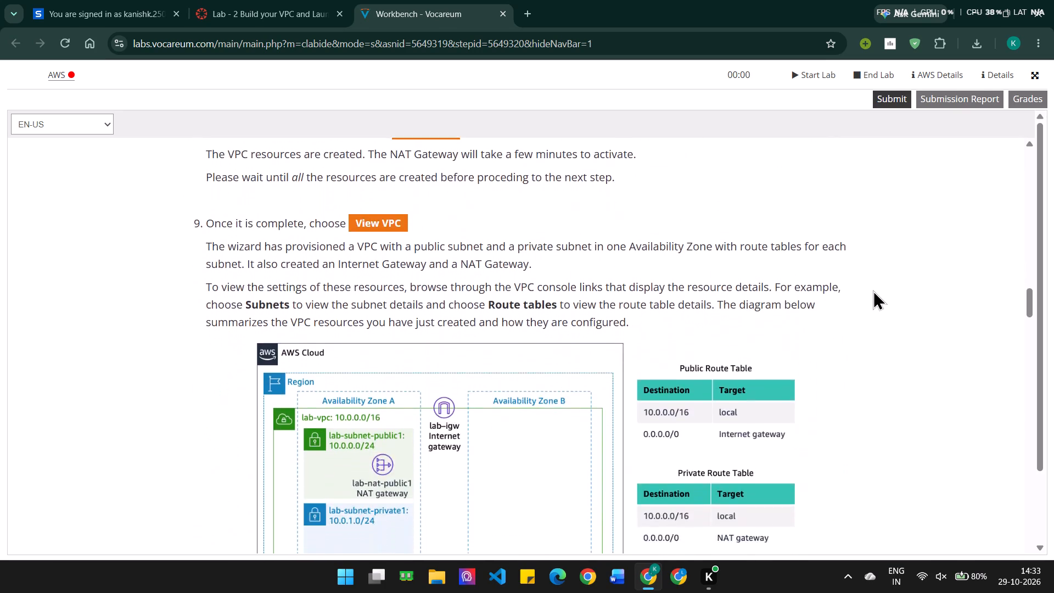
{"action": "scroll", "coordinate": [873, 290], "scroll_direction": "right", "scroll_amount": 13}
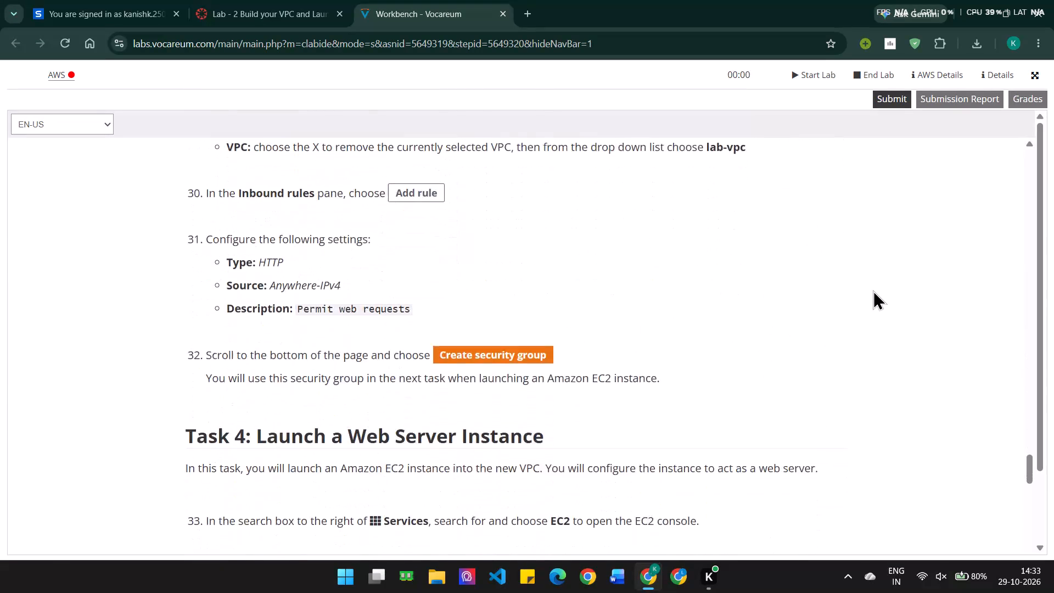
{"action": "scroll", "coordinate": [873, 290], "scroll_direction": "right", "scroll_amount": 16}
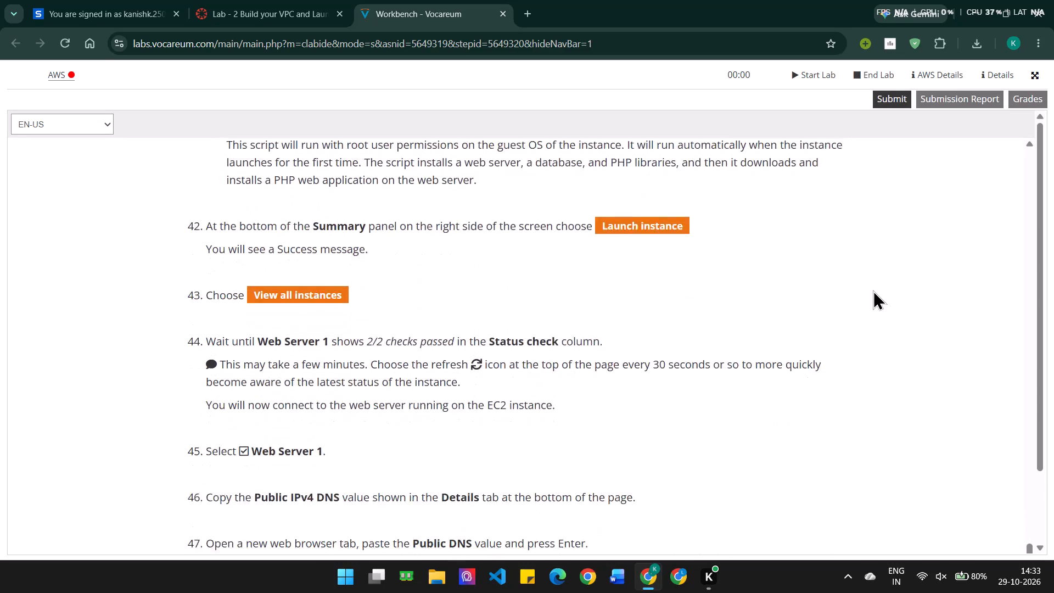
{"action": "scroll", "coordinate": [873, 290], "scroll_direction": "right", "scroll_amount": 13}
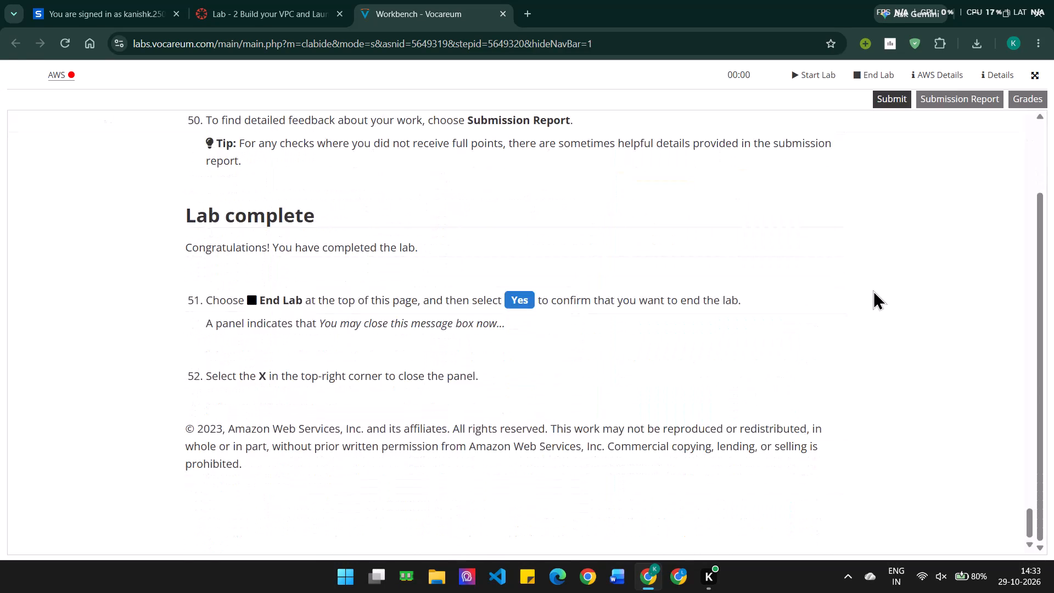
{"action": "scroll", "coordinate": [873, 290], "scroll_direction": "up", "scroll_amount": 5}
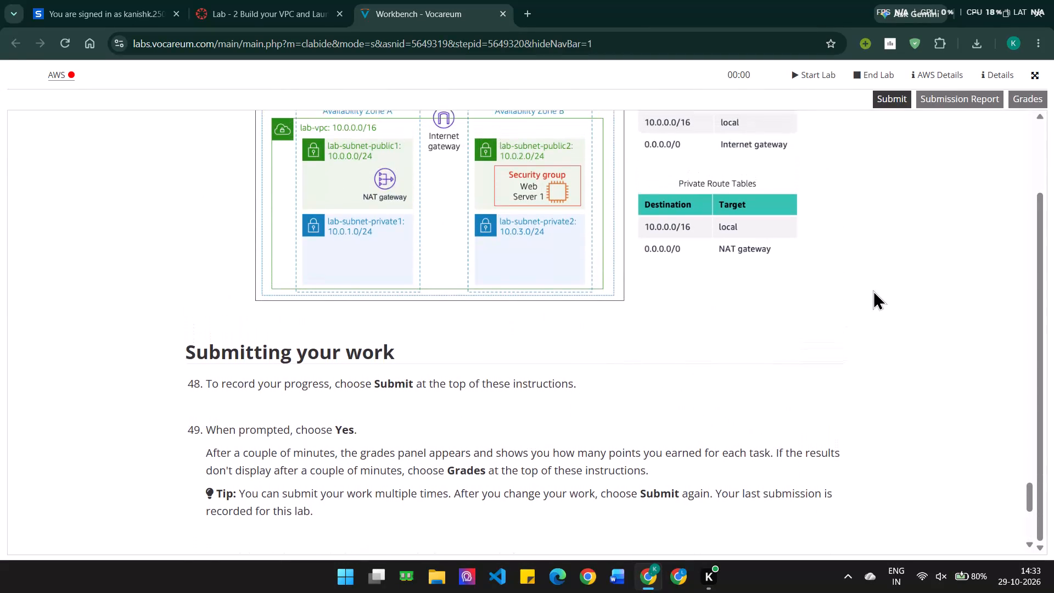
{"action": "scroll", "coordinate": [873, 290], "scroll_direction": "up", "scroll_amount": 19}
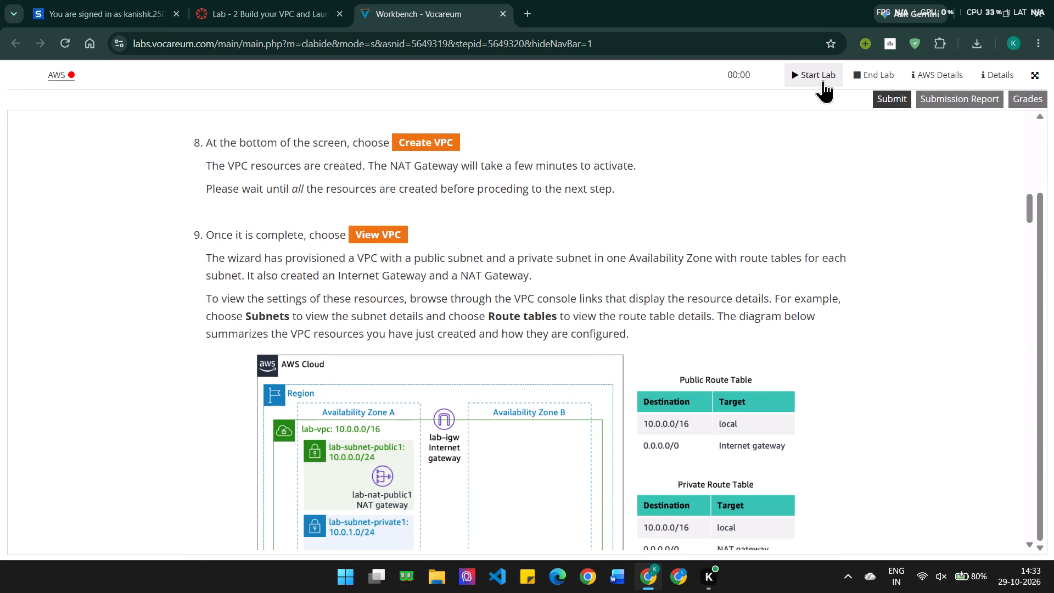
Start the Lab 2 session.
{"action": "left_click", "coordinate": [823, 80]}
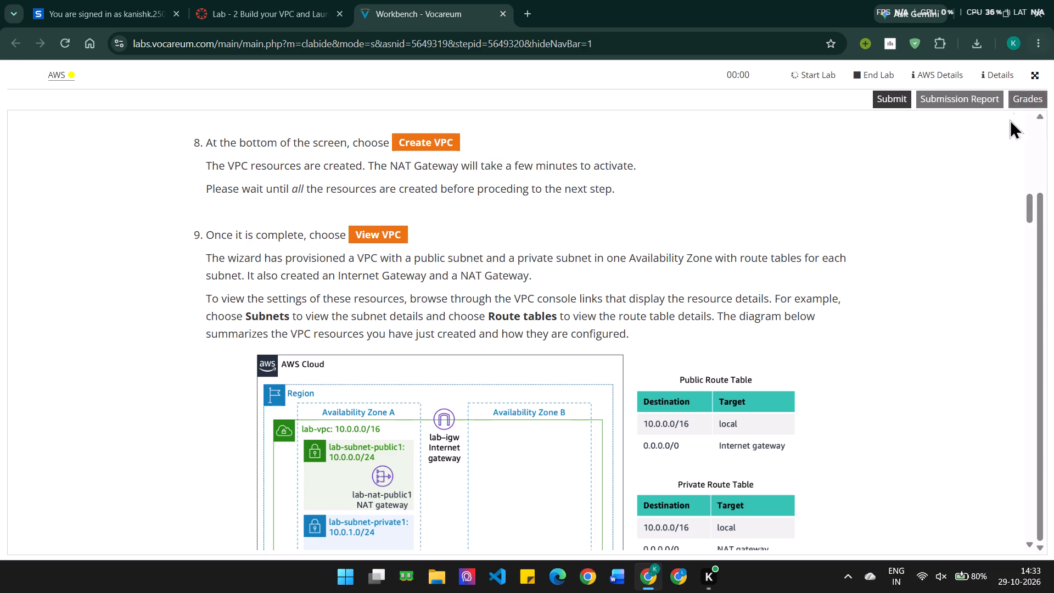
Check the lab's grades for each task, then collapse the scores.
{"action": "left_click", "coordinate": [1020, 99]}
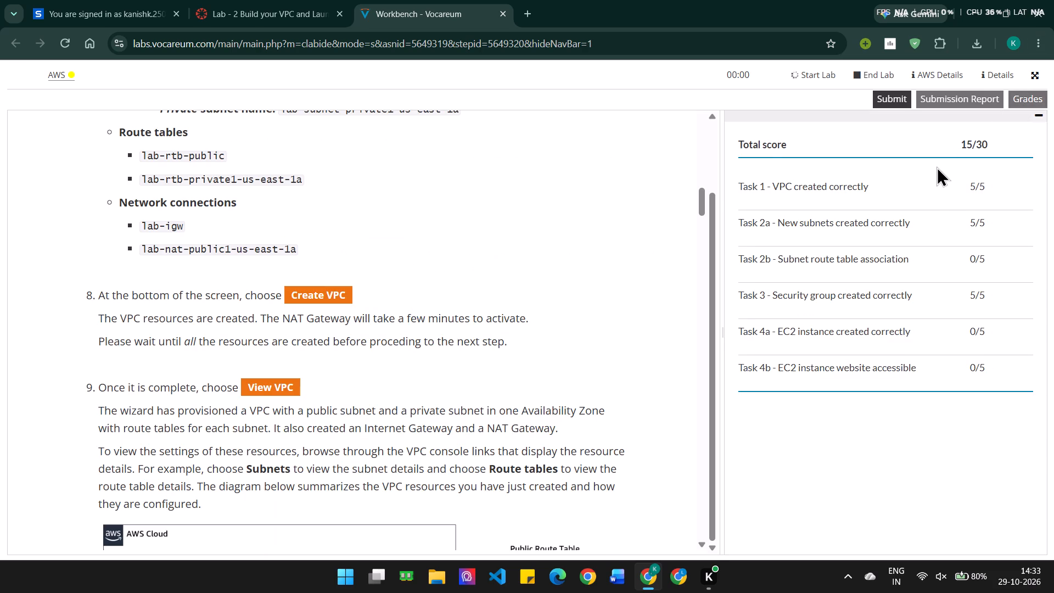
{"action": "scroll", "coordinate": [948, 209], "scroll_direction": "up", "scroll_amount": 3}
{"action": "scroll", "coordinate": [948, 209], "scroll_direction": "down", "scroll_amount": 4}
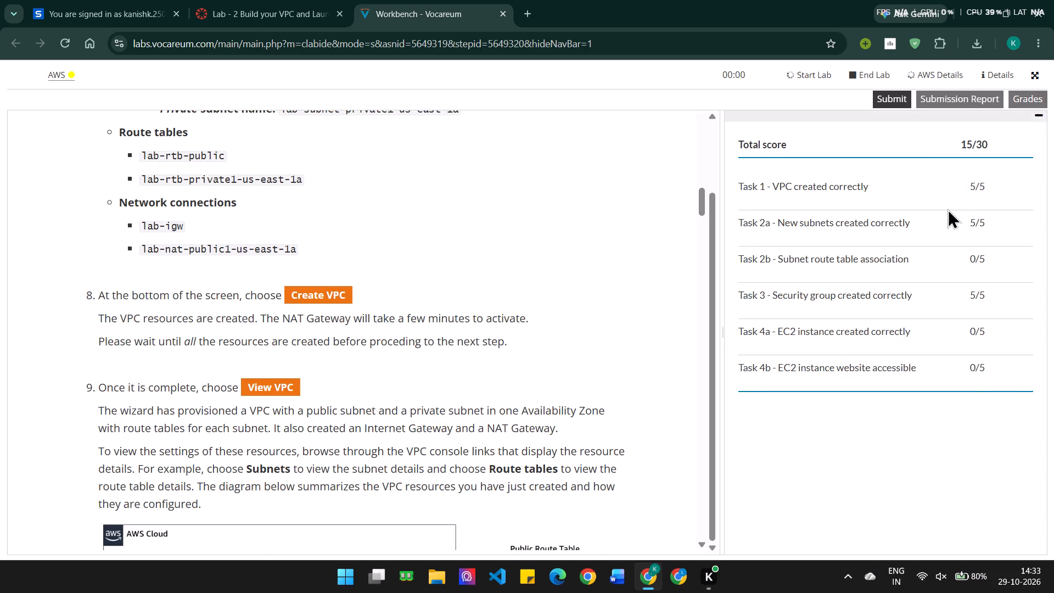
{"action": "scroll", "coordinate": [948, 209], "scroll_direction": "up", "scroll_amount": 6}
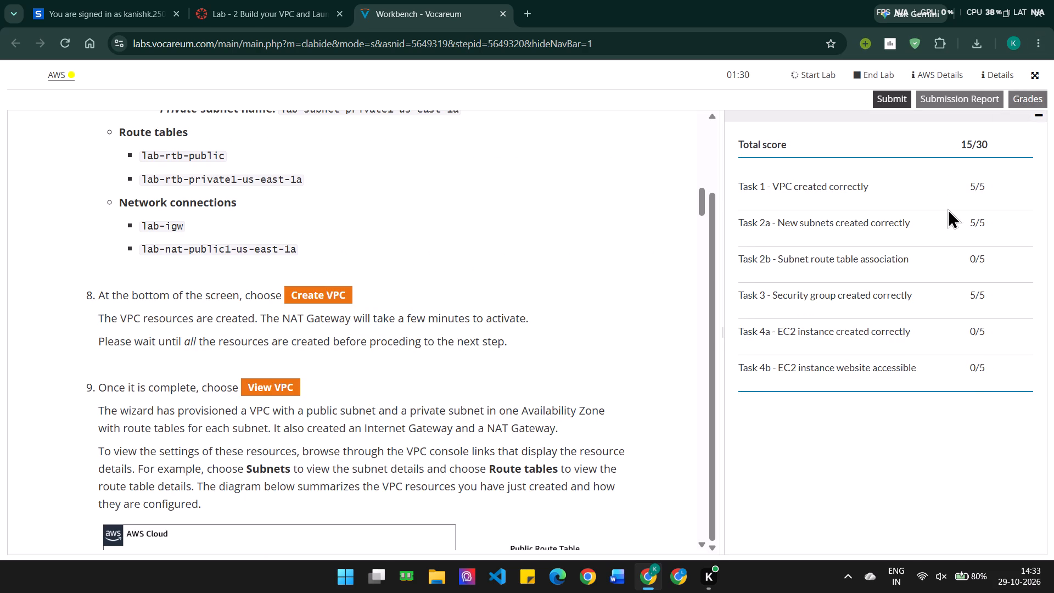
{"action": "left_click", "coordinate": [1039, 114]}
Return to the beginning of the Lab 2 instructions to review them.
{"action": "scroll", "coordinate": [788, 223], "scroll_direction": "up", "scroll_amount": 4}
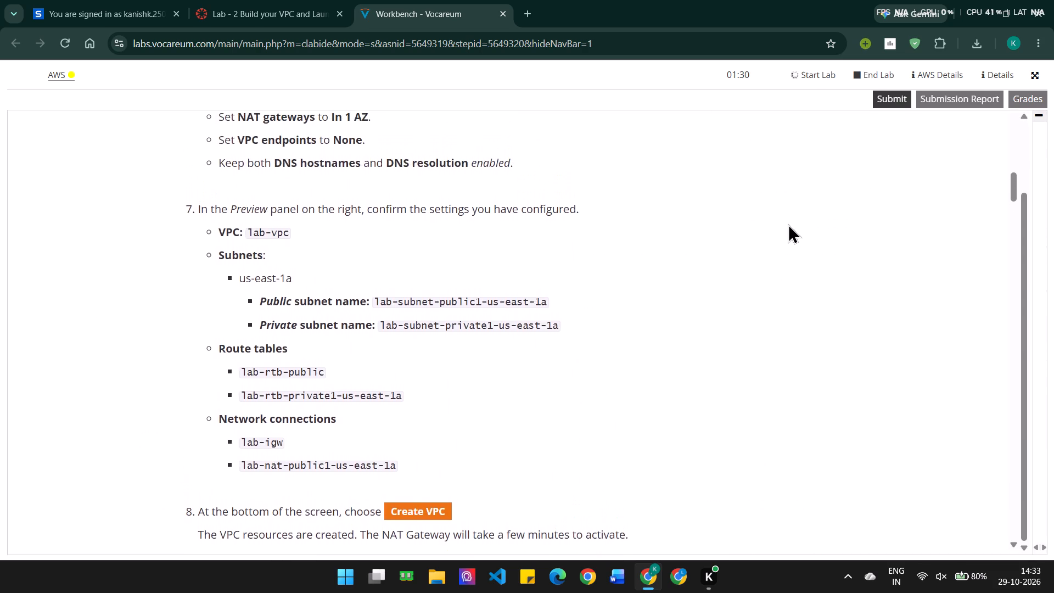
{"action": "scroll", "coordinate": [788, 223], "scroll_direction": "up", "scroll_amount": 20}
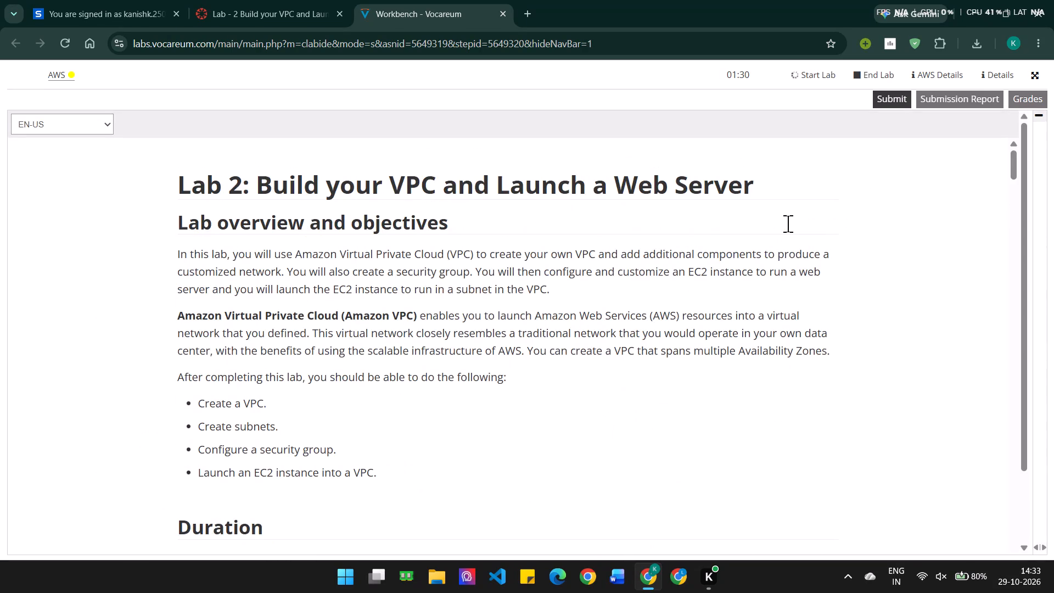
{"action": "scroll", "coordinate": [788, 223], "scroll_direction": "left", "scroll_amount": 1}
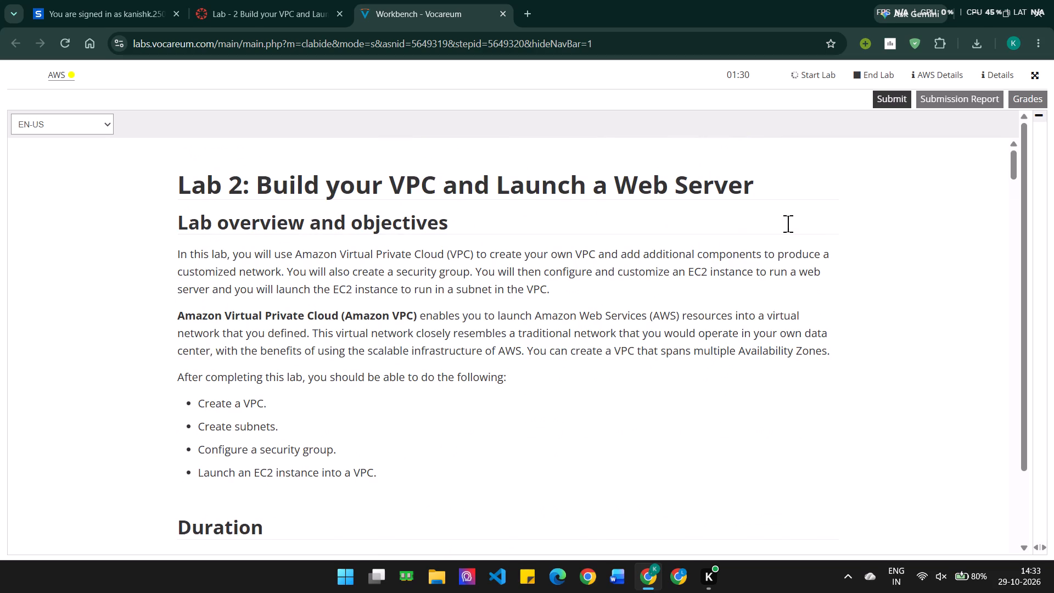
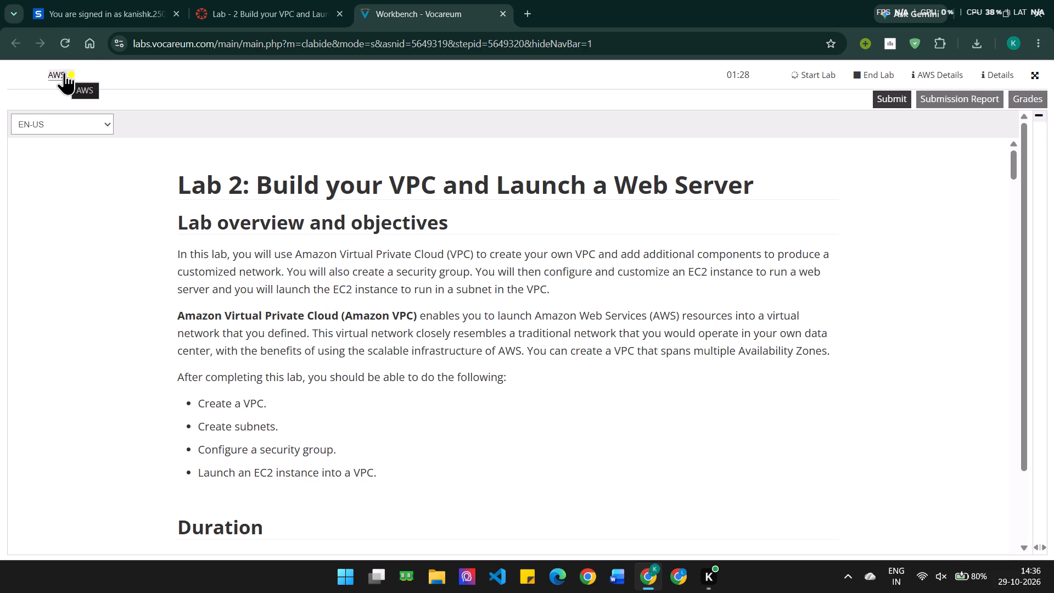
Open the AWS Management Console once the lab environment is ready.
{"action": "scroll", "coordinate": [246, 210], "scroll_direction": "right", "scroll_amount": 1}
{"action": "scroll", "coordinate": [246, 210], "scroll_direction": "up", "scroll_amount": 3}
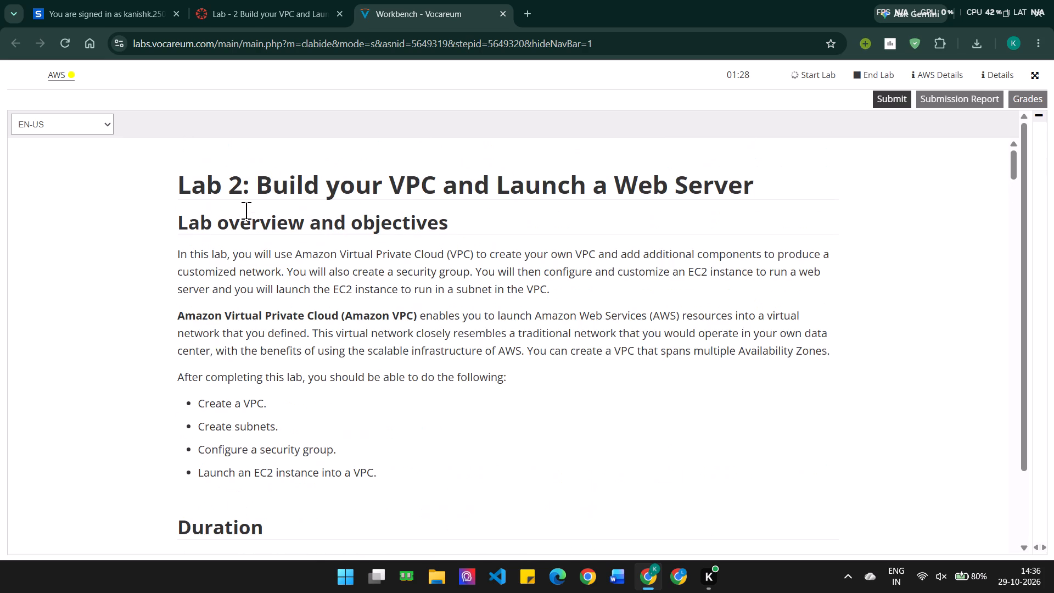
{"action": "scroll", "coordinate": [246, 210], "scroll_direction": "up", "scroll_amount": 3}
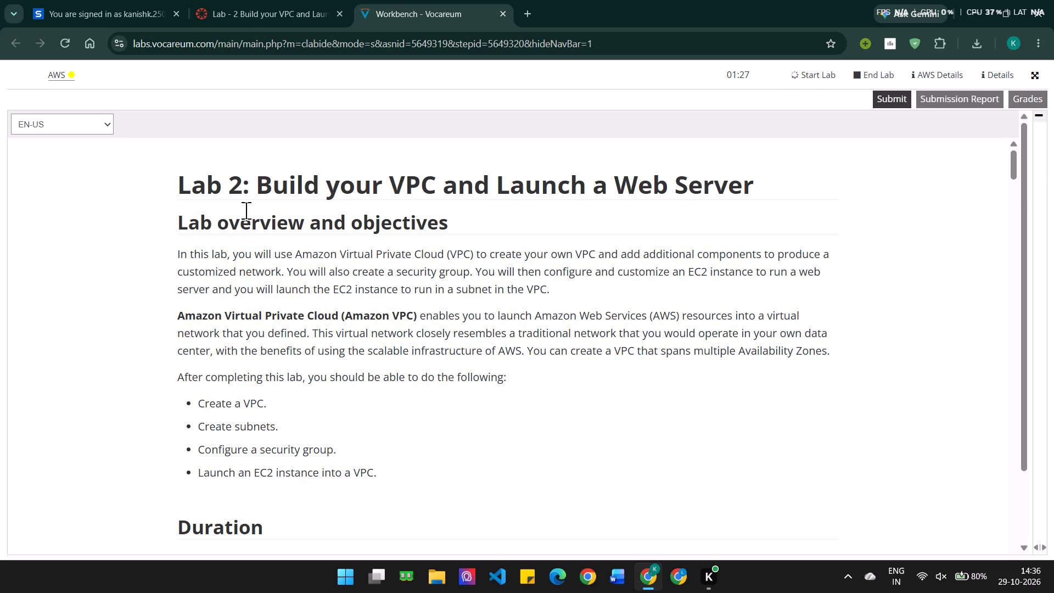
{"action": "scroll", "coordinate": [246, 210], "scroll_direction": "up", "scroll_amount": 4}
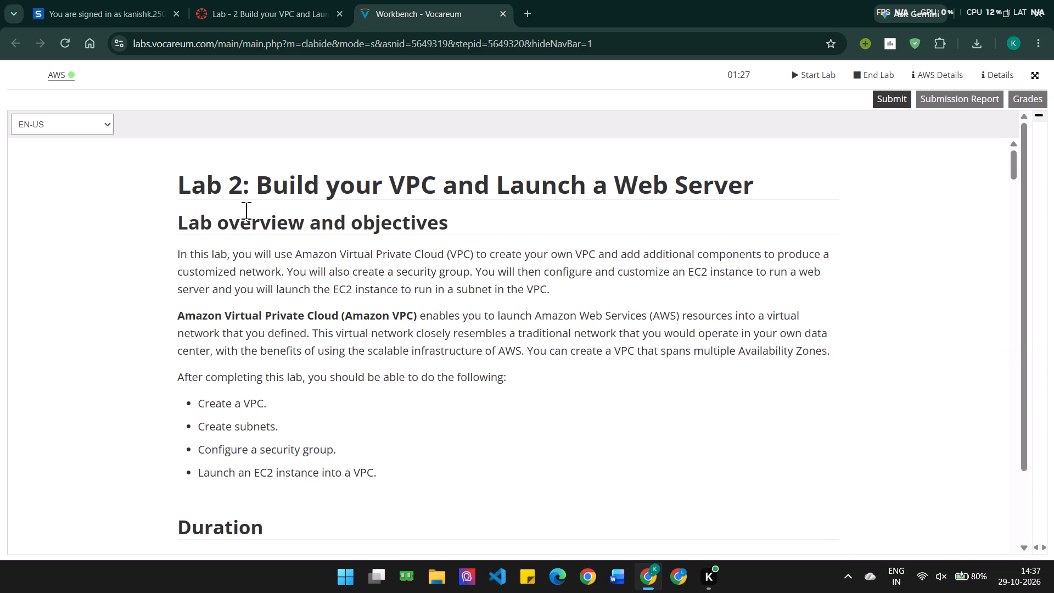
{"action": "left_click", "coordinate": [61, 70]}
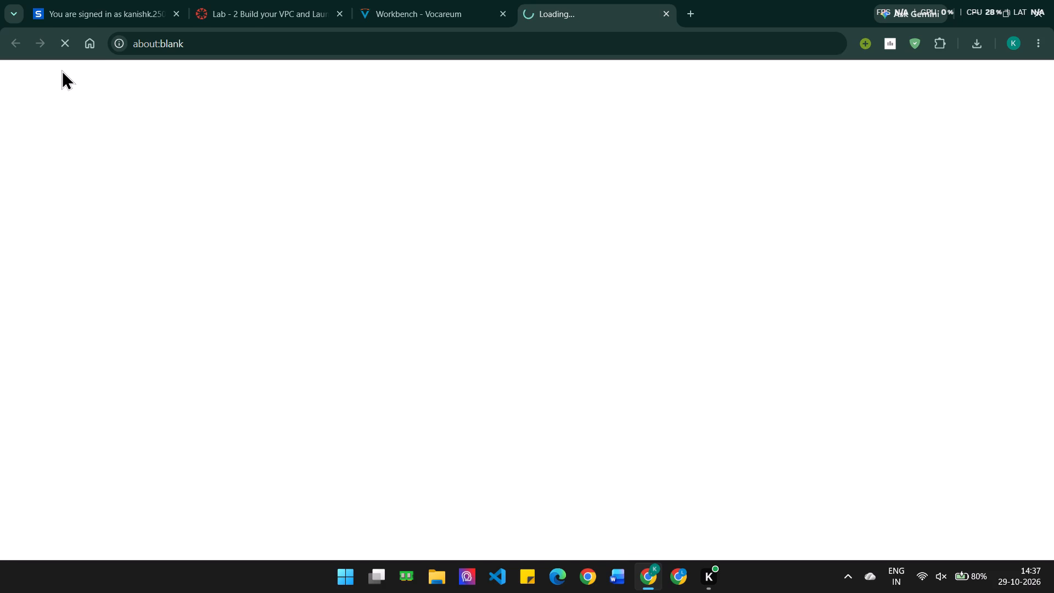
Check the lab's scores for each task on the Vocareum workbench, and return to the AWS console.
{"action": "left_click", "coordinate": [429, 3]}
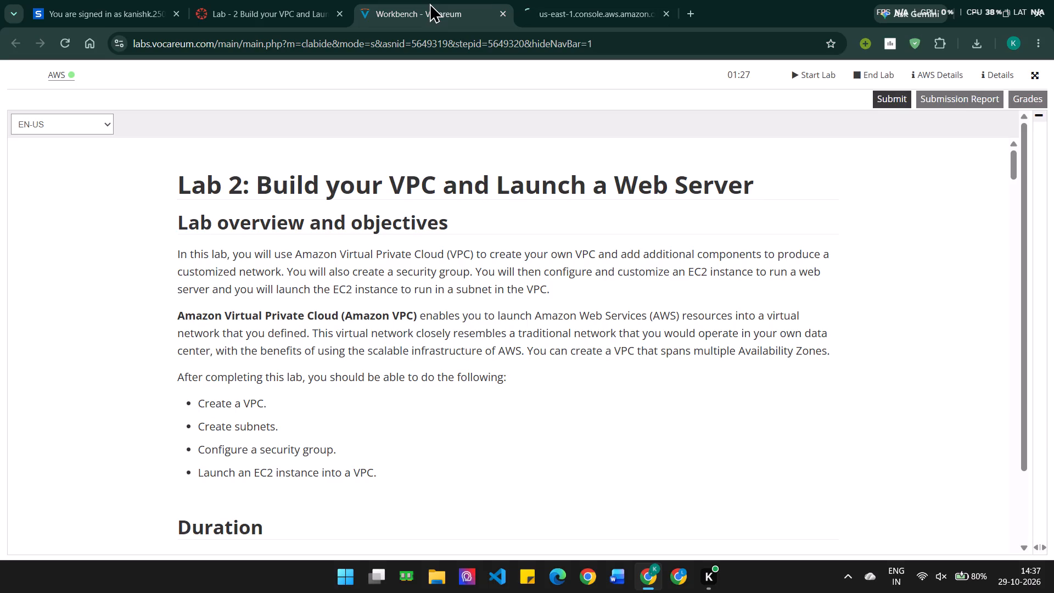
{"action": "left_click", "coordinate": [1038, 94]}
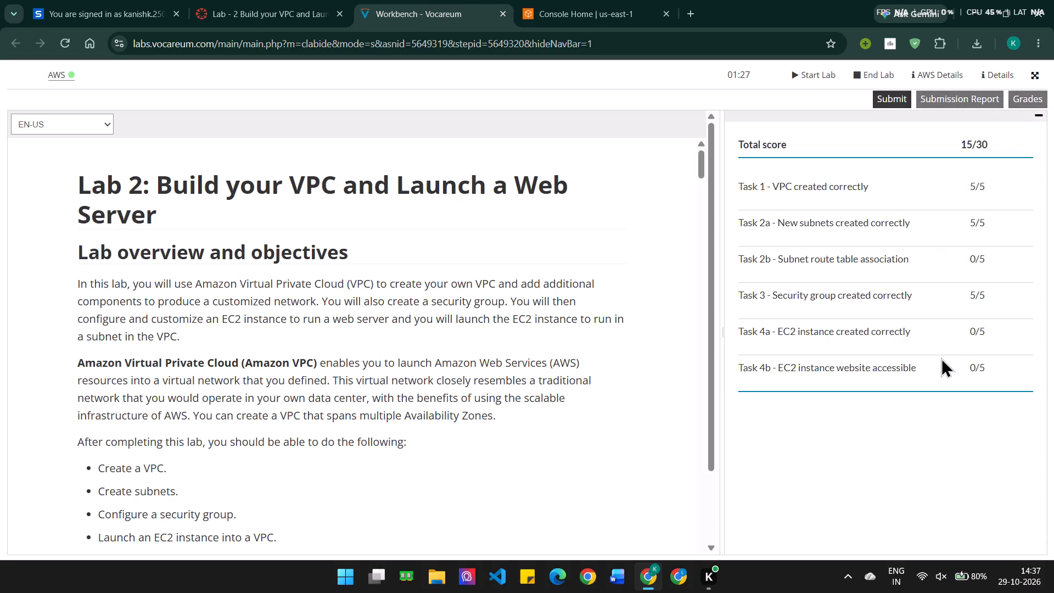
{"action": "left_click", "coordinate": [556, 13]}
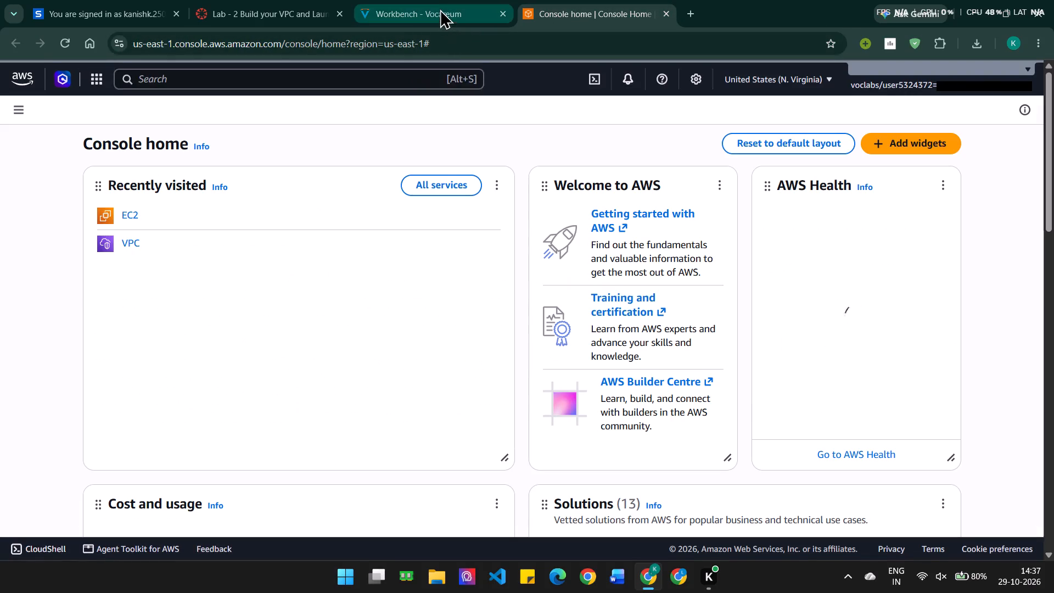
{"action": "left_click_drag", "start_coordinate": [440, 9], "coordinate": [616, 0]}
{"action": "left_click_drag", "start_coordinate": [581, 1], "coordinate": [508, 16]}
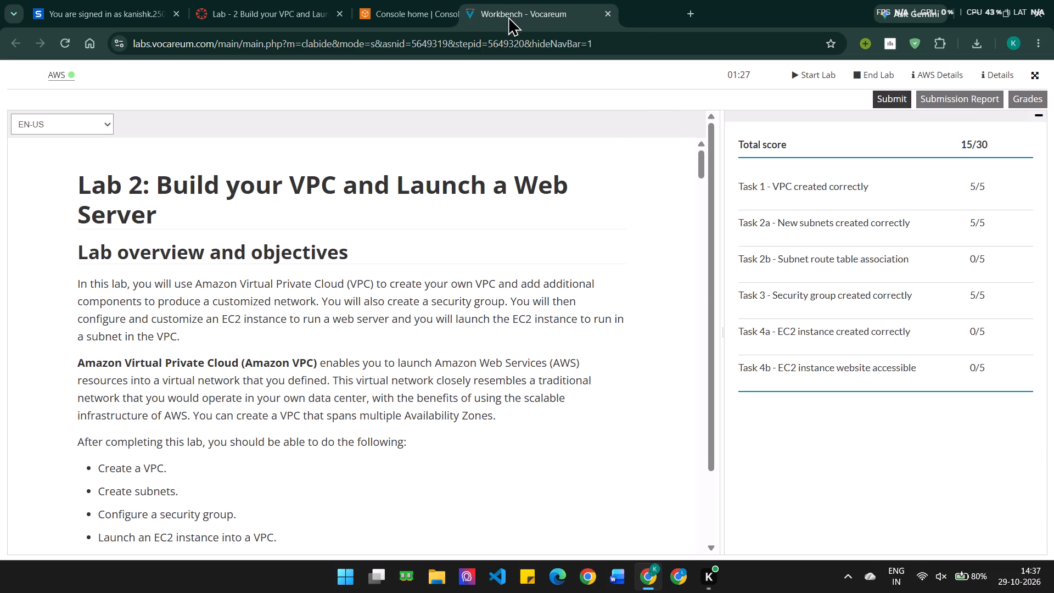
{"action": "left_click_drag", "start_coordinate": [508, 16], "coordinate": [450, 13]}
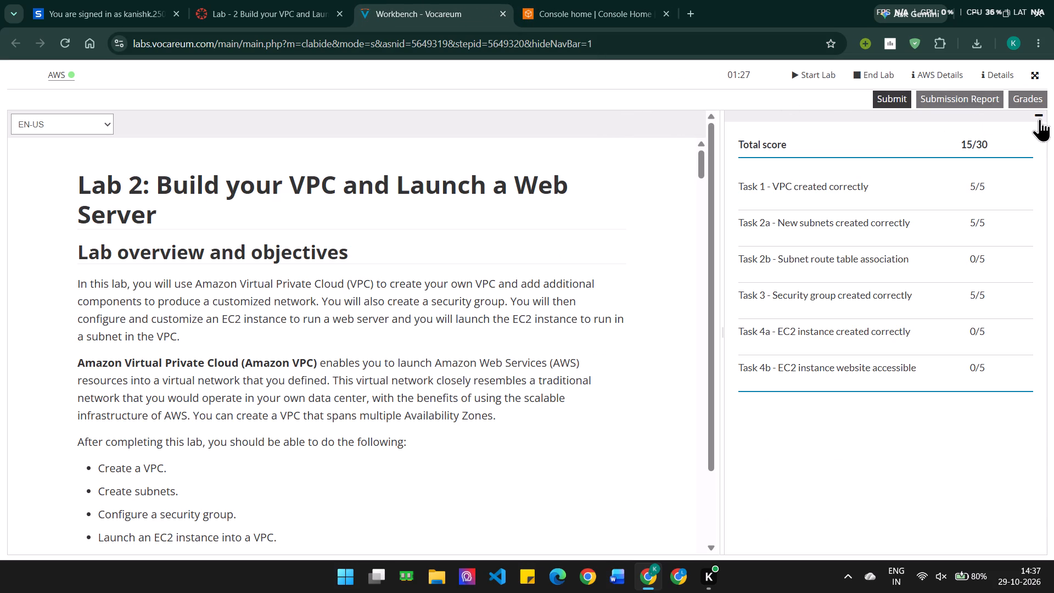
Collapse the scores and read the lab instructions through the start of Task 1: Create Your VPC.
{"action": "left_click", "coordinate": [1040, 119]}
{"action": "scroll", "coordinate": [623, 356], "scroll_direction": "down", "scroll_amount": 6}
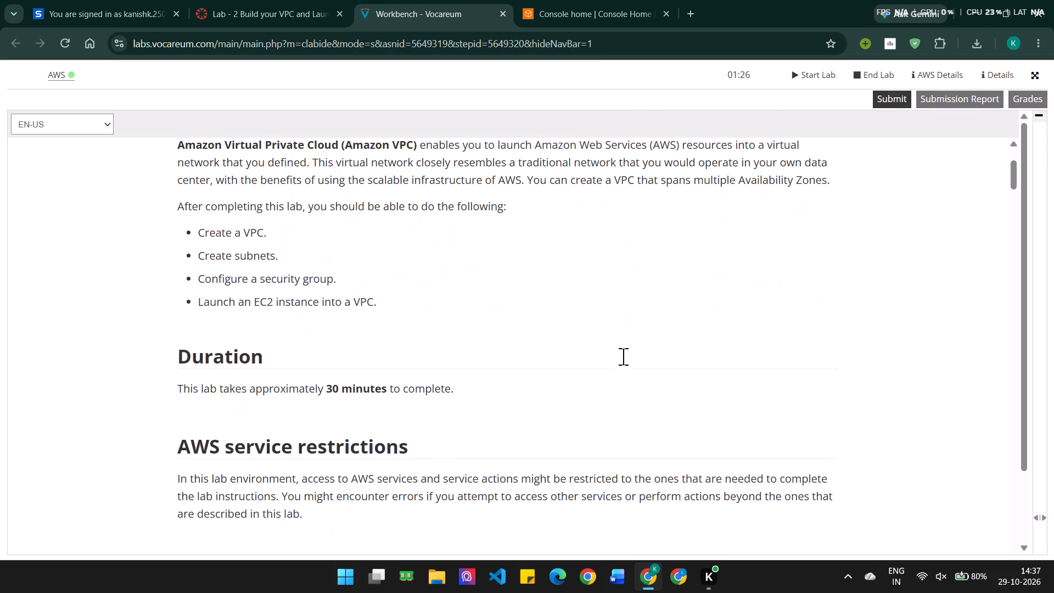
{"action": "scroll", "coordinate": [623, 356], "scroll_direction": "down", "scroll_amount": 7}
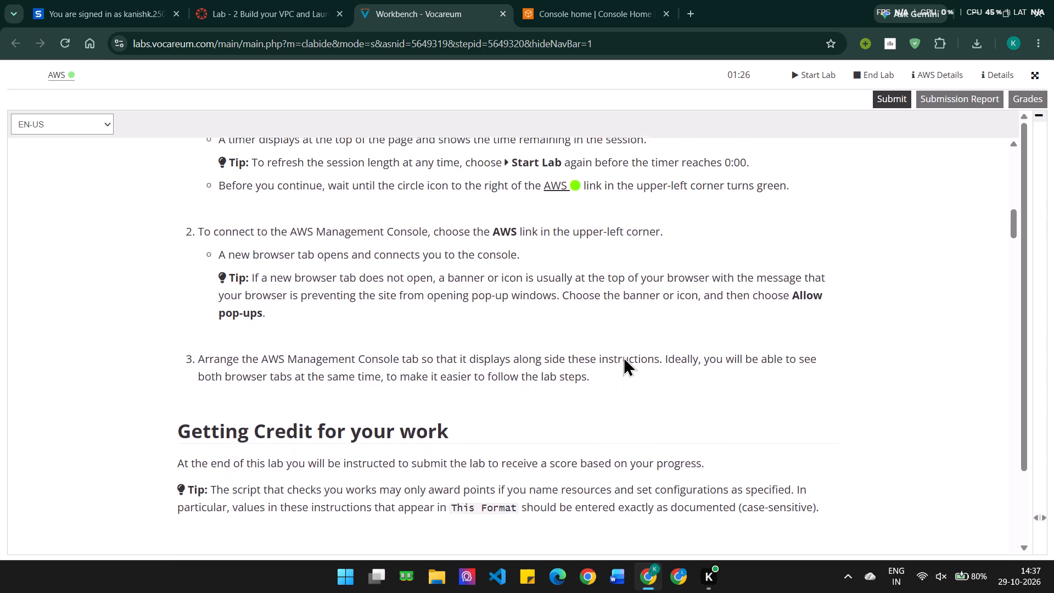
{"action": "scroll", "coordinate": [623, 356], "scroll_direction": "down", "scroll_amount": 3}
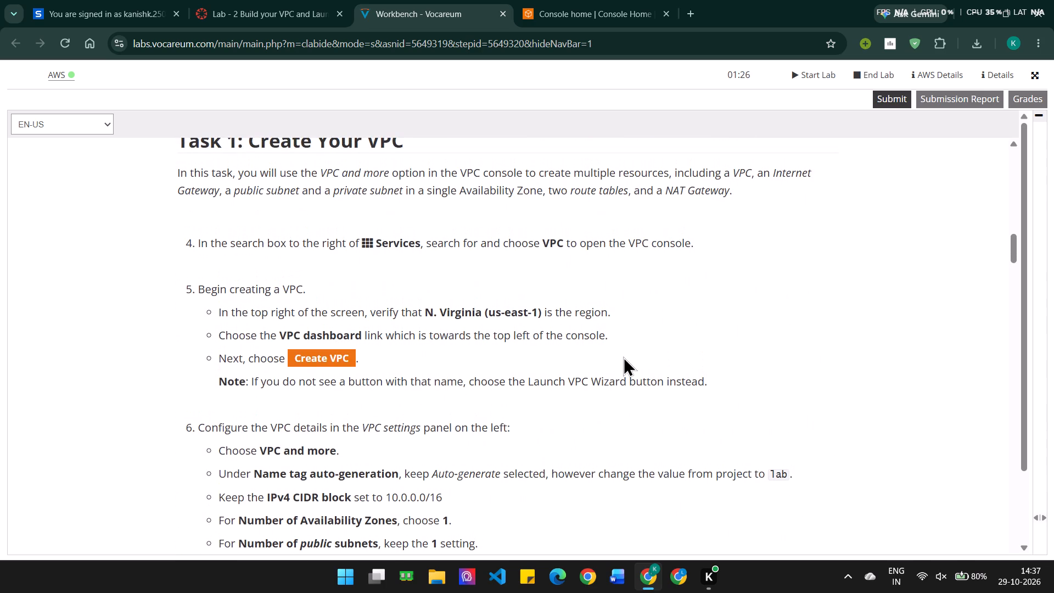
{"action": "scroll", "coordinate": [623, 356], "scroll_direction": "down", "scroll_amount": 1}
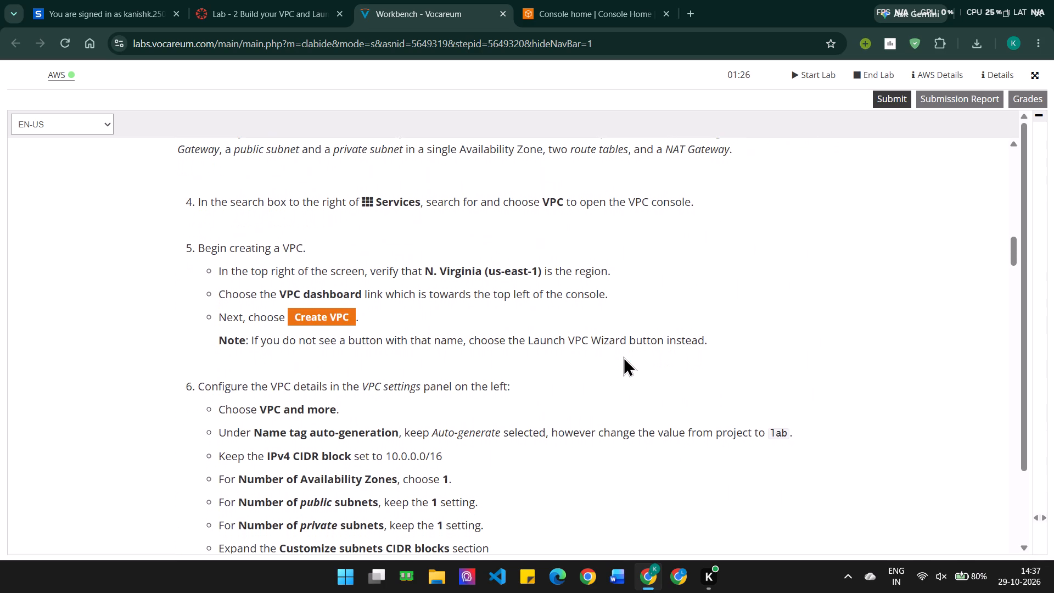
Open the VPC console from the recently visited services and begin creating a VPC.
{"action": "left_click", "coordinate": [557, 0]}
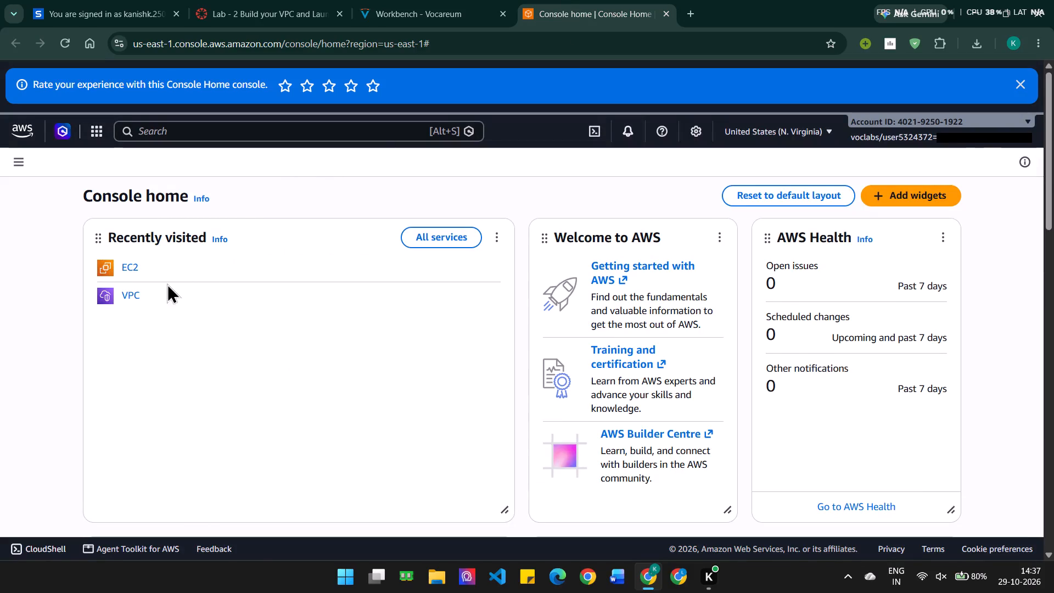
{"action": "left_click", "coordinate": [126, 296]}
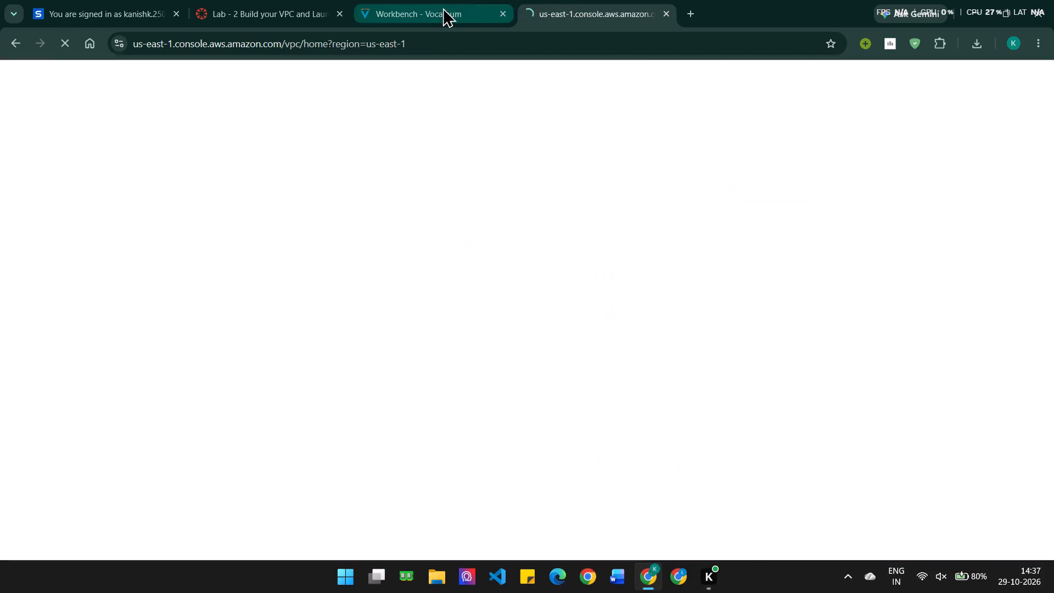
{"action": "left_click", "coordinate": [442, 7]}
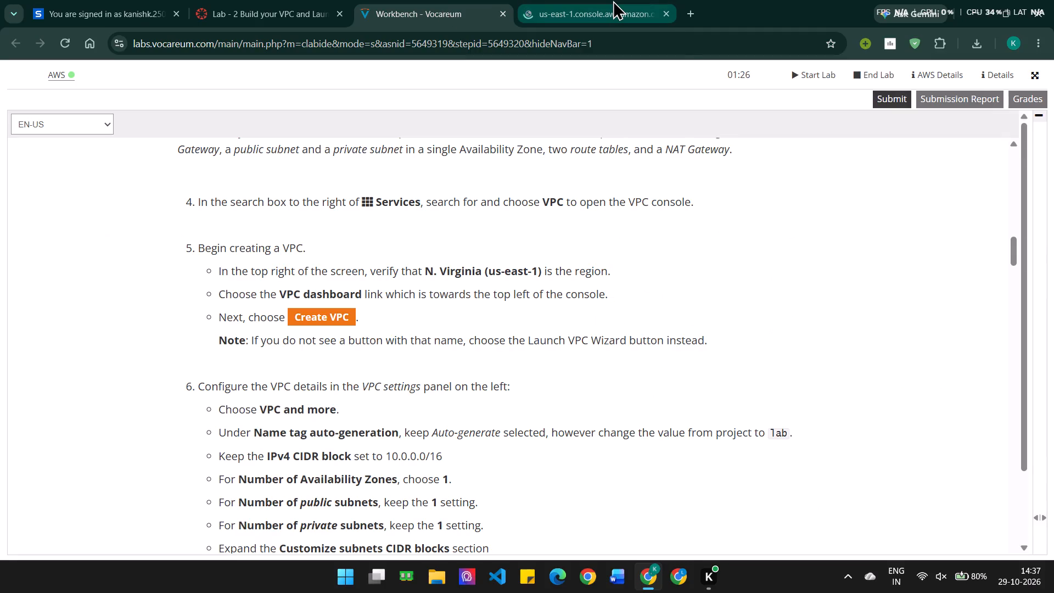
{"action": "left_click", "coordinate": [613, 0]}
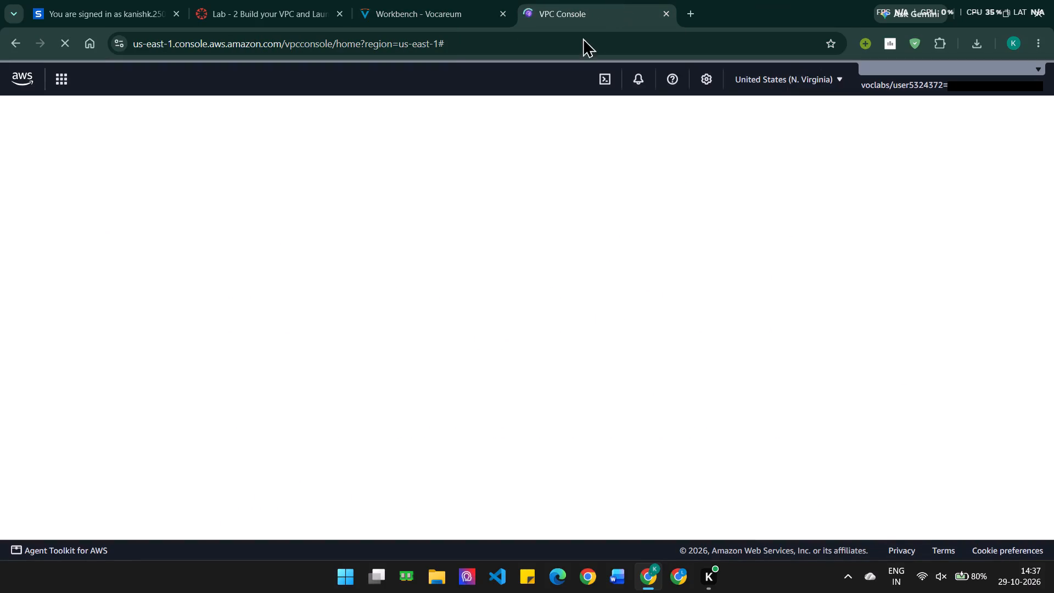
{"action": "scroll", "coordinate": [599, 307], "scroll_direction": "down", "scroll_amount": 1}
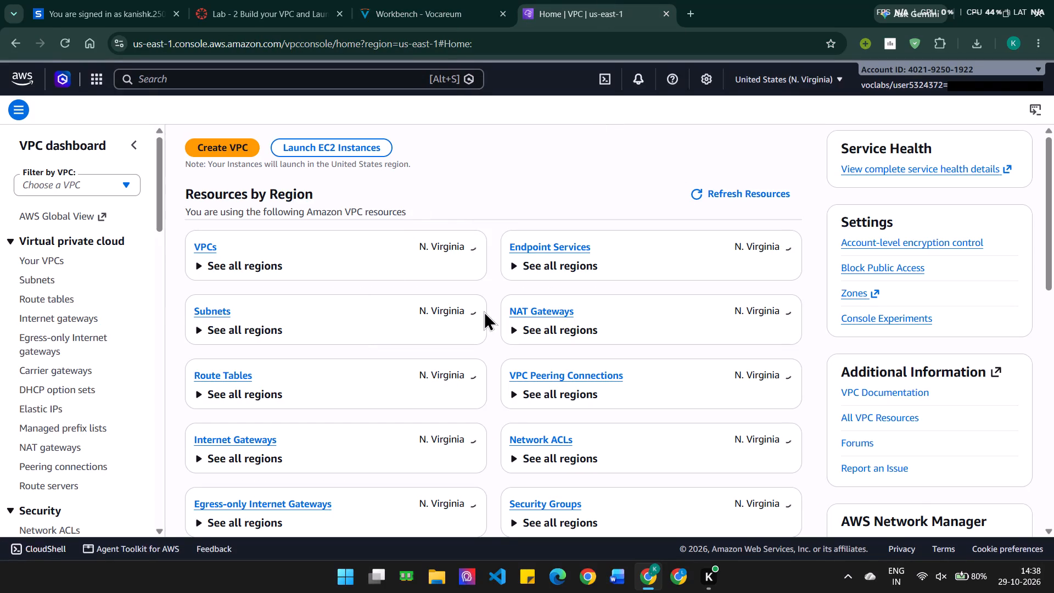
{"action": "left_click", "coordinate": [235, 139]}
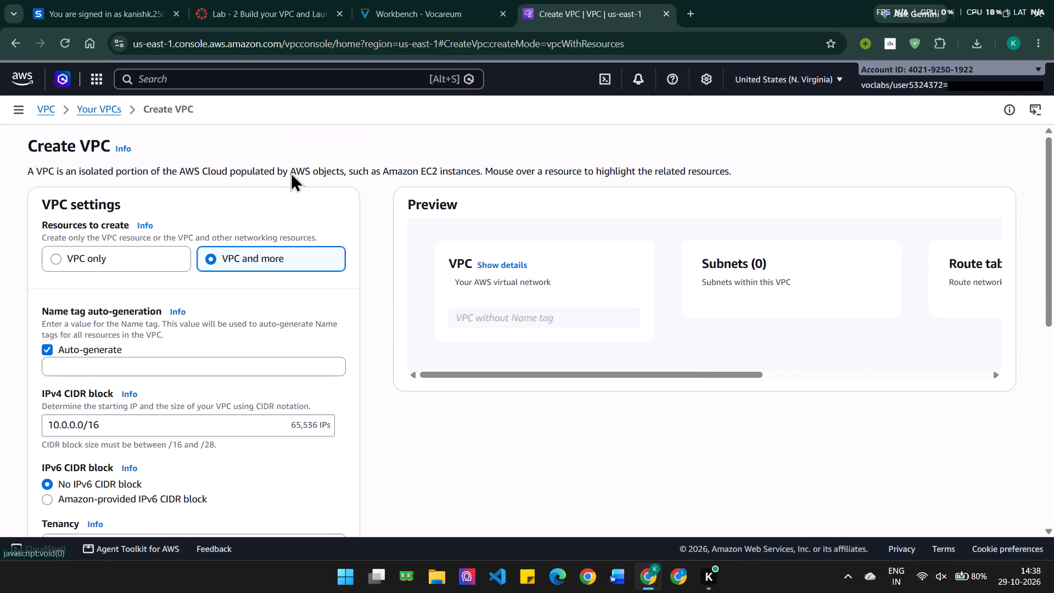
Look over the VPC creation form and read the VPC settings required in step 6 of the lab instructions.
{"action": "scroll", "coordinate": [323, 318], "scroll_direction": "down", "scroll_amount": 2}
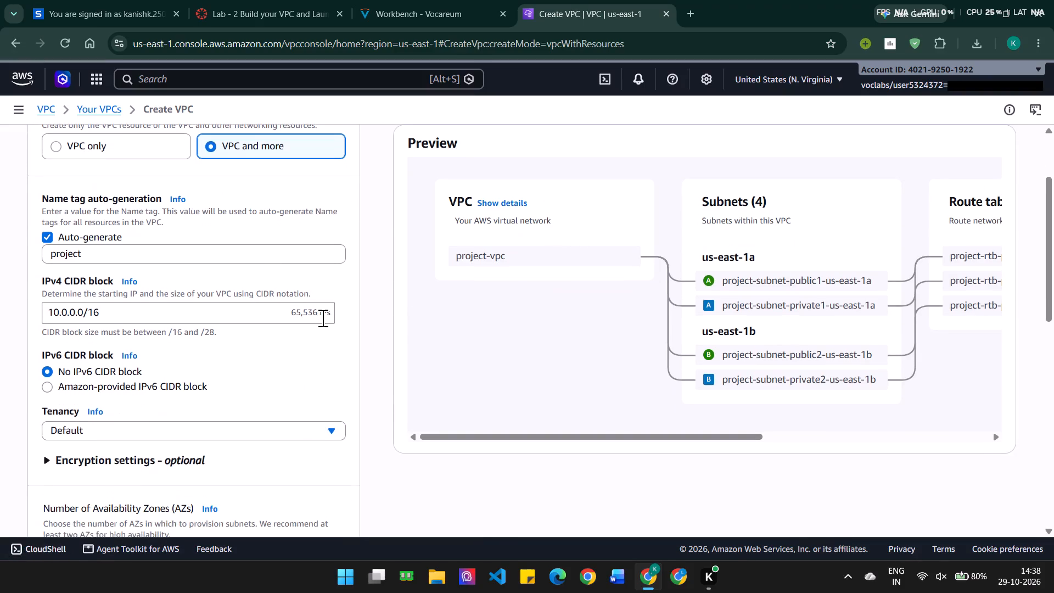
{"action": "scroll", "coordinate": [323, 318], "scroll_direction": "down", "scroll_amount": 1}
{"action": "left_click", "coordinate": [429, 0]}
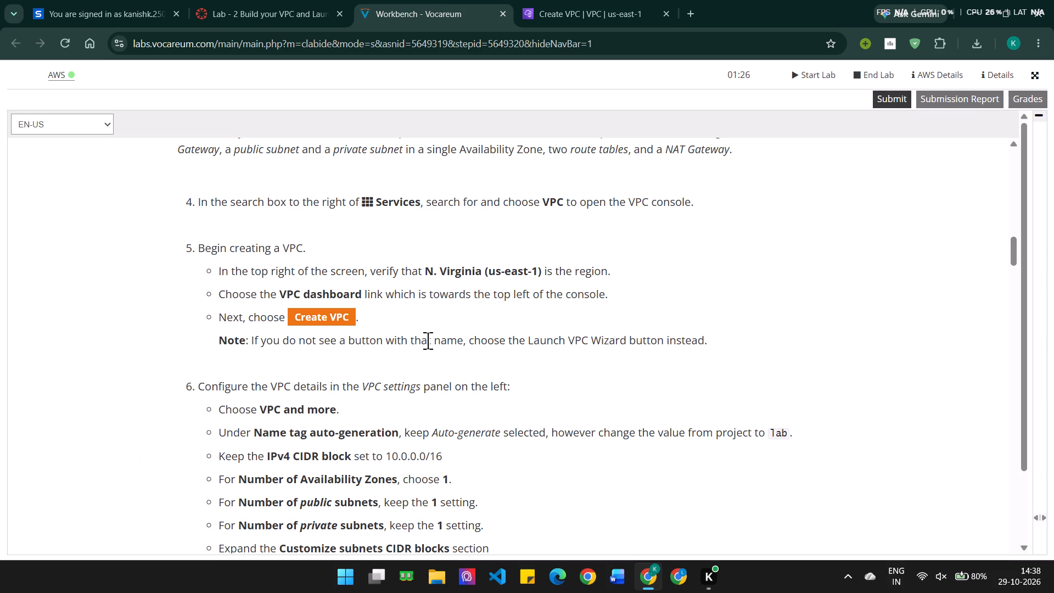
{"action": "scroll", "coordinate": [428, 340], "scroll_direction": "down", "scroll_amount": 4}
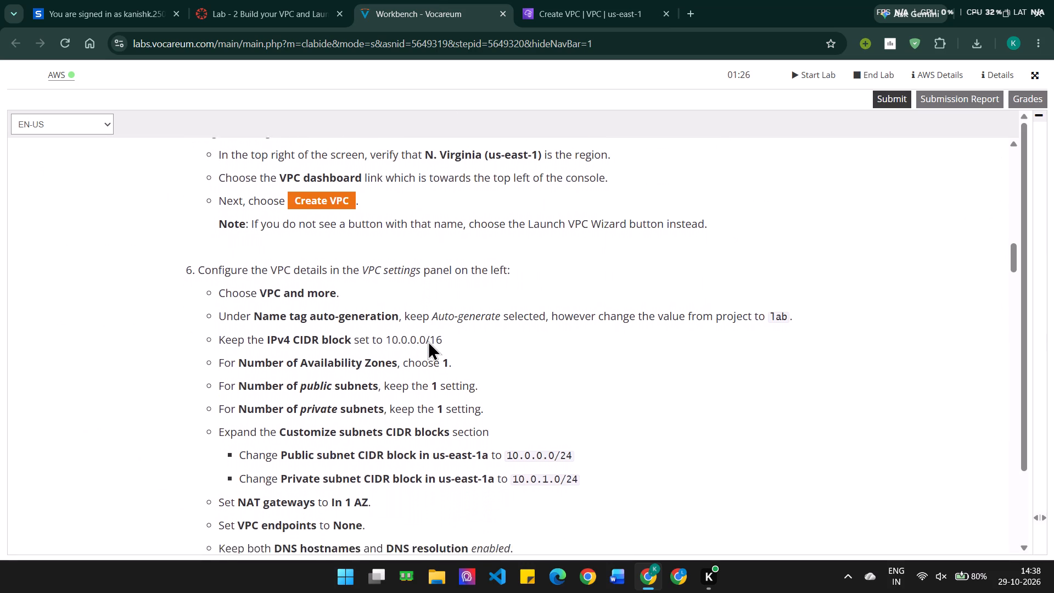
{"action": "scroll", "coordinate": [428, 340], "scroll_direction": "down", "scroll_amount": 3}
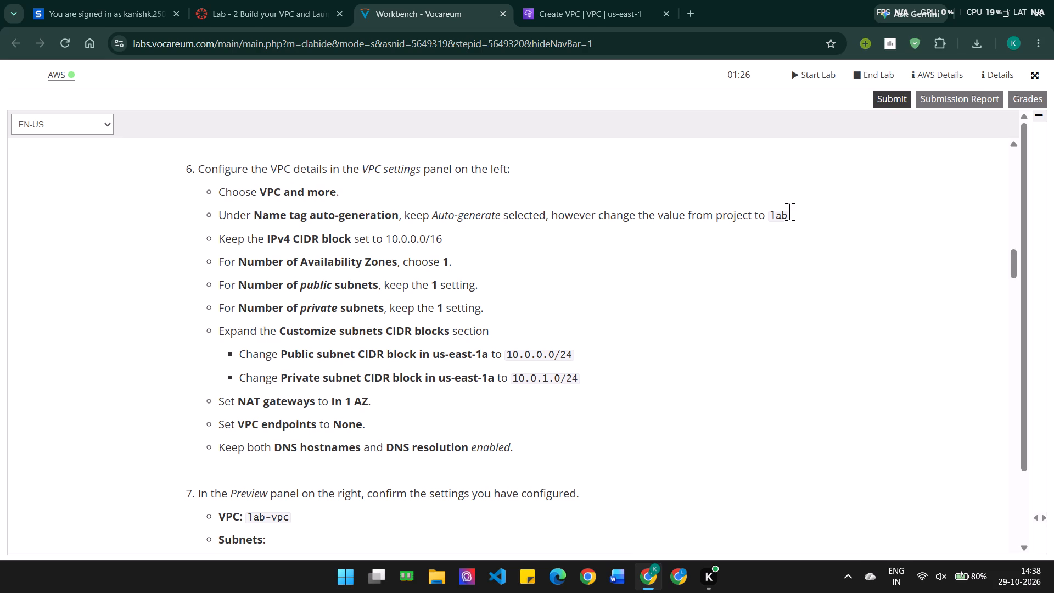
{"action": "left_click_drag", "start_coordinate": [789, 212], "coordinate": [773, 210]}
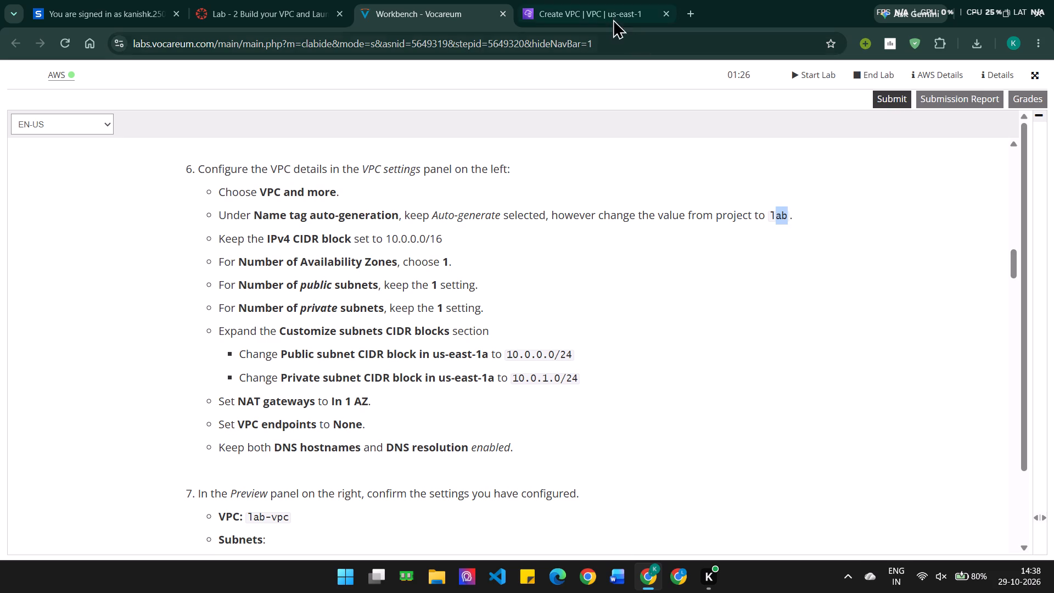
Set the VPC's name tag auto-generation value to lab in the Create VPC form.
{"action": "left_click", "coordinate": [604, 11]}
{"action": "scroll", "coordinate": [225, 231], "scroll_direction": "up", "scroll_amount": 1}
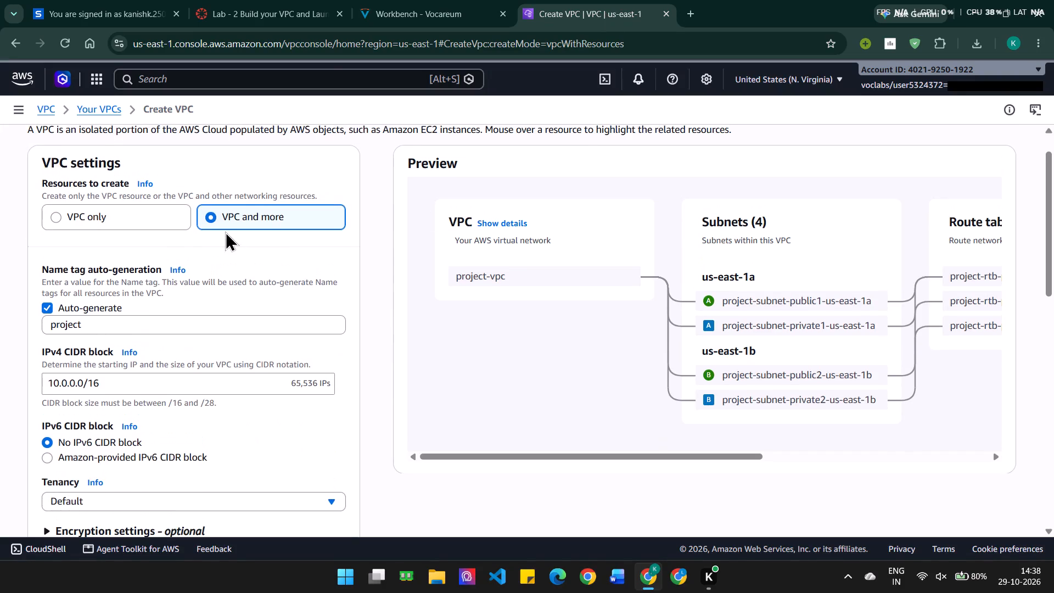
{"action": "scroll", "coordinate": [225, 231], "scroll_direction": "up", "scroll_amount": 1}
{"action": "scroll", "coordinate": [225, 231], "scroll_direction": "down", "scroll_amount": 2}
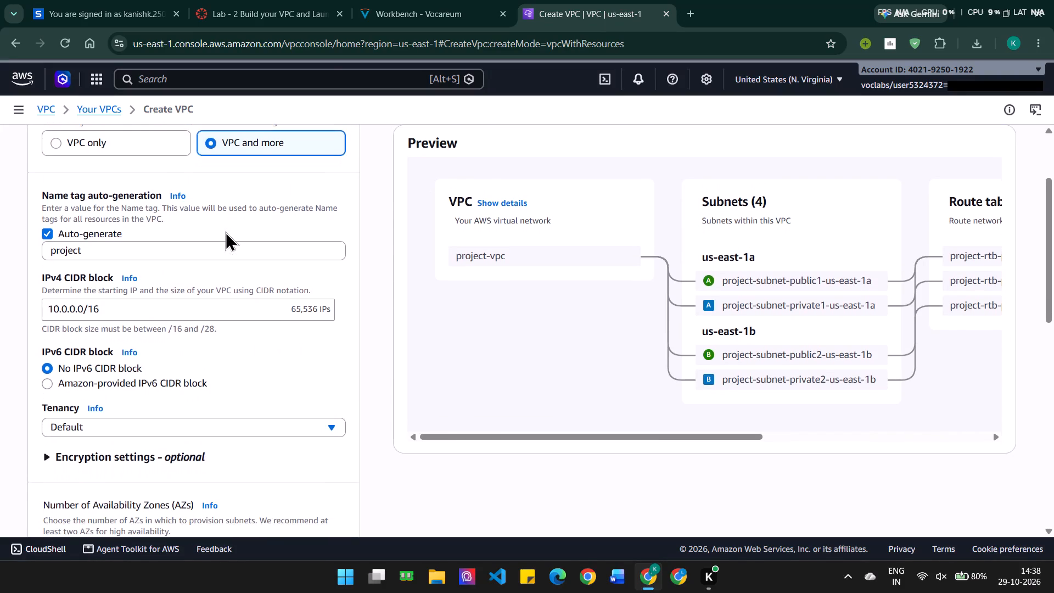
{"action": "left_click", "coordinate": [222, 244]}
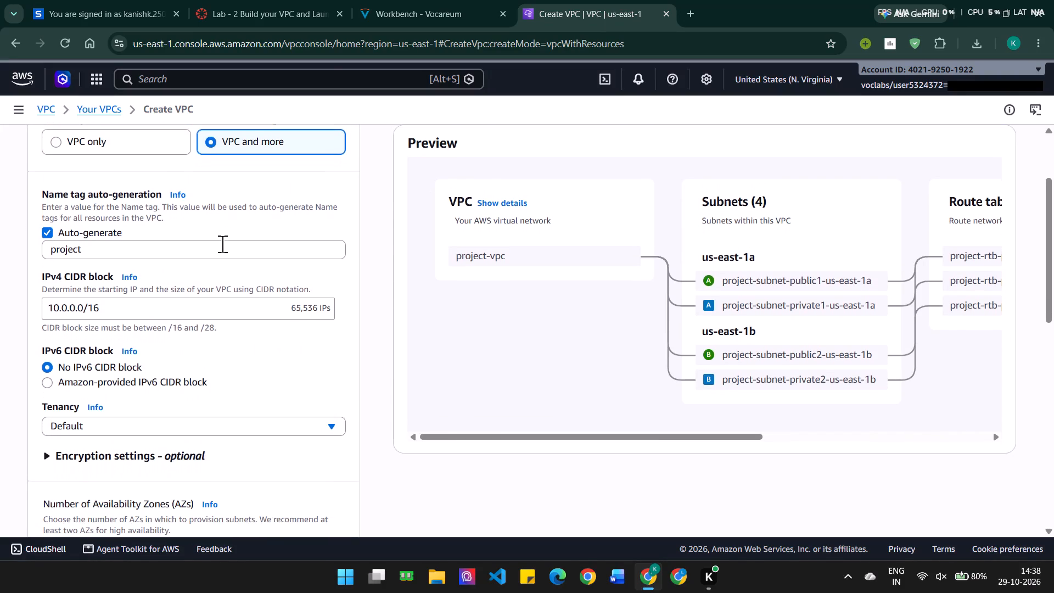
{"action": "key", "text": "BackSpace"}
{"action": "key", "text": "BackSpace"}
{"action": "key", "text": "BackSpace"}
{"action": "key", "text": "BackSpace"}
{"action": "key", "text": "BackSpace"}
{"action": "key", "text": "BackSpace"}
{"action": "key", "text": "BackSpace"}
{"action": "key", "text": "BackSpace"}
{"action": "key", "text": "BackSpace"}
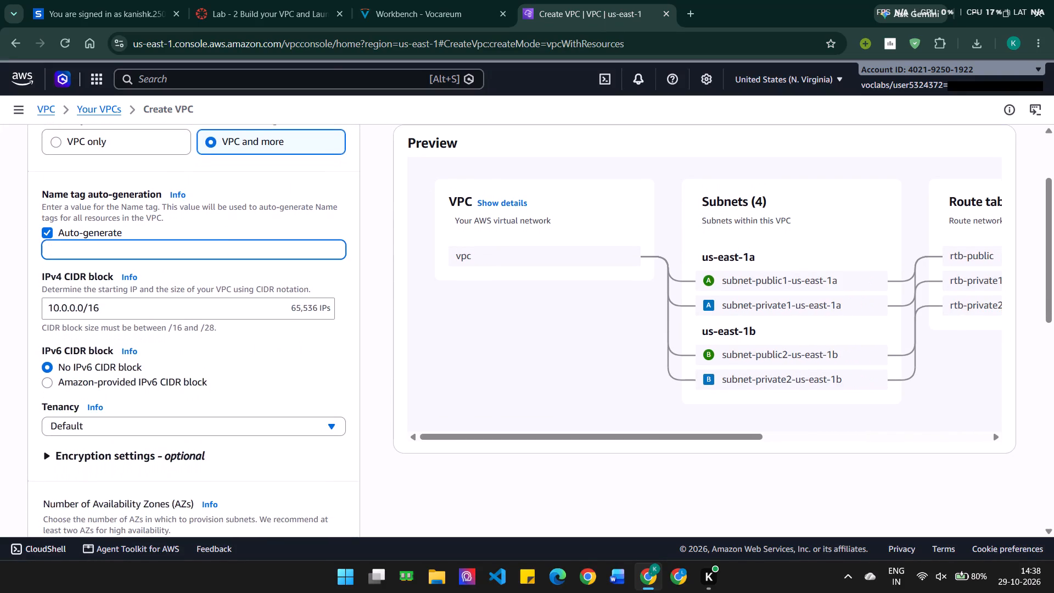
{"action": "type", "text": "lab"}
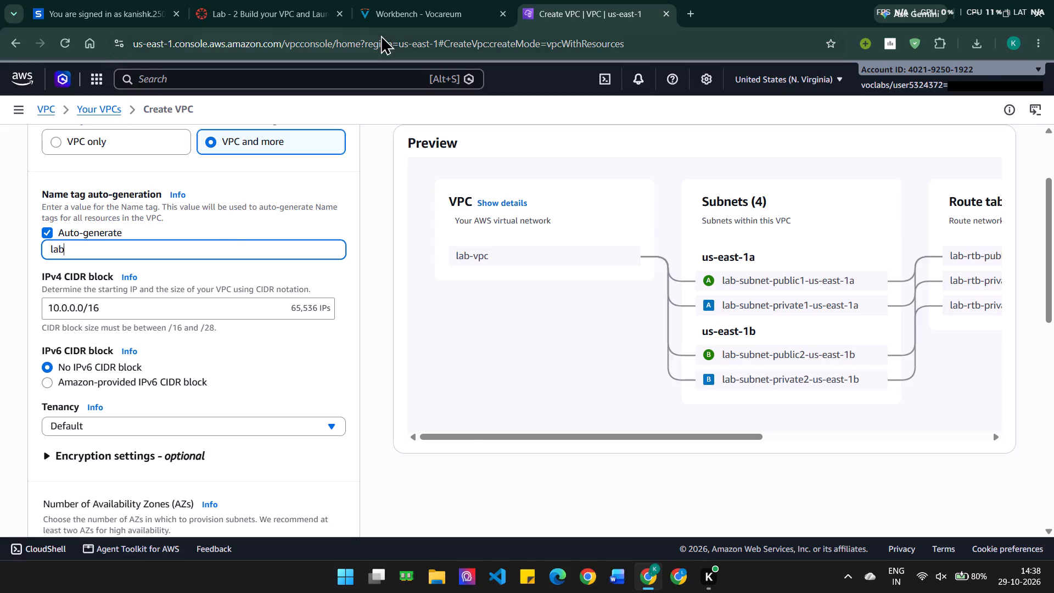
Compare the form's remaining VPC settings with step 6 of the lab instructions, from the CIDR block to the DNS options.
{"action": "left_click", "coordinate": [421, 10]}
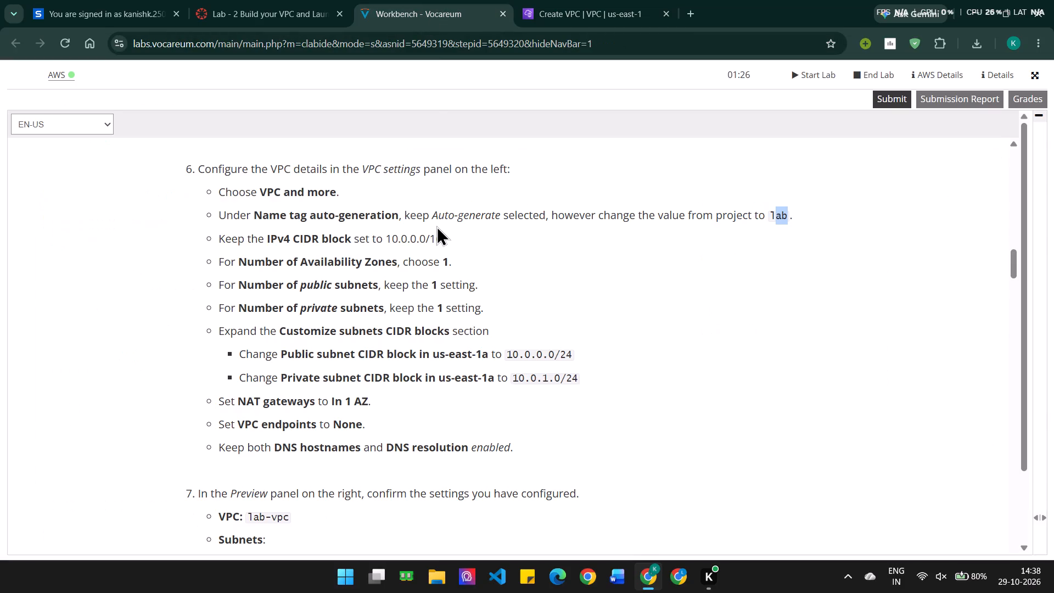
{"action": "left_click", "coordinate": [578, 0]}
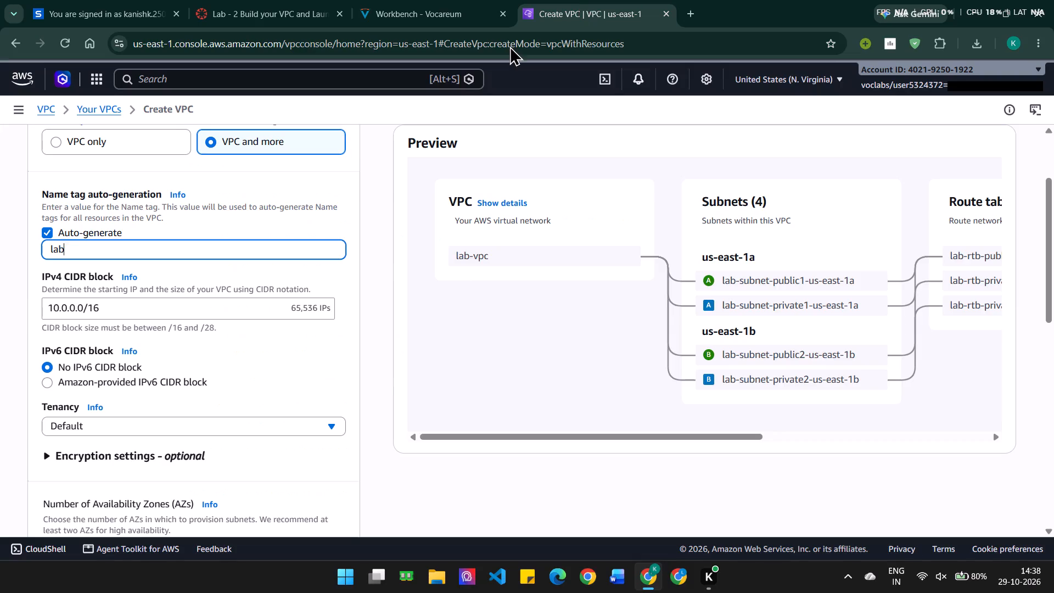
{"action": "scroll", "coordinate": [217, 318], "scroll_direction": "down", "scroll_amount": 2}
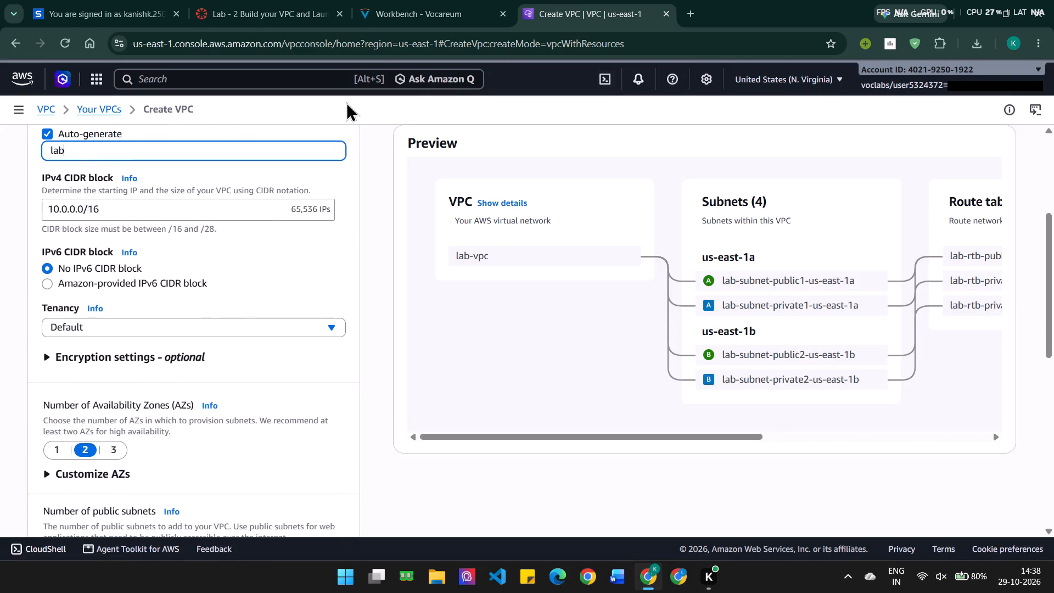
{"action": "left_click", "coordinate": [462, 0]}
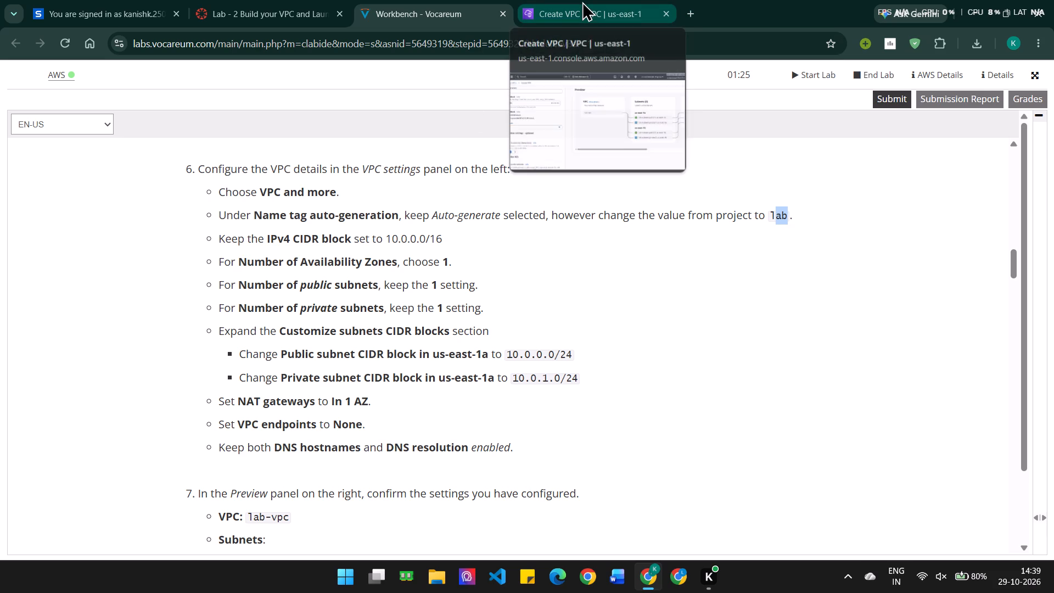
{"action": "scroll", "coordinate": [508, 144], "scroll_direction": "right", "scroll_amount": 1}
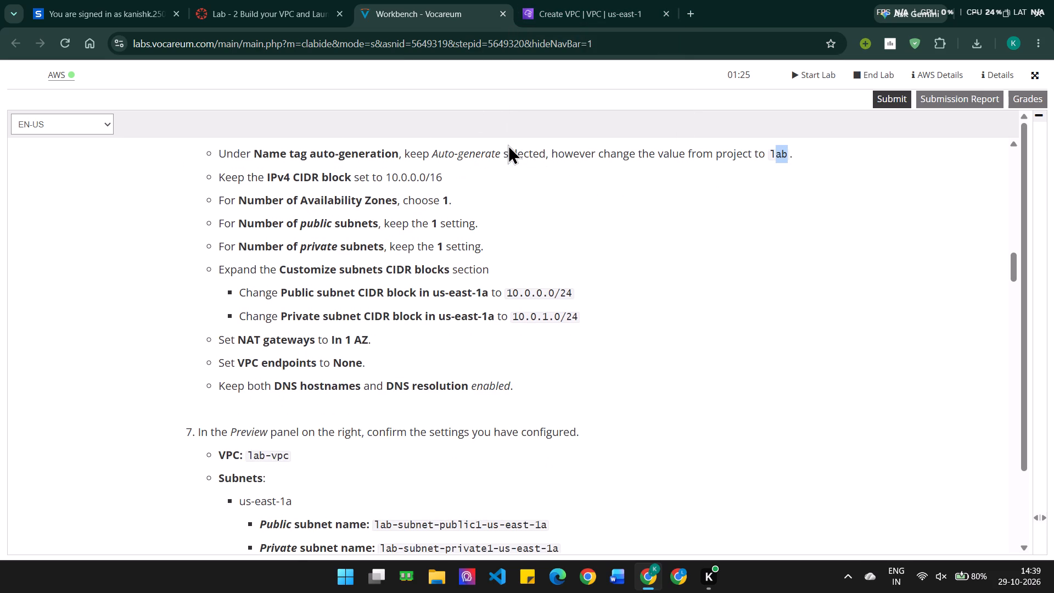
{"action": "scroll", "coordinate": [508, 144], "scroll_direction": "right", "scroll_amount": 1}
{"action": "scroll", "coordinate": [508, 144], "scroll_direction": "up", "scroll_amount": 1}
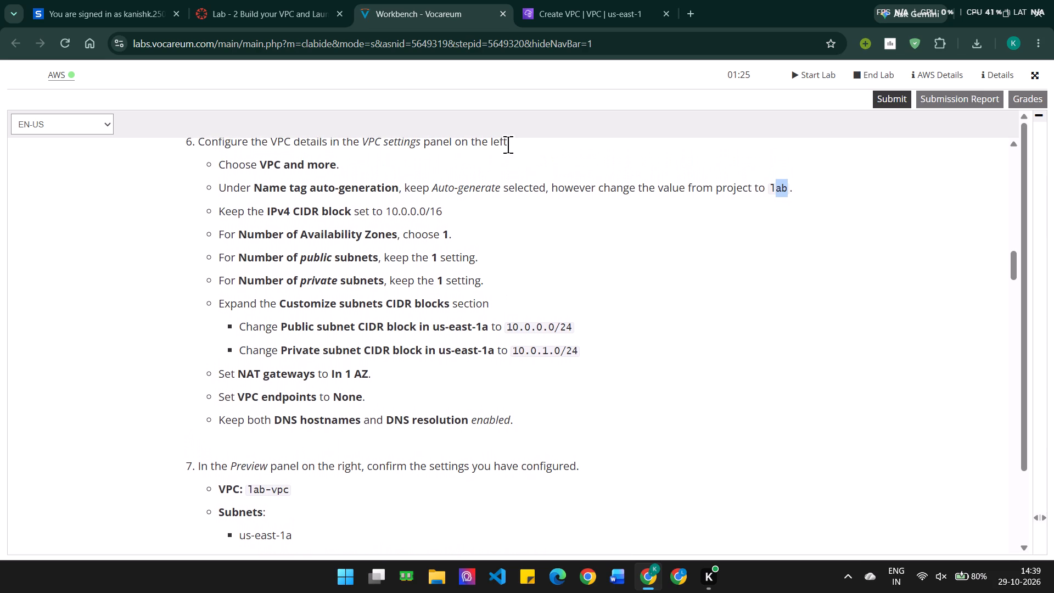
Set the number of Availability Zones to 1 in the Create VPC form.
{"action": "left_click", "coordinate": [615, 0]}
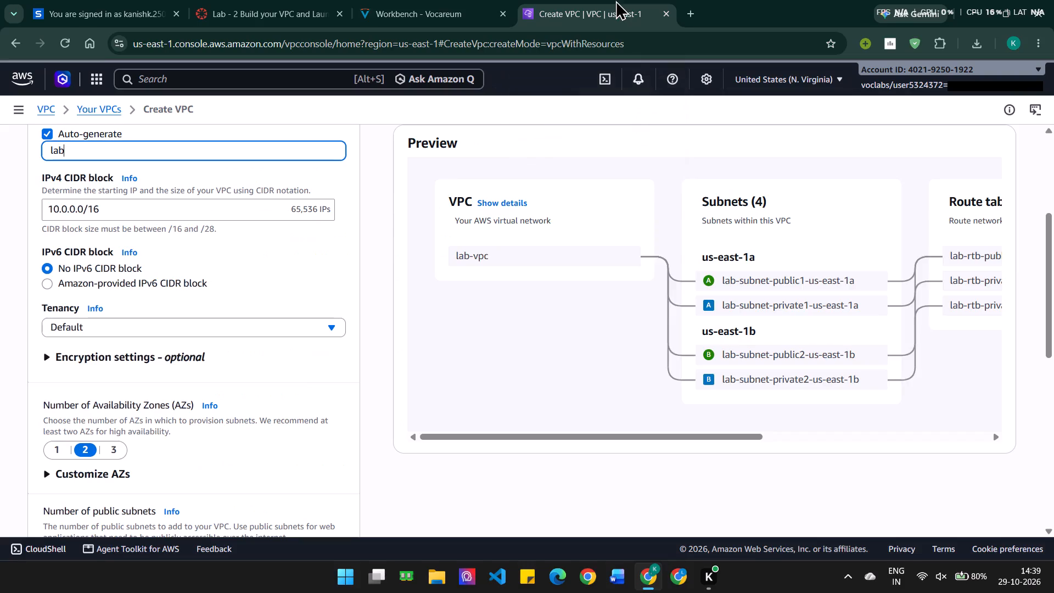
{"action": "scroll", "coordinate": [291, 327], "scroll_direction": "down", "scroll_amount": 1}
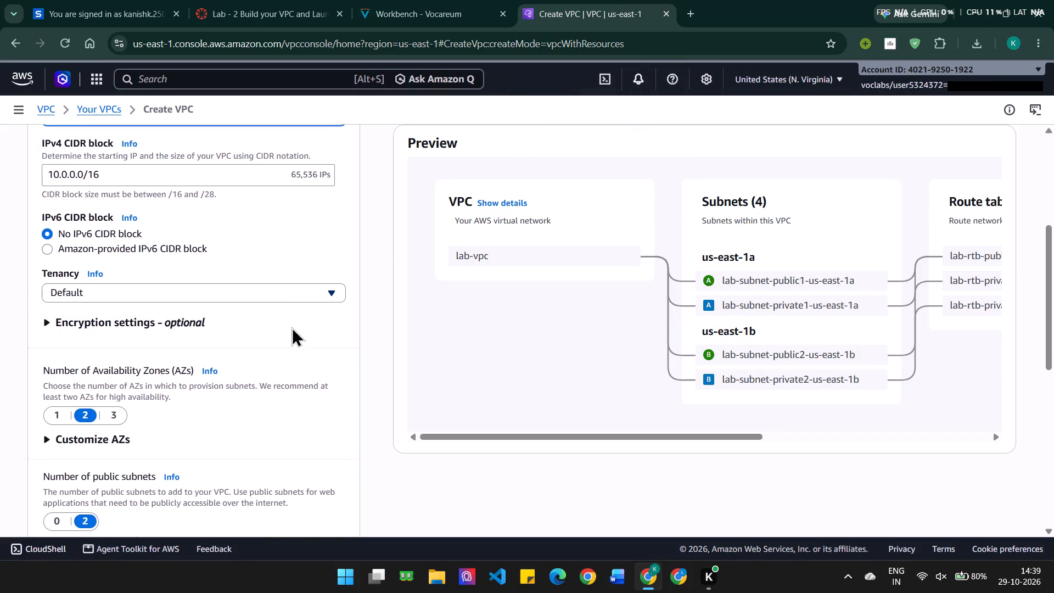
{"action": "scroll", "coordinate": [291, 327], "scroll_direction": "down", "scroll_amount": 1}
{"action": "left_click", "coordinate": [52, 391]}
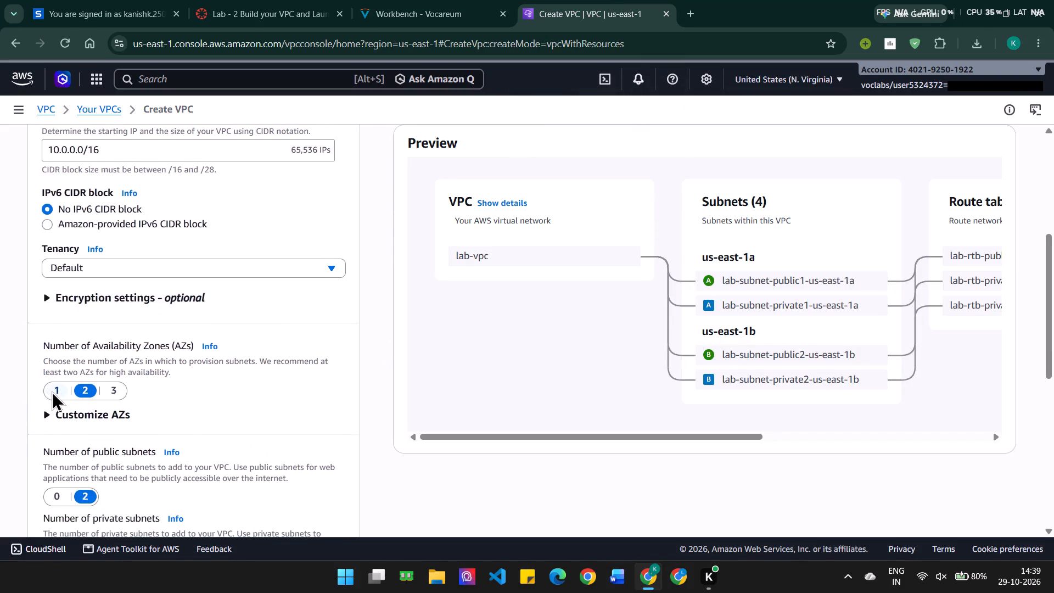
Compare the form's subnet counts, NAT gateway, VPC endpoint and DNS settings with step 6 of the lab instructions.
{"action": "left_click", "coordinate": [439, 0]}
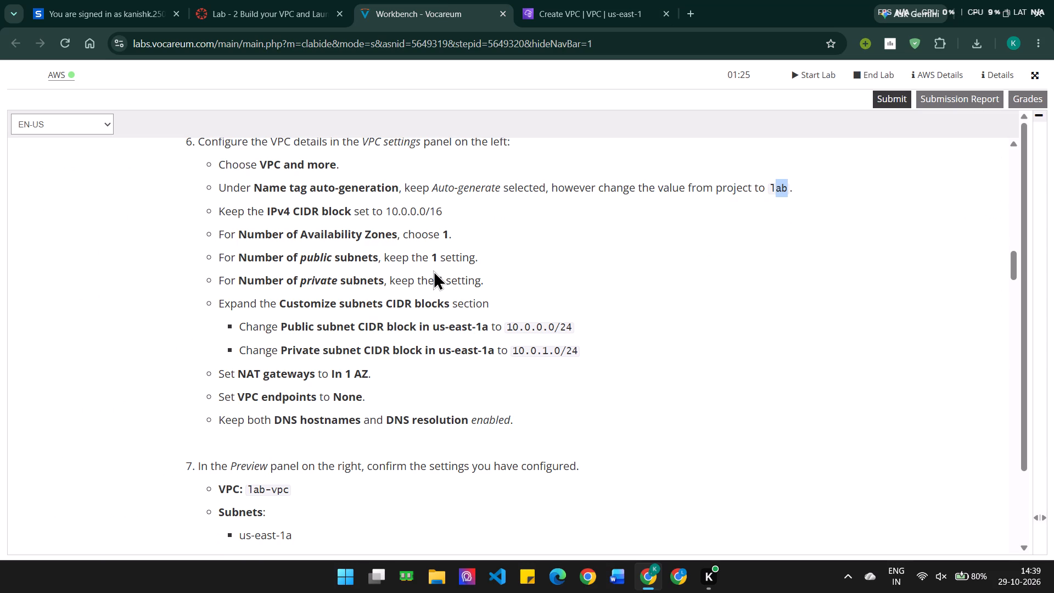
{"action": "left_click", "coordinate": [598, 2]}
{"action": "scroll", "coordinate": [250, 421], "scroll_direction": "down", "scroll_amount": 1}
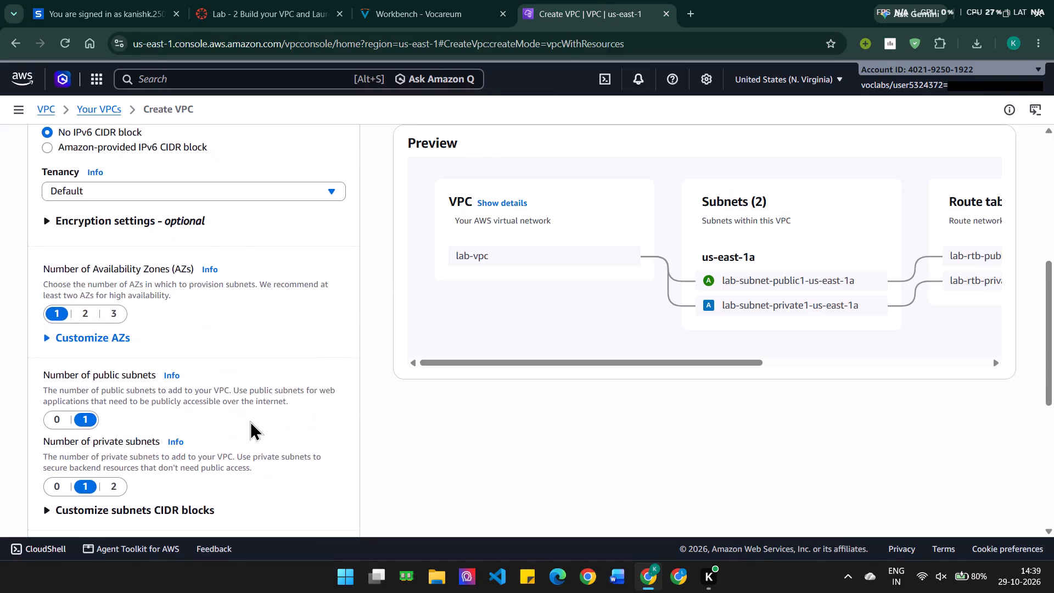
{"action": "scroll", "coordinate": [268, 405], "scroll_direction": "down", "scroll_amount": 2}
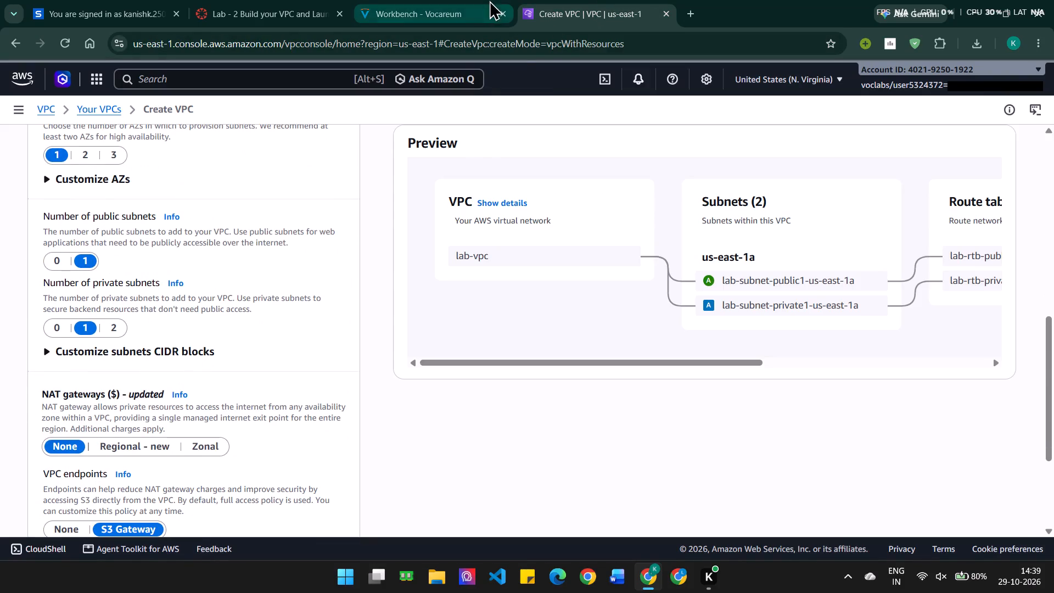
{"action": "left_click", "coordinate": [446, 1]}
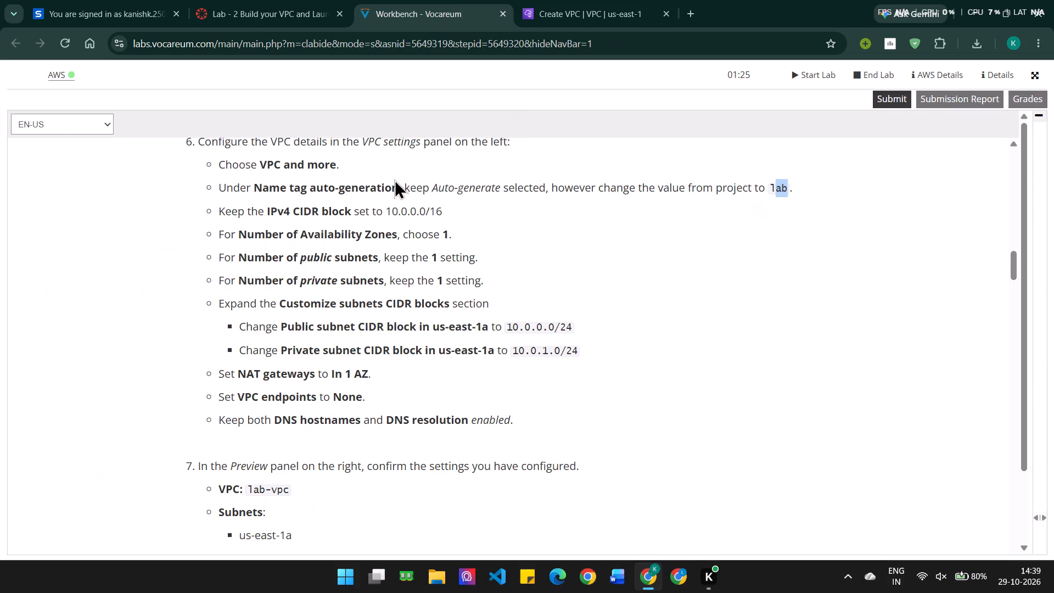
{"action": "left_click", "coordinate": [618, 0]}
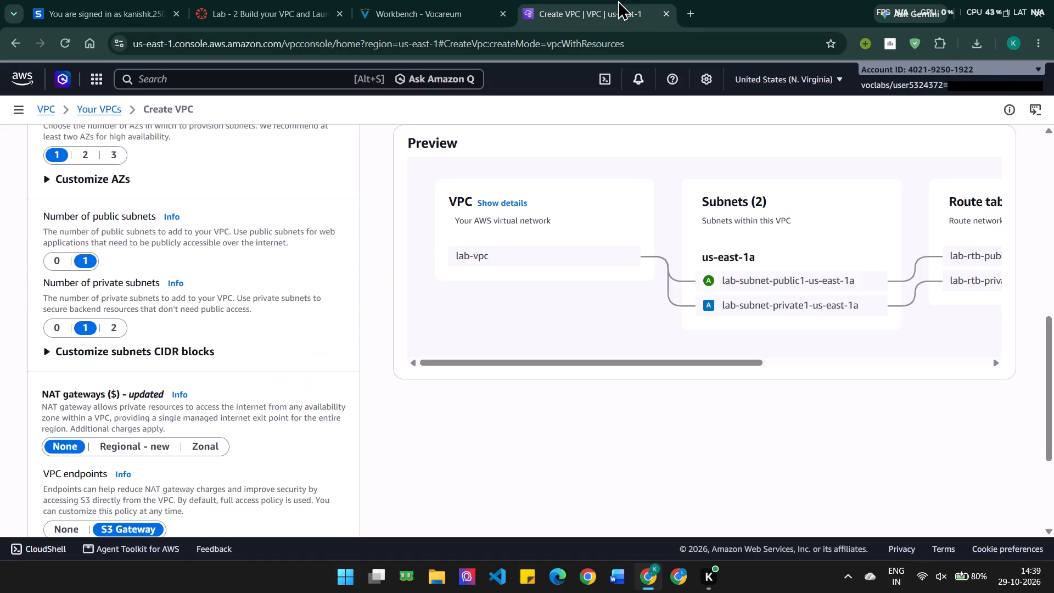
{"action": "left_click", "coordinate": [456, 0]}
{"action": "scroll", "coordinate": [454, 252], "scroll_direction": "down", "scroll_amount": 2}
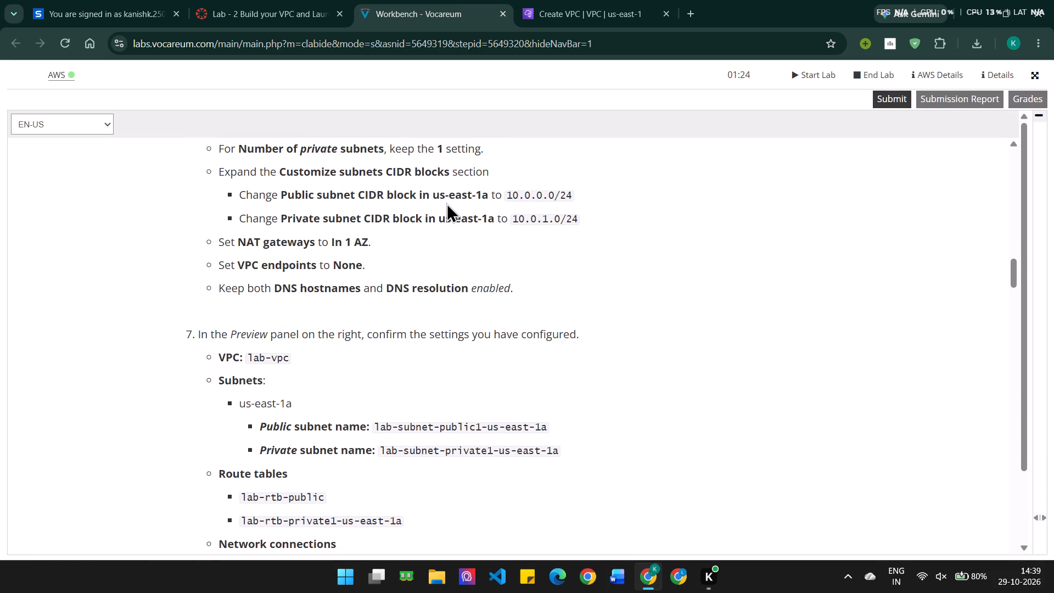
{"action": "left_click", "coordinate": [599, 0]}
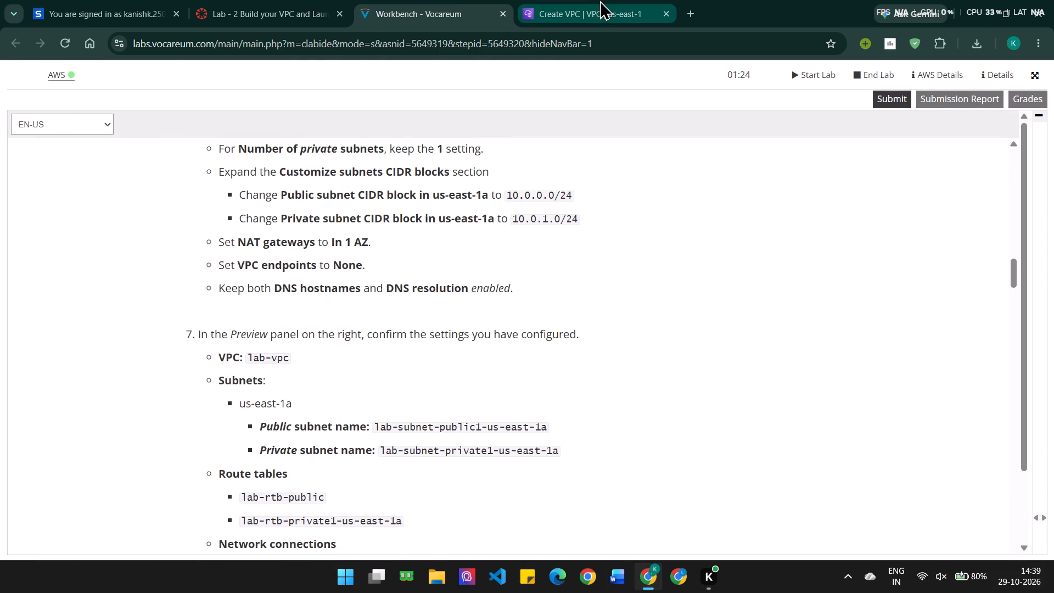
{"action": "scroll", "coordinate": [234, 397], "scroll_direction": "down", "scroll_amount": 4}
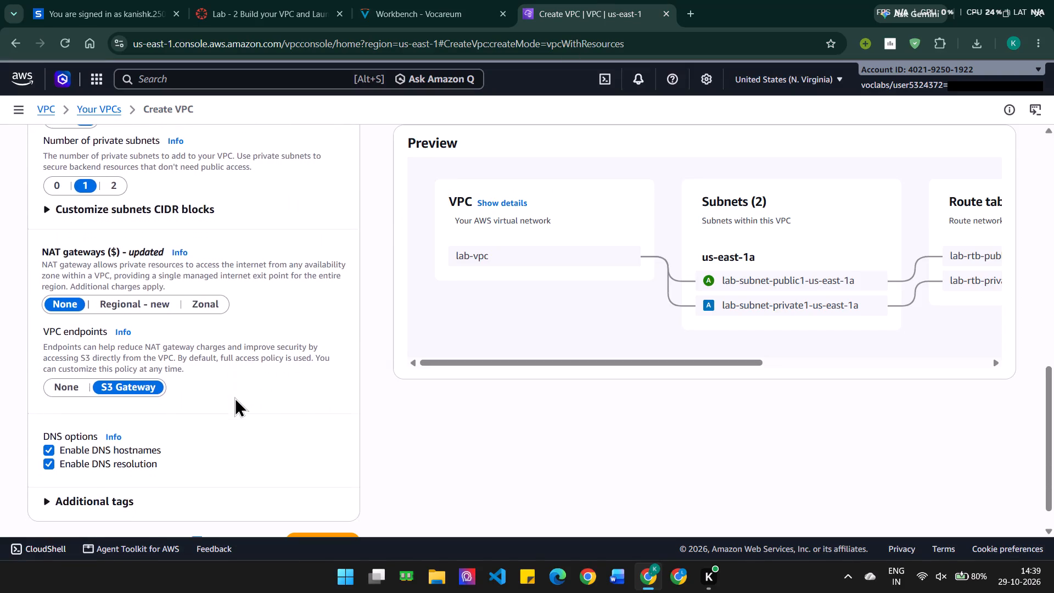
{"action": "scroll", "coordinate": [234, 397], "scroll_direction": "down", "scroll_amount": 2}
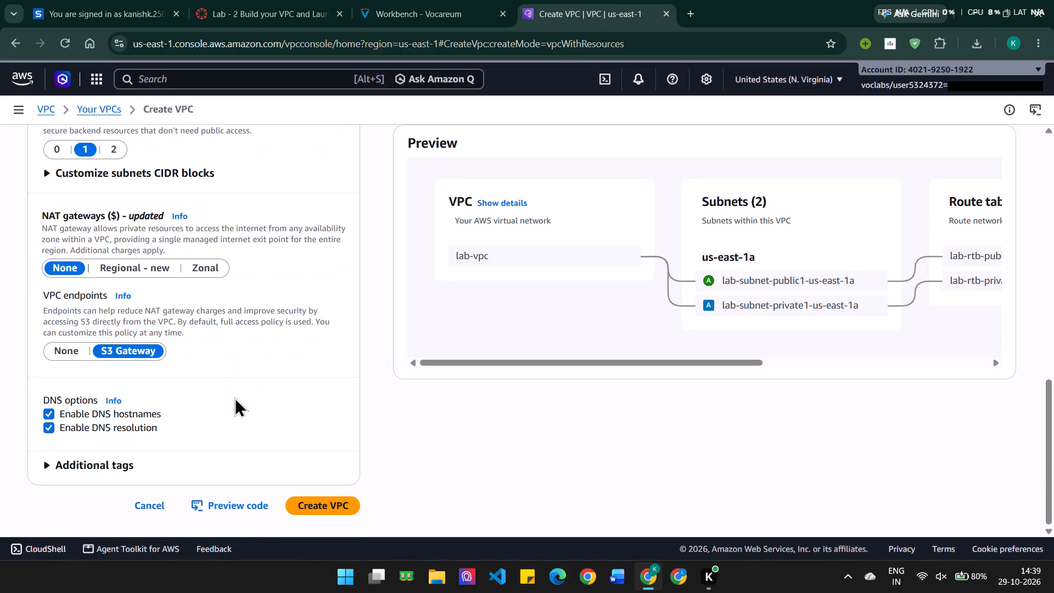
{"action": "scroll", "coordinate": [234, 397], "scroll_direction": "down", "scroll_amount": 1}
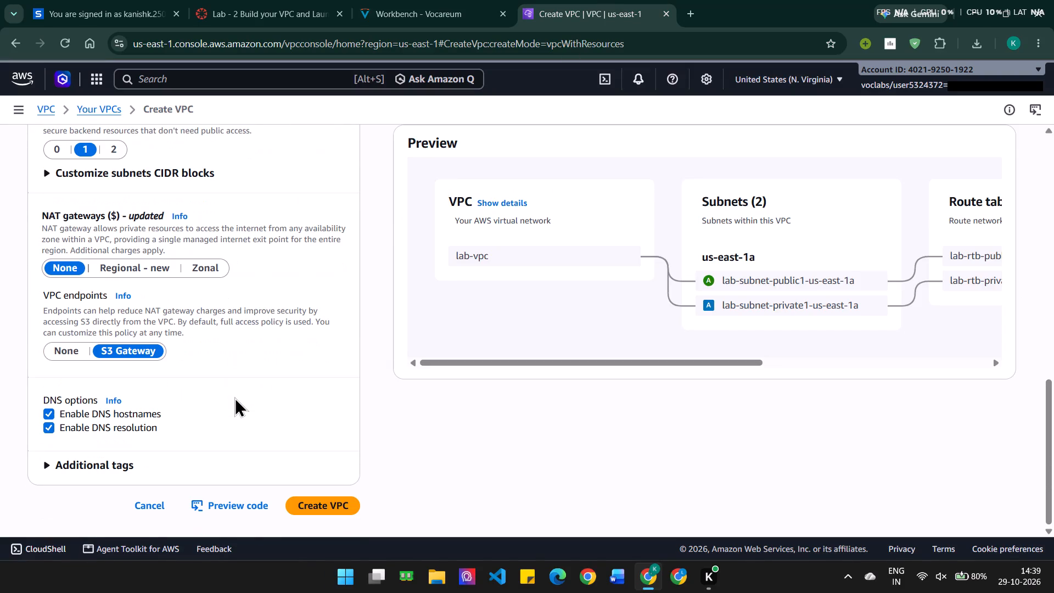
{"action": "scroll", "coordinate": [234, 397], "scroll_direction": "down", "scroll_amount": 2}
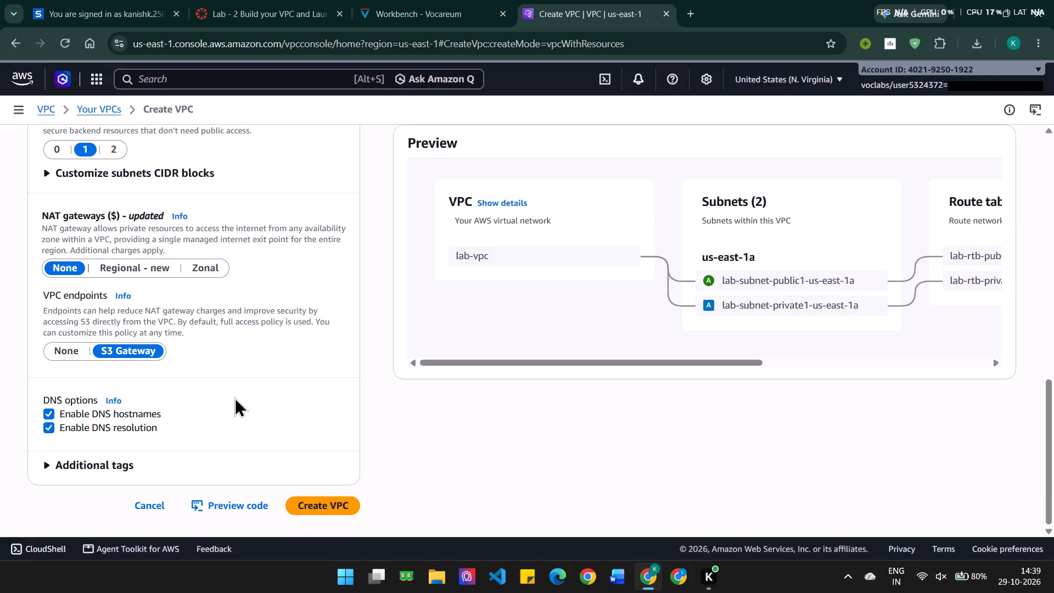
{"action": "scroll", "coordinate": [234, 397], "scroll_direction": "down", "scroll_amount": 2}
Recheck the form down to its expanded Additional tags section and reread the subnet CIDR settings in step 6 of the instructions.
{"action": "left_click", "coordinate": [459, 0]}
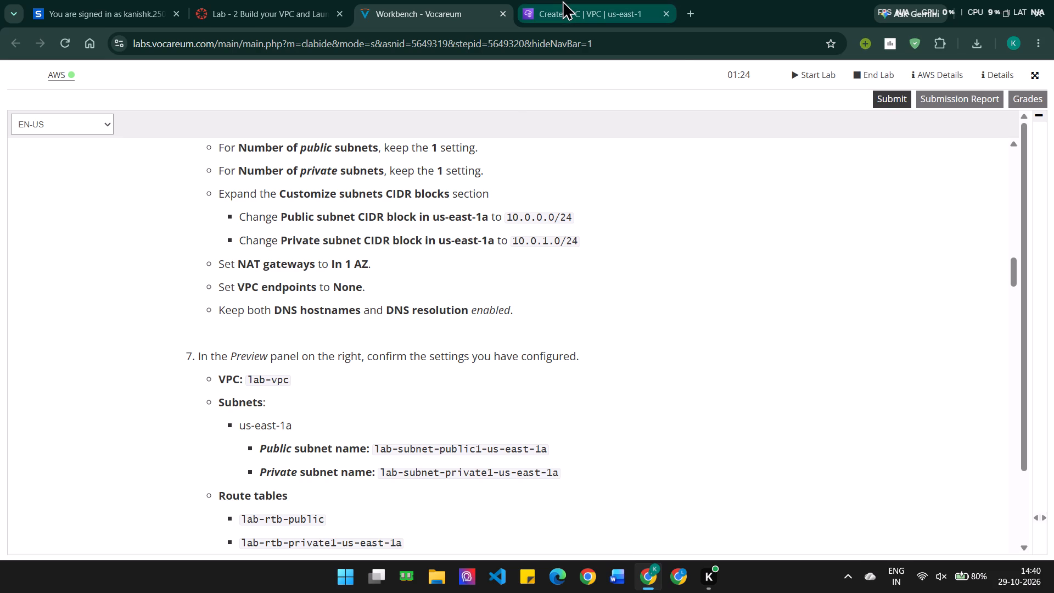
{"action": "left_click_drag", "start_coordinate": [562, 0], "coordinate": [512, 0]}
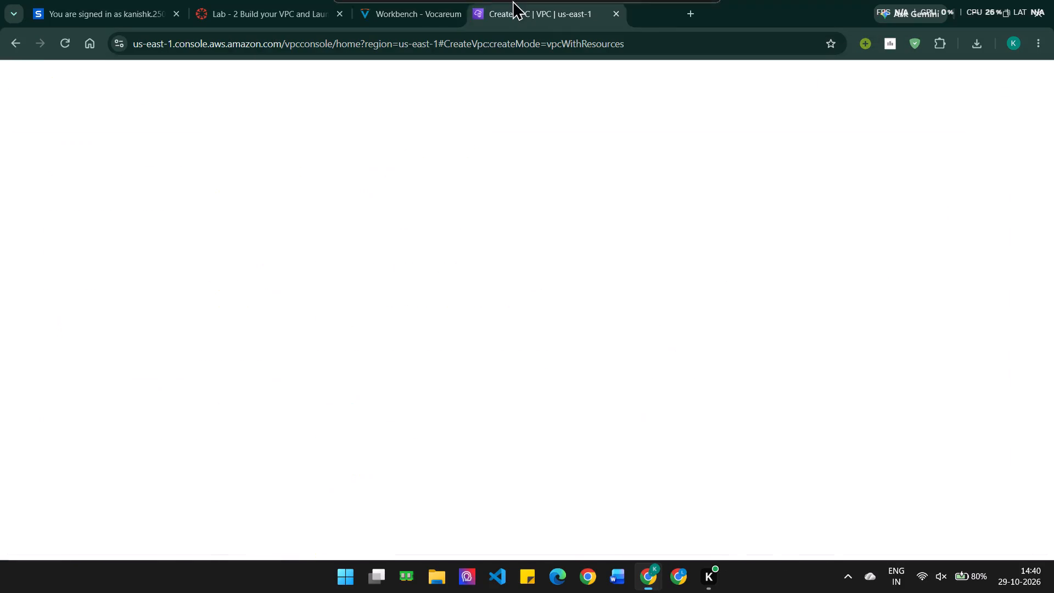
{"action": "left_click_drag", "start_coordinate": [512, 0], "coordinate": [511, 0]}
{"action": "scroll", "coordinate": [291, 322], "scroll_direction": "up", "scroll_amount": 2}
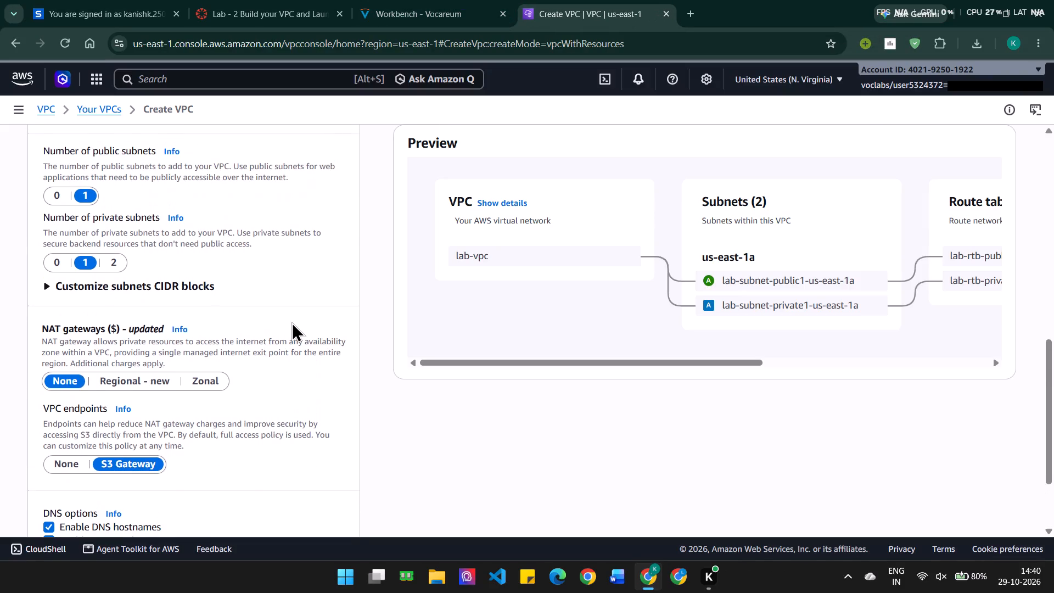
{"action": "scroll", "coordinate": [291, 322], "scroll_direction": "right", "scroll_amount": 1}
{"action": "scroll", "coordinate": [291, 322], "scroll_direction": "down", "scroll_amount": 1}
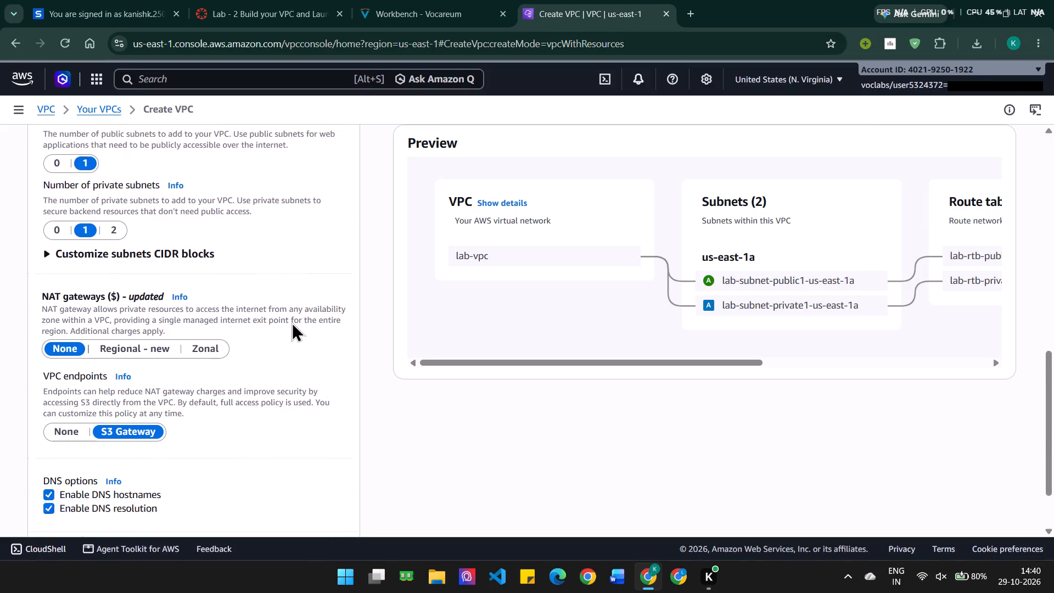
{"action": "scroll", "coordinate": [291, 322], "scroll_direction": "down", "scroll_amount": 1}
{"action": "scroll", "coordinate": [217, 396], "scroll_direction": "down", "scroll_amount": 1}
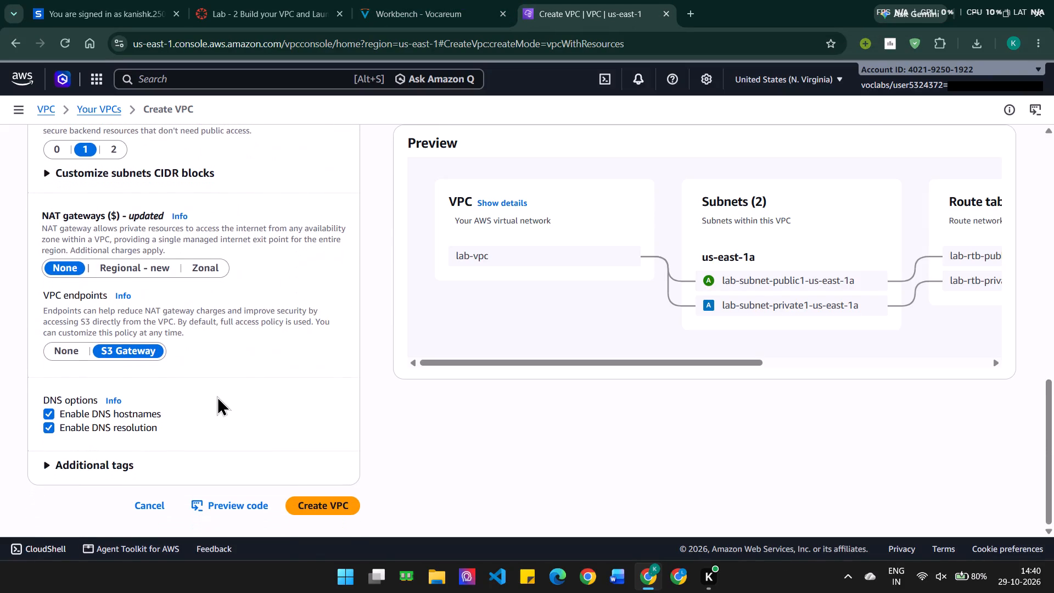
{"action": "scroll", "coordinate": [217, 396], "scroll_direction": "down", "scroll_amount": 1}
{"action": "left_click", "coordinate": [110, 460]}
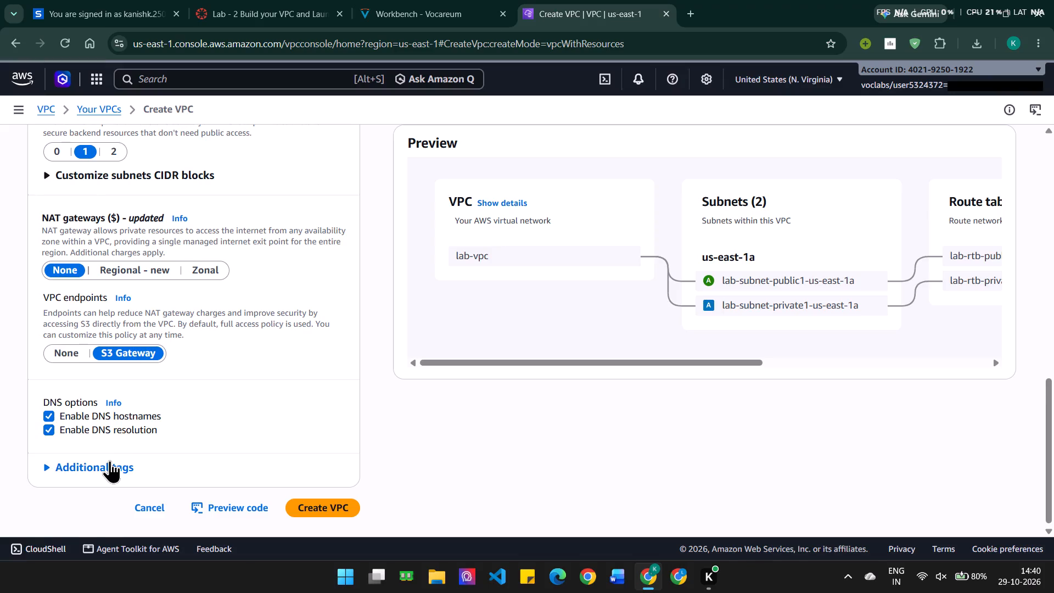
{"action": "scroll", "coordinate": [110, 460], "scroll_direction": "down", "scroll_amount": 4}
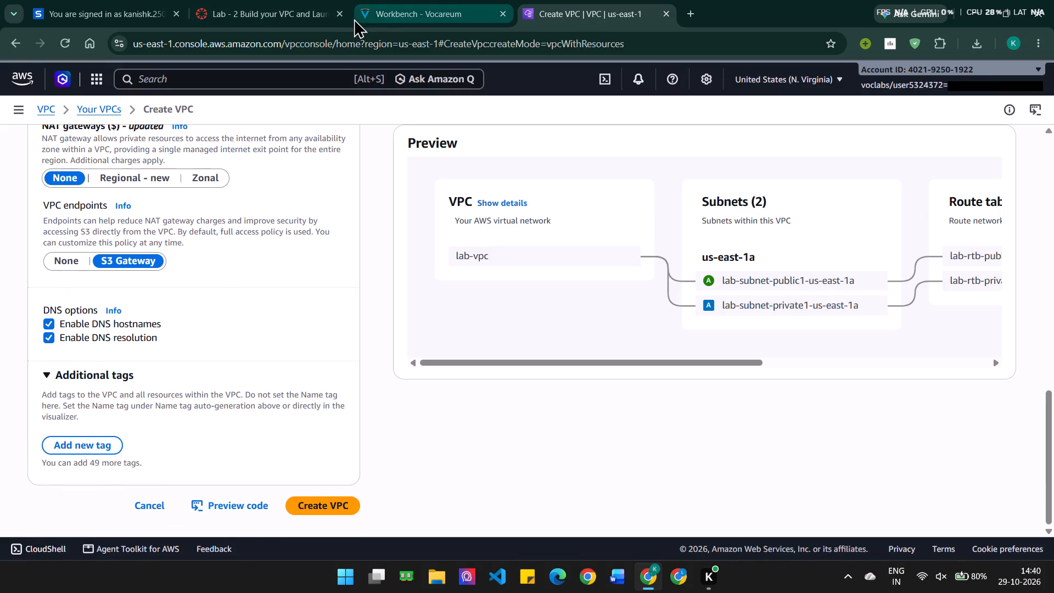
{"action": "left_click", "coordinate": [375, 12]}
{"action": "scroll", "coordinate": [338, 349], "scroll_direction": "up", "scroll_amount": 1}
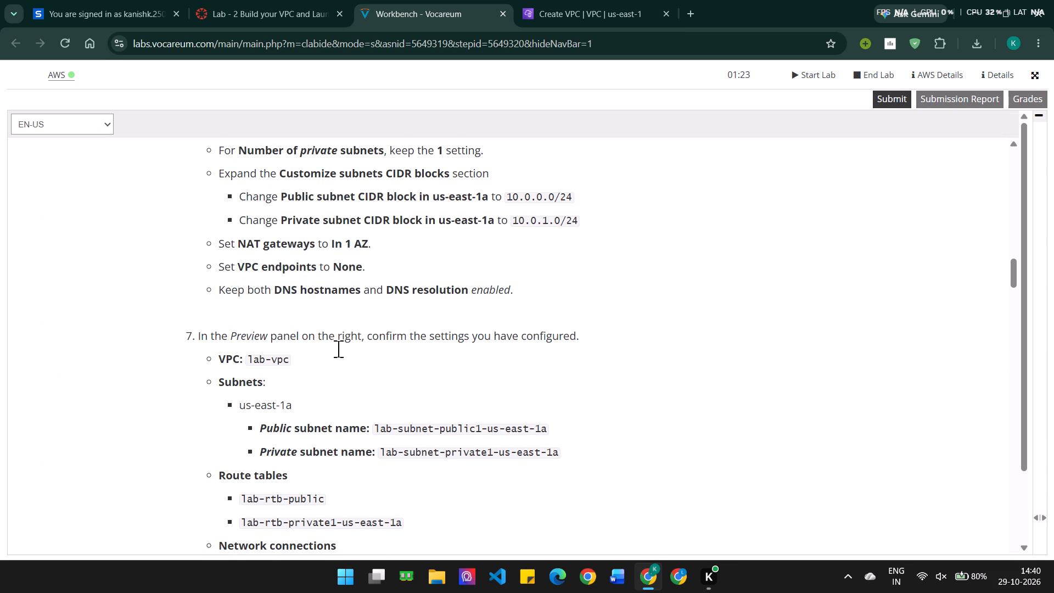
{"action": "scroll", "coordinate": [338, 349], "scroll_direction": "up", "scroll_amount": 1}
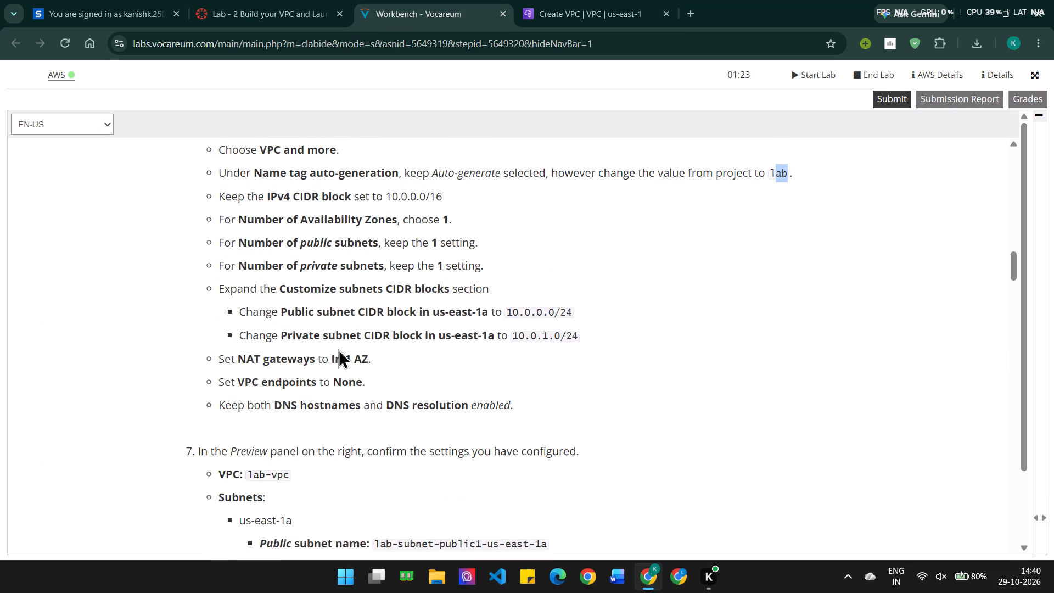
{"action": "scroll", "coordinate": [338, 349], "scroll_direction": "up", "scroll_amount": 1}
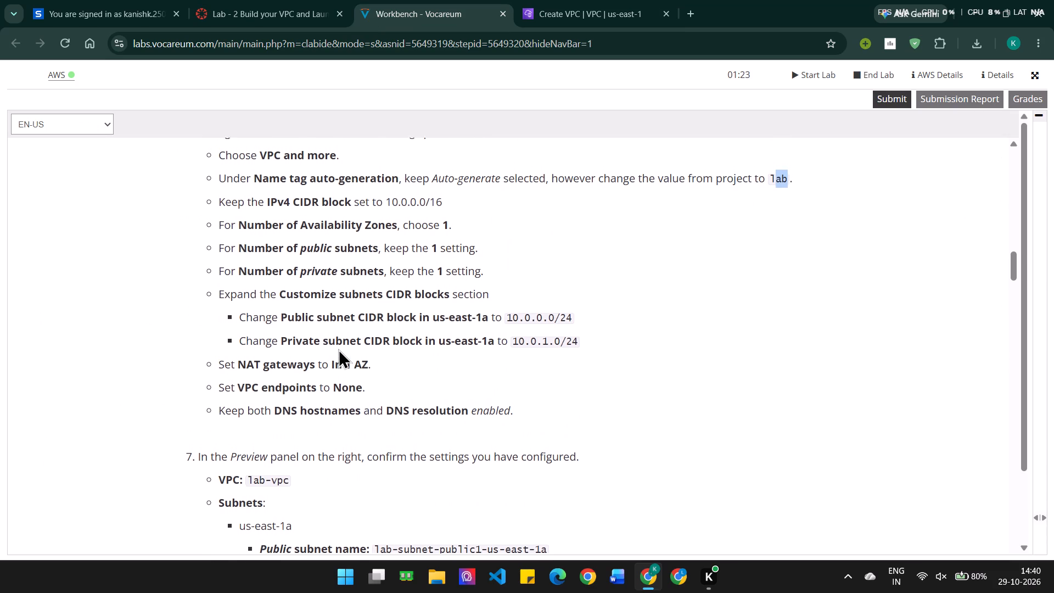
{"action": "scroll", "coordinate": [338, 349], "scroll_direction": "up", "scroll_amount": 1}
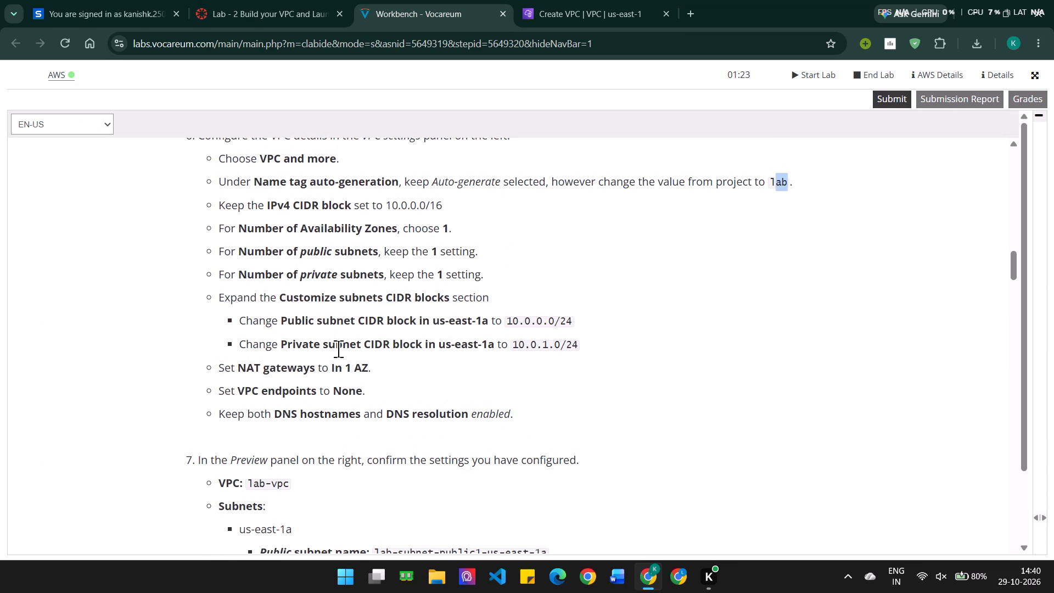
{"action": "scroll", "coordinate": [338, 349], "scroll_direction": "down", "scroll_amount": 1}
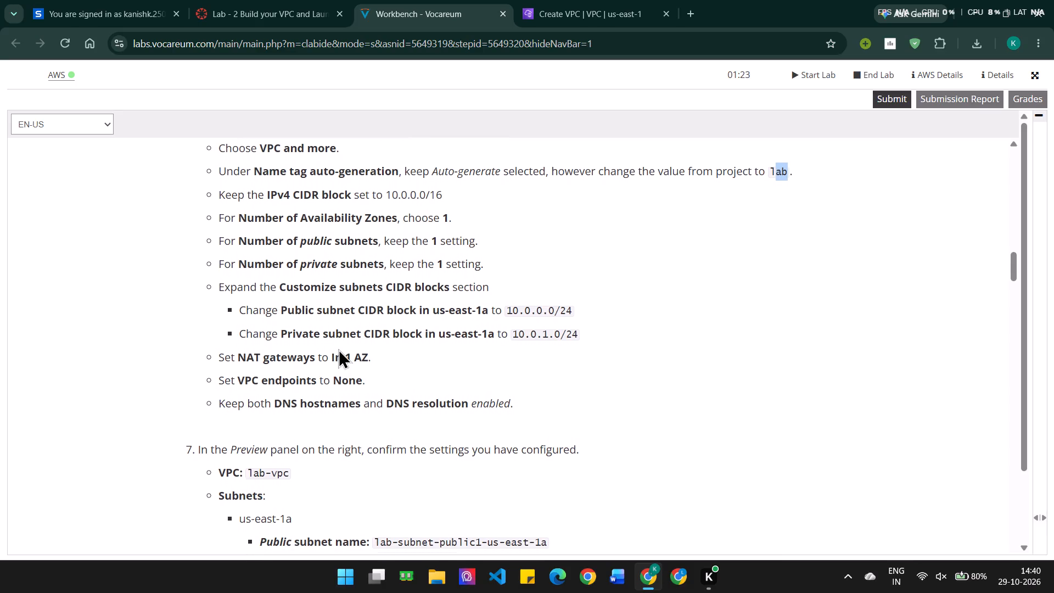
Expand the subnet CIDR block customization and set the public subnet CIDR block in us-east-1a to 10.0.0.0/24.
{"action": "left_click", "coordinate": [613, 0]}
{"action": "scroll", "coordinate": [203, 303], "scroll_direction": "up", "scroll_amount": 1}
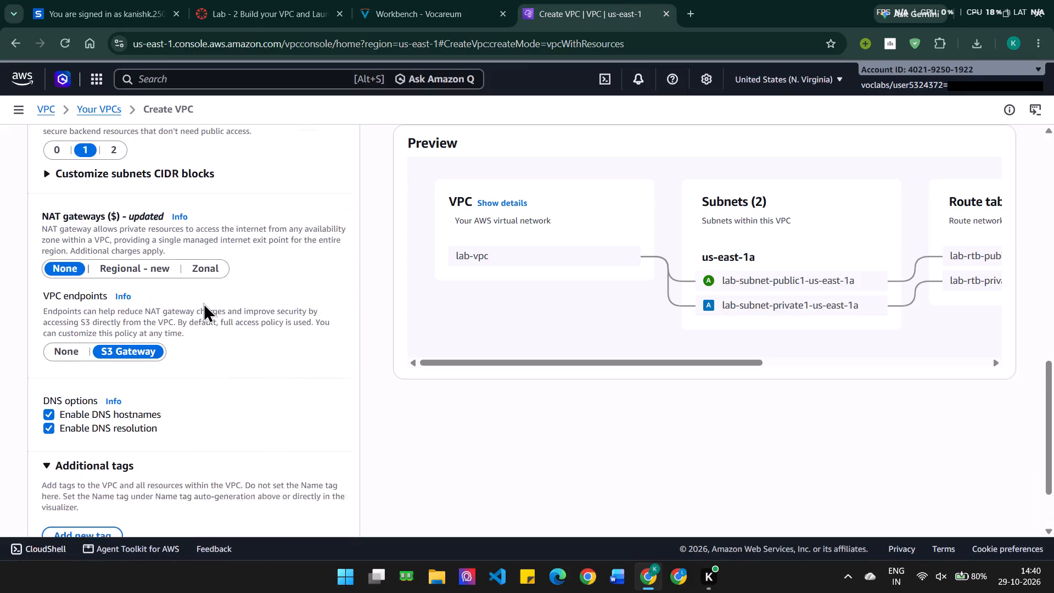
{"action": "scroll", "coordinate": [203, 303], "scroll_direction": "up", "scroll_amount": 2}
{"action": "left_click", "coordinate": [133, 238]}
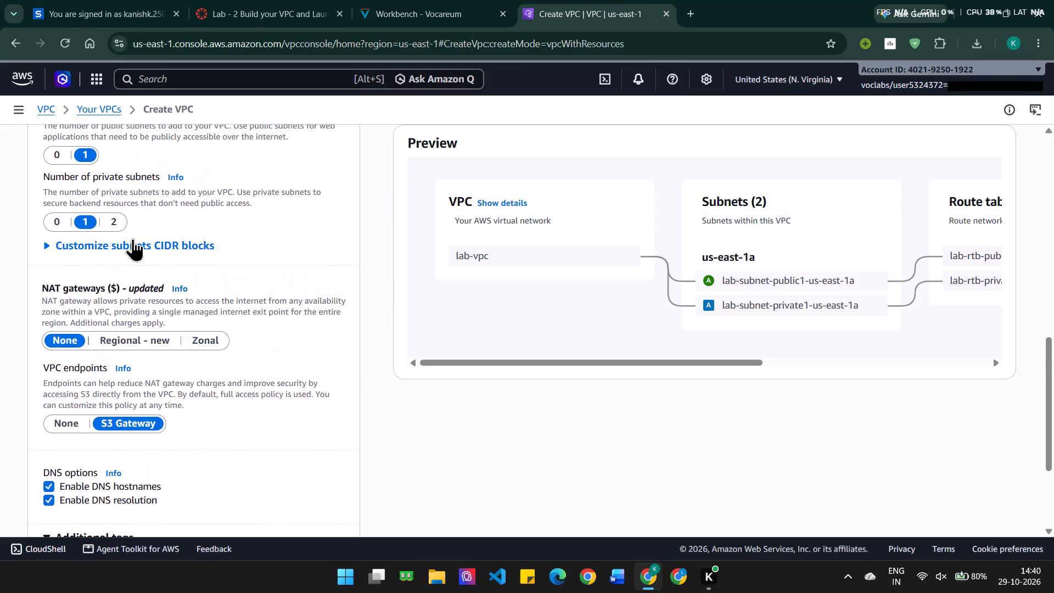
{"action": "left_click", "coordinate": [444, 0]}
{"action": "left_click", "coordinate": [579, 0]}
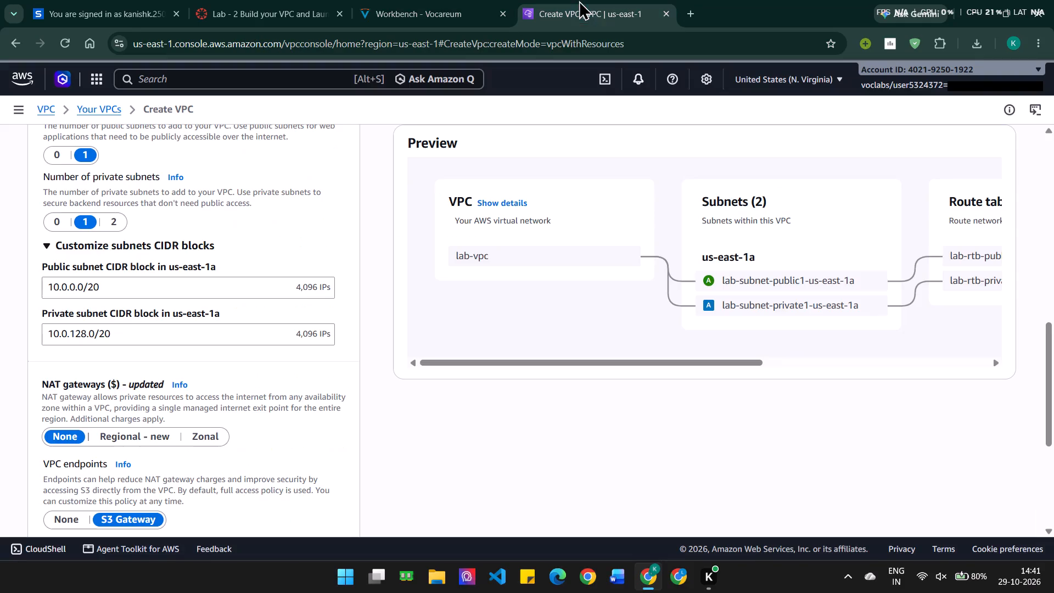
{"action": "left_click", "coordinate": [108, 284]}
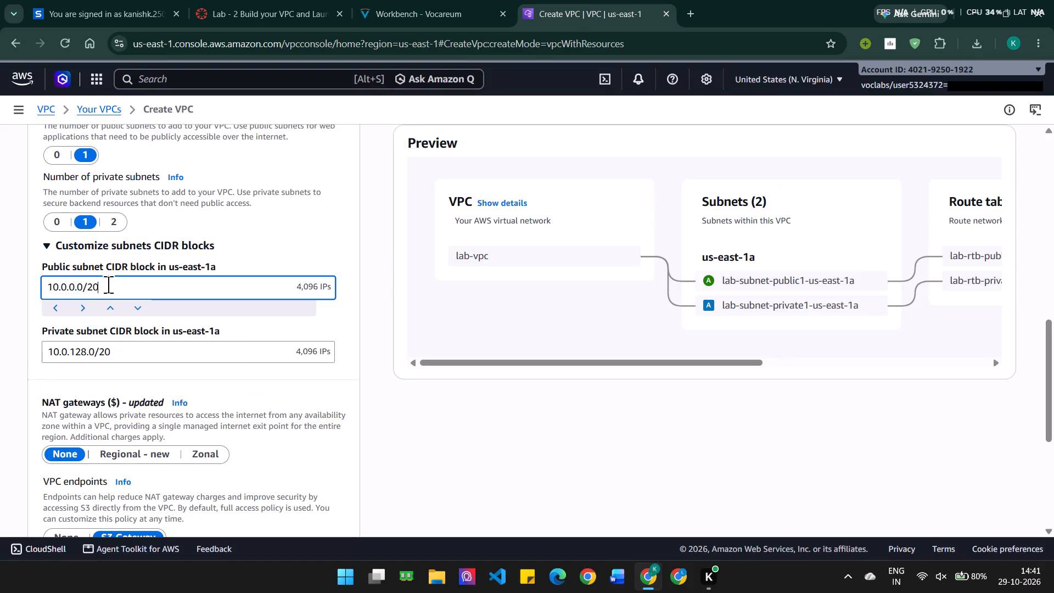
{"action": "key", "text": "BackSpace"}
{"action": "key", "text": "4"}
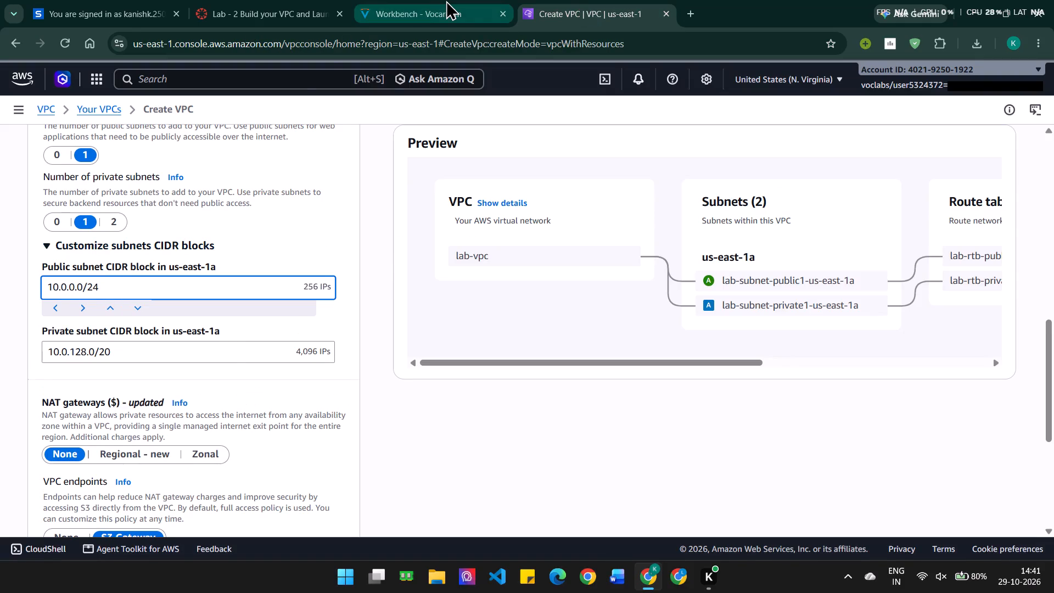
Set the private subnet CIDR block in us-east-1a to 10.0.1.0/24, as given in step 6 of the lab instructions.
{"action": "left_click", "coordinate": [446, 0]}
{"action": "left_click", "coordinate": [651, 0]}
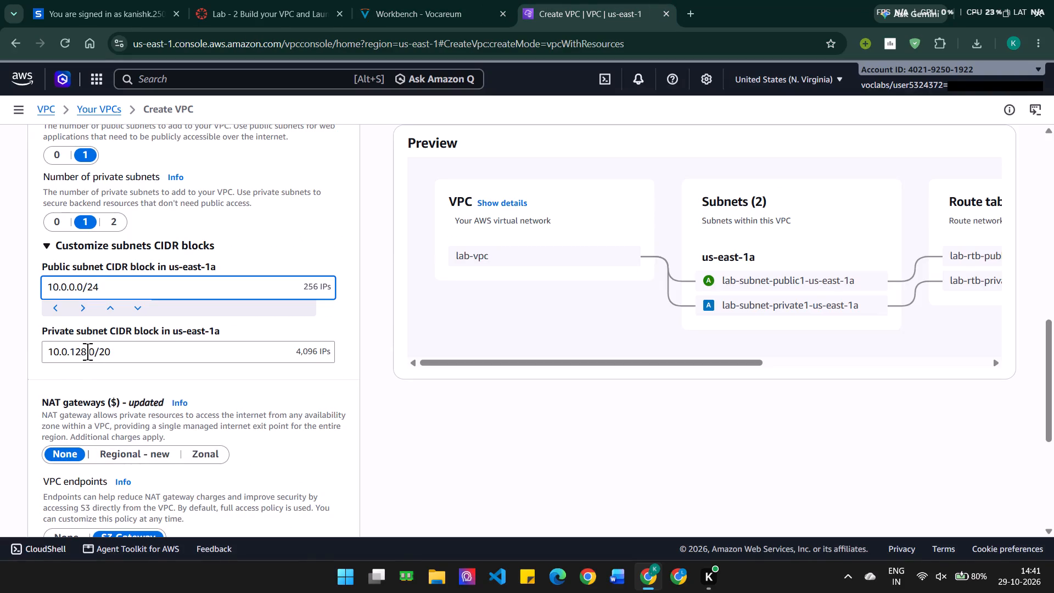
{"action": "left_click", "coordinate": [86, 351]}
{"action": "key", "text": "BackSpace"}
{"action": "key", "text": "BackSpace"}
{"action": "key", "text": "BackSpace"}
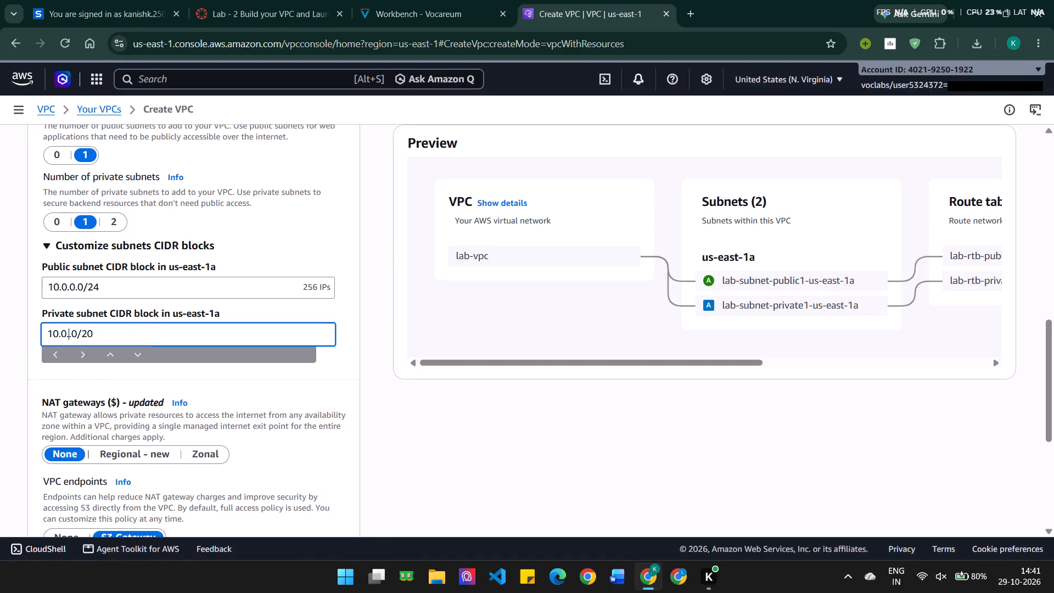
{"action": "key", "text": "1"}
{"action": "key", "text": "End"}
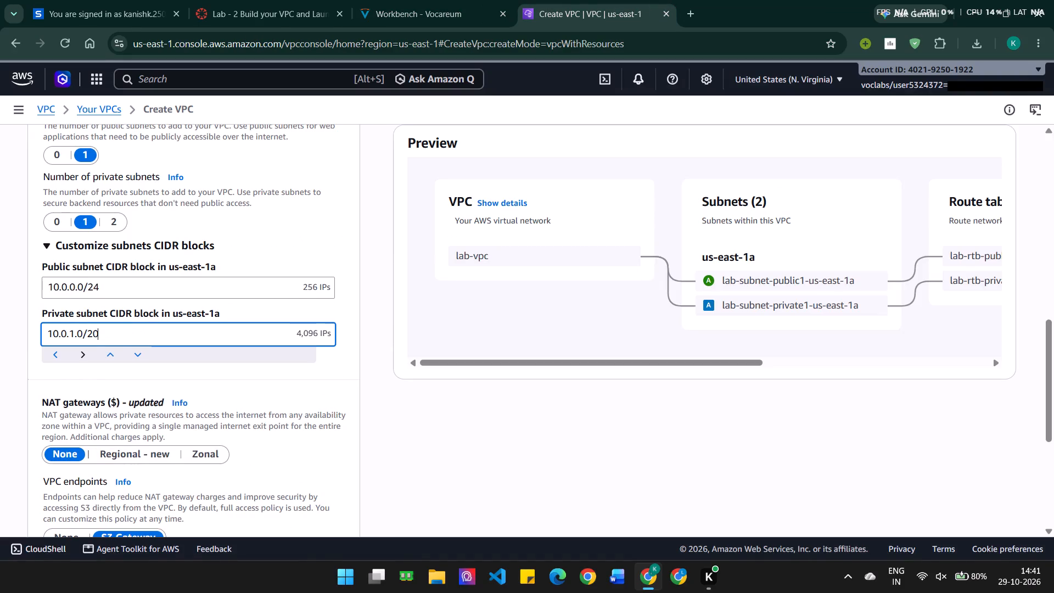
{"action": "key", "text": "BackSpace"}
{"action": "key", "text": "4"}
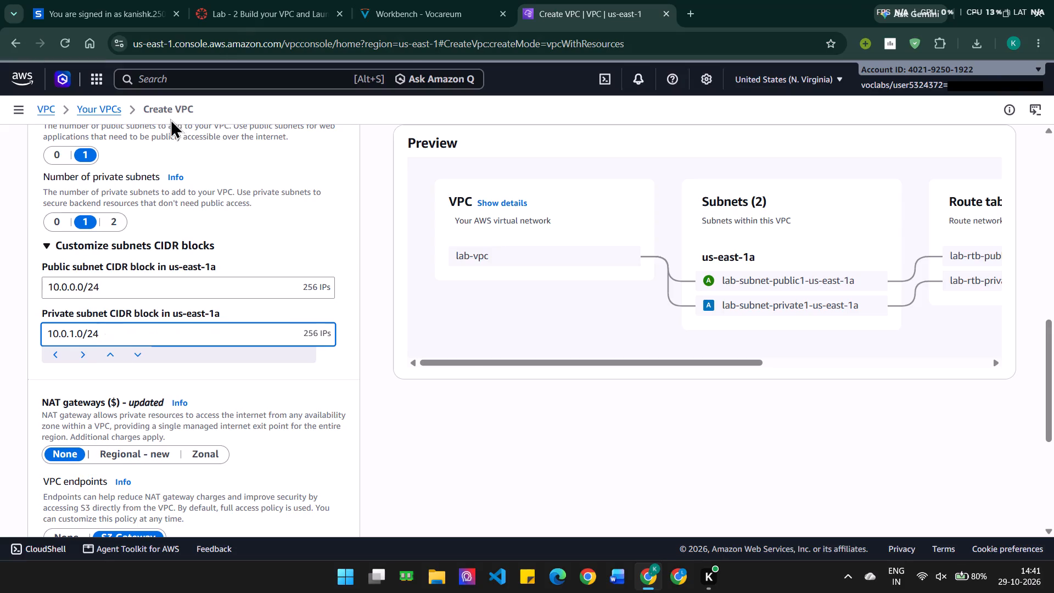
Compare the form's subnet CIDR blocks, NAT gateway, VPC endpoint and DNS options with step 6 of the lab instructions.
{"action": "left_click", "coordinate": [433, 0]}
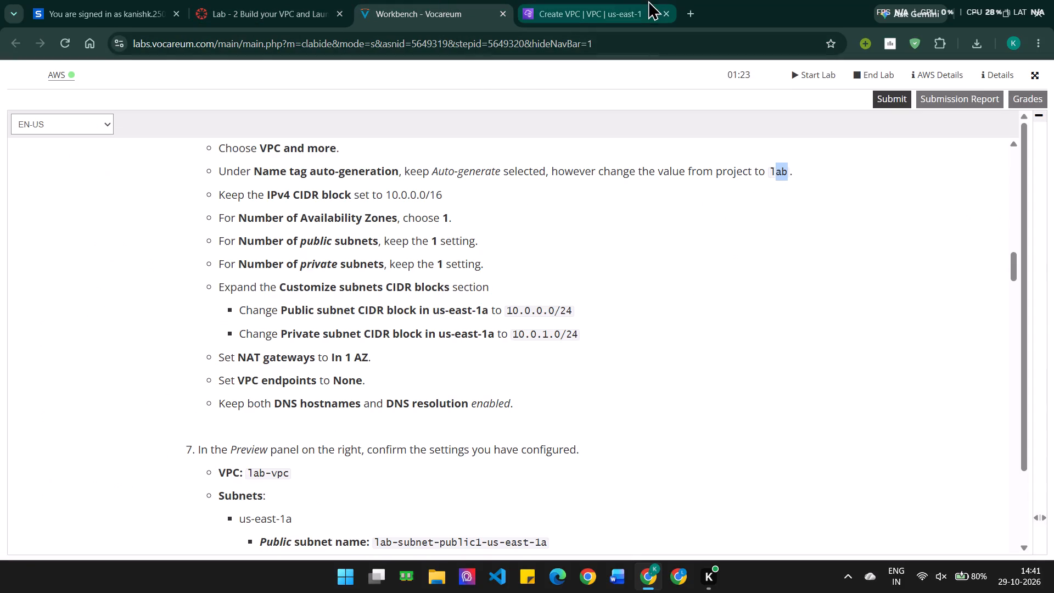
{"action": "left_click", "coordinate": [619, 0]}
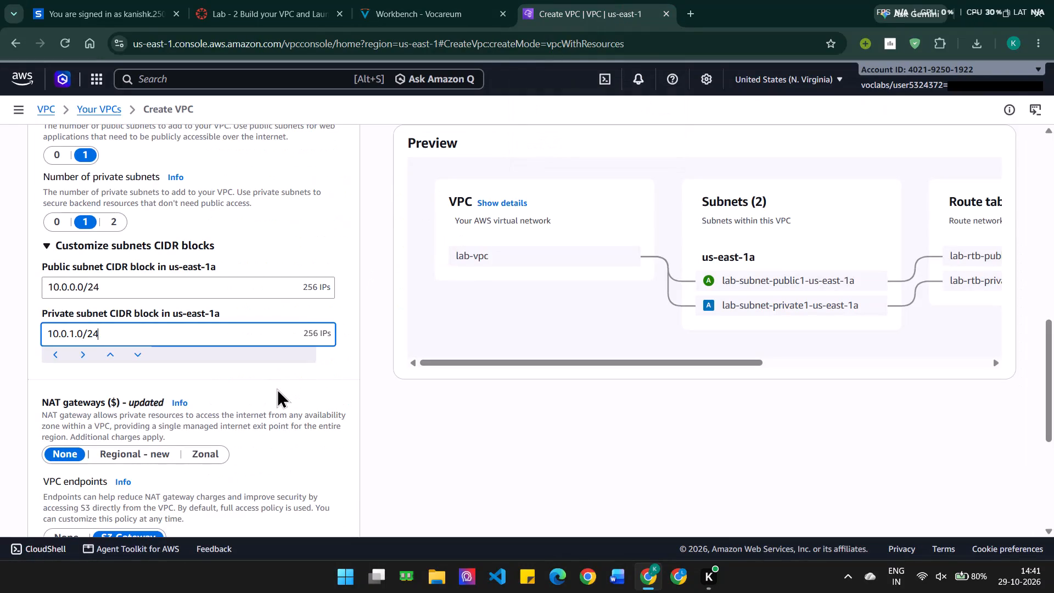
{"action": "left_click", "coordinate": [277, 388]}
{"action": "scroll", "coordinate": [277, 388], "scroll_direction": "down", "scroll_amount": 1}
{"action": "left_click", "coordinate": [431, 0]}
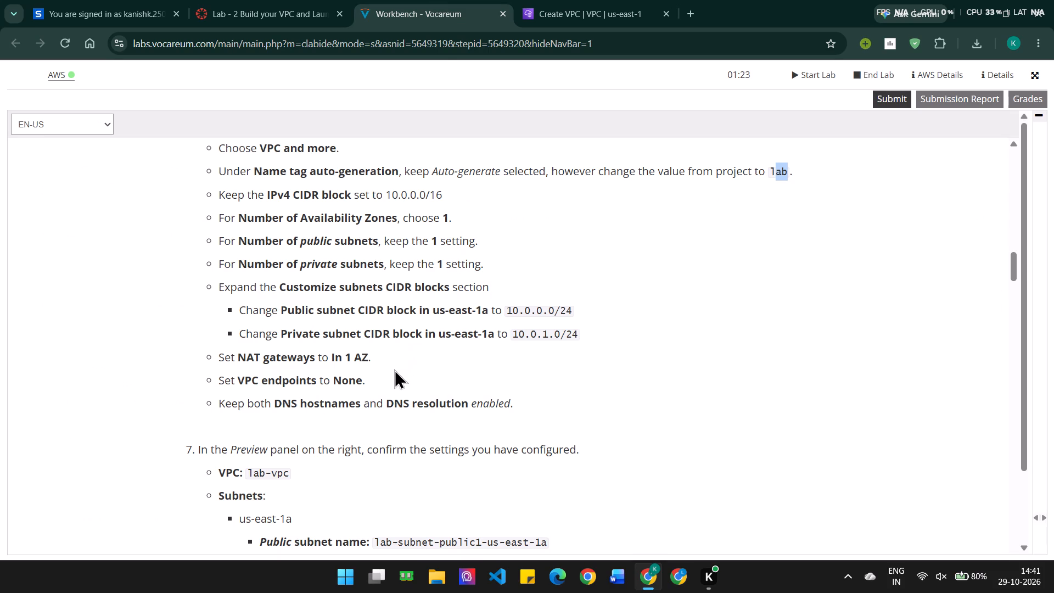
{"action": "scroll", "coordinate": [394, 369], "scroll_direction": "down", "scroll_amount": 1}
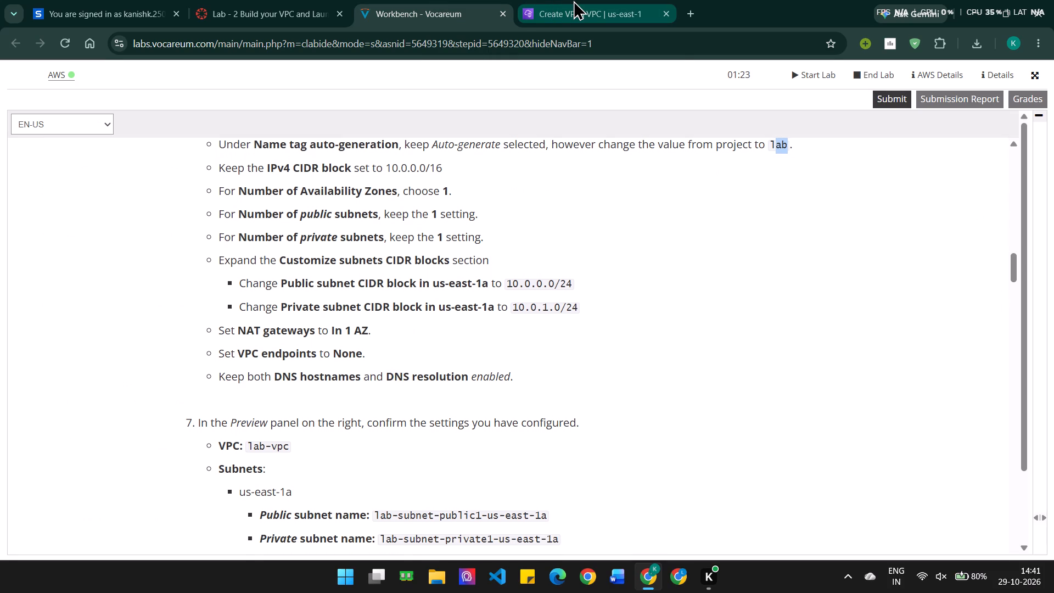
{"action": "left_click", "coordinate": [573, 0]}
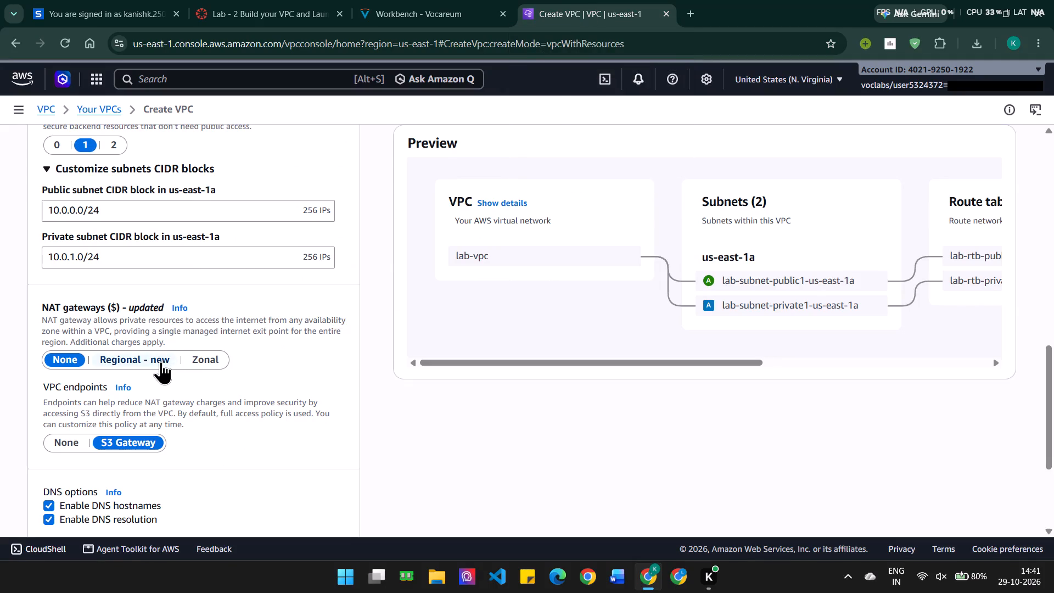
{"action": "scroll", "coordinate": [126, 400], "scroll_direction": "down", "scroll_amount": 1}
{"action": "left_click", "coordinate": [406, 8]}
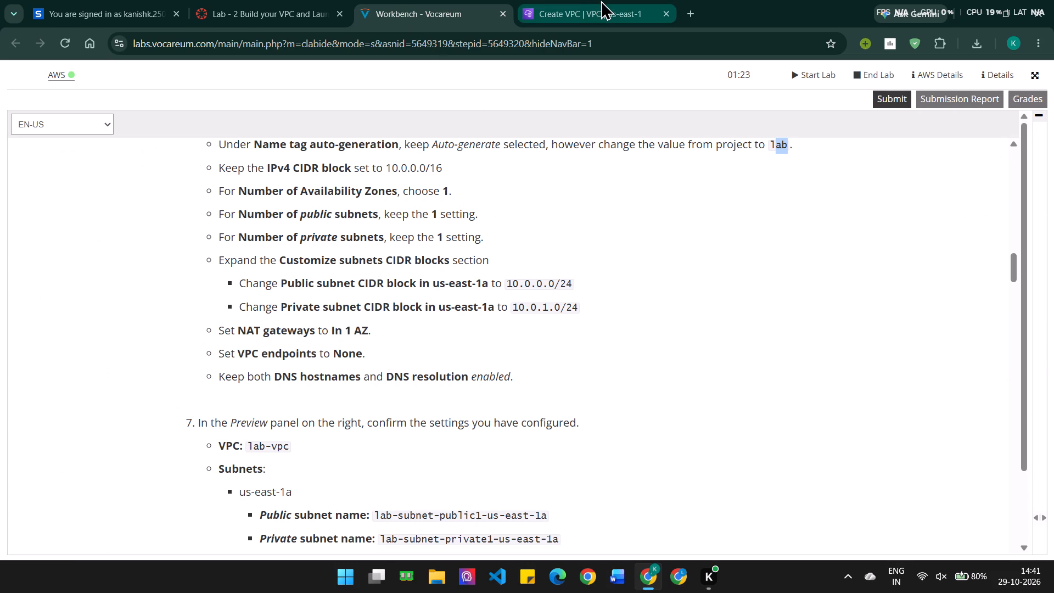
{"action": "left_click", "coordinate": [615, 1]}
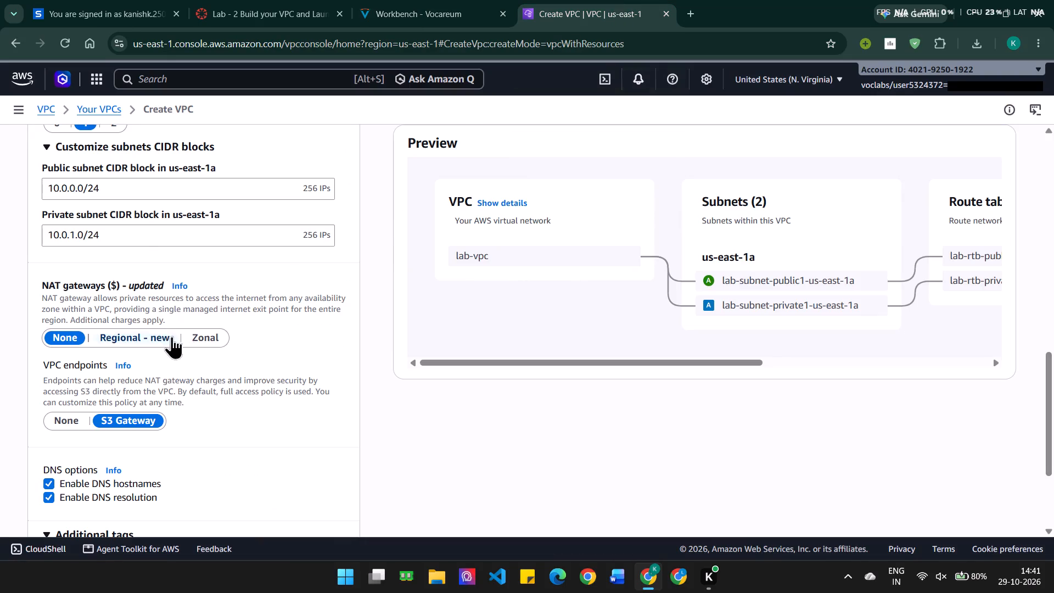
Set the NAT gateways option to Zonal, with the gateway created in 1 AZ.
{"action": "left_click", "coordinate": [165, 334]}
{"action": "left_click", "coordinate": [192, 338]}
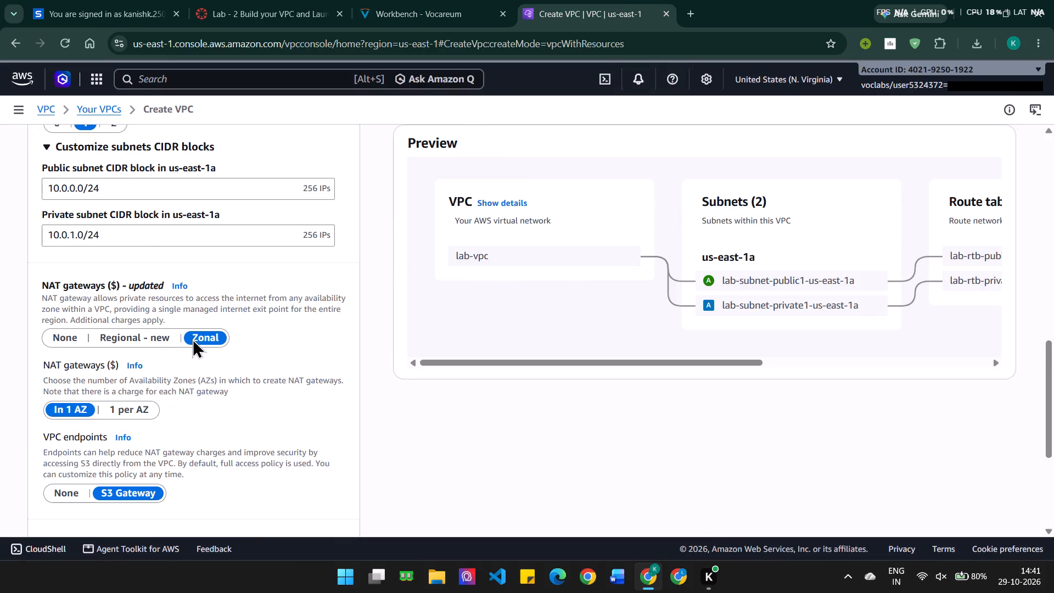
Set VPC endpoints to None, as given in step 6 of the lab instructions.
{"action": "scroll", "coordinate": [108, 429], "scroll_direction": "down", "scroll_amount": 1}
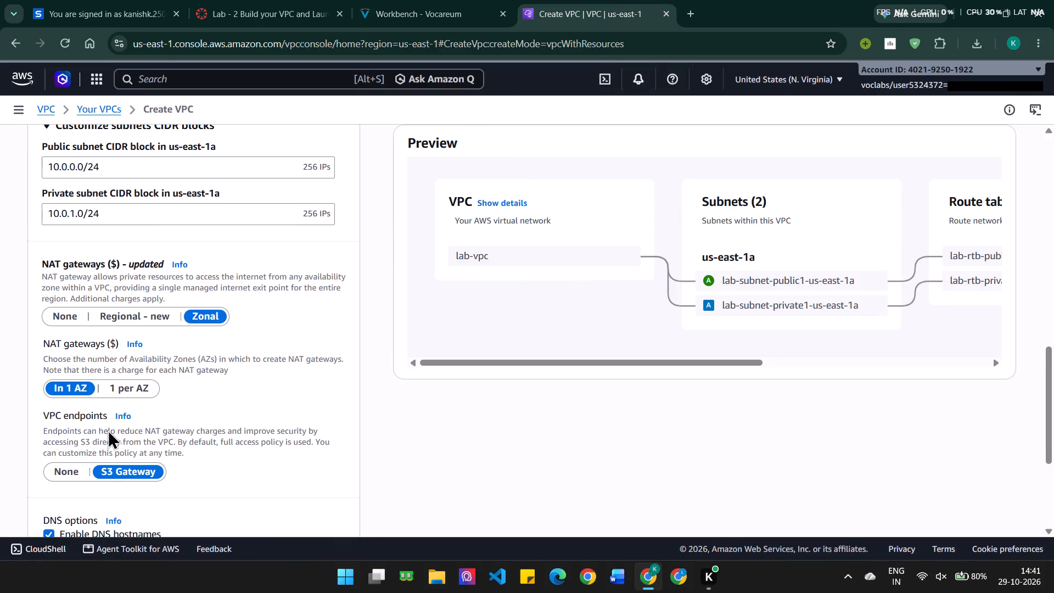
{"action": "scroll", "coordinate": [108, 429], "scroll_direction": "down", "scroll_amount": 1}
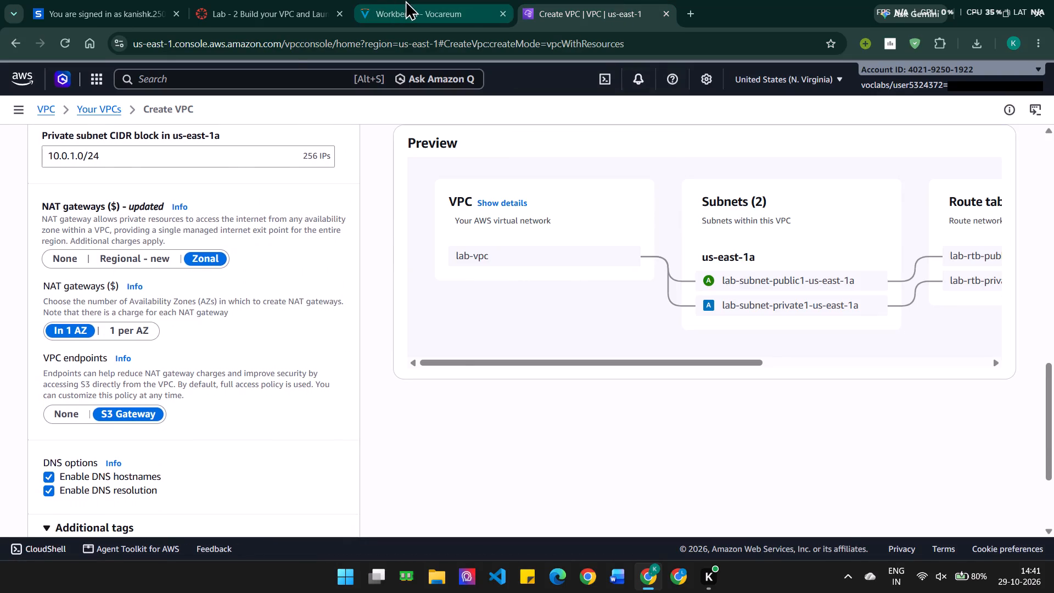
{"action": "left_click", "coordinate": [405, 0]}
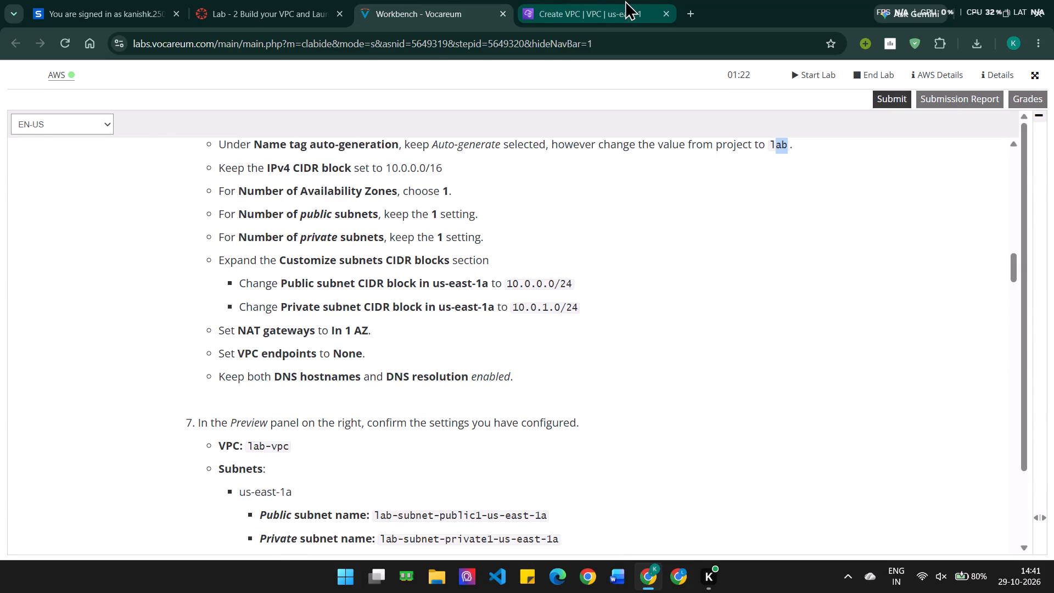
{"action": "left_click", "coordinate": [625, 0]}
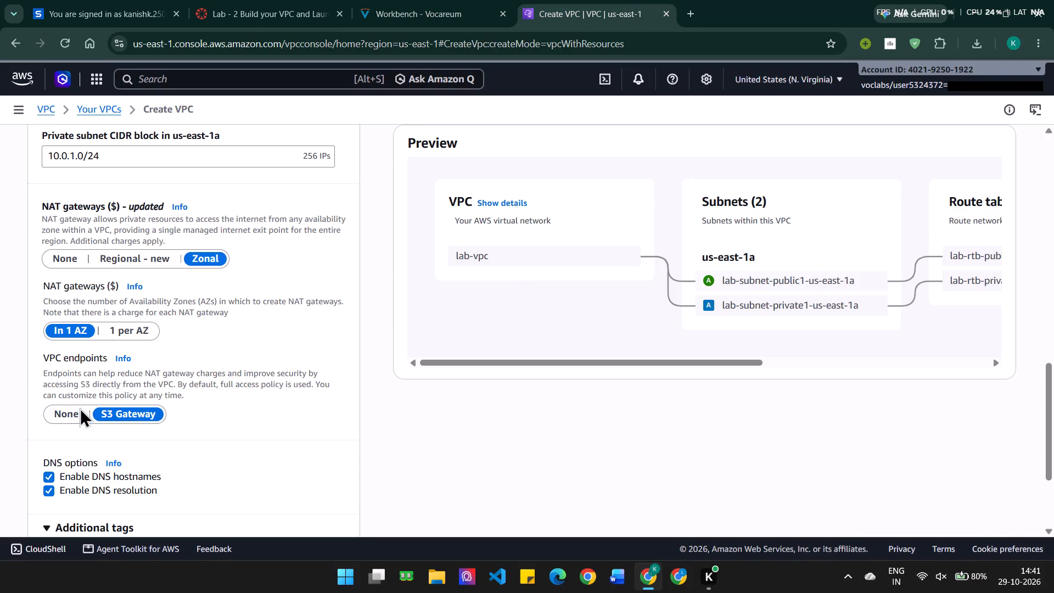
{"action": "left_click", "coordinate": [72, 415]}
Read steps 7 and 8 of the lab instructions on confirming the previewed settings and creating the VPC.
{"action": "left_click", "coordinate": [447, 12]}
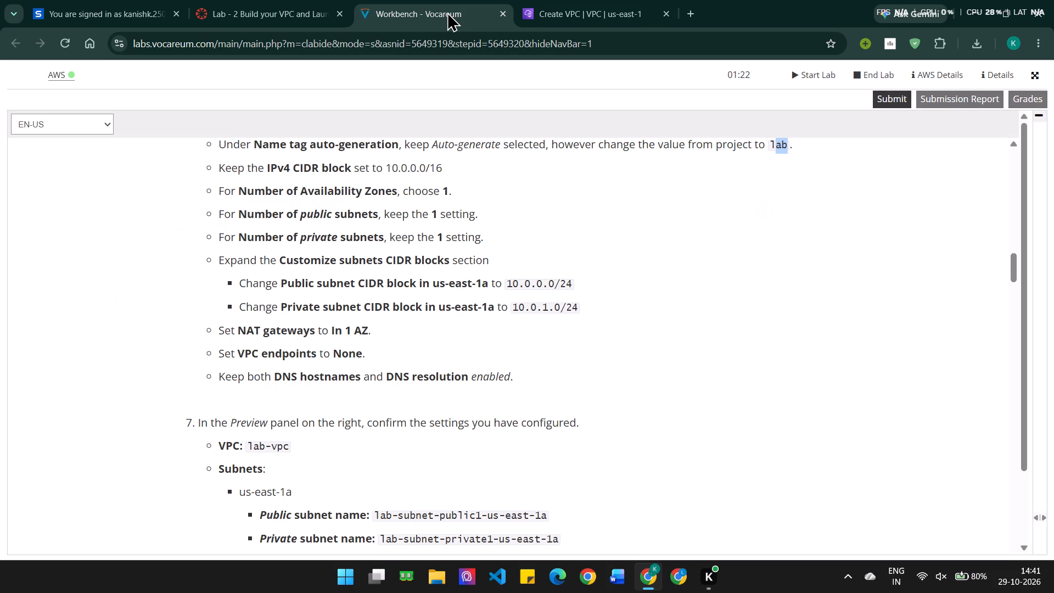
{"action": "scroll", "coordinate": [403, 383], "scroll_direction": "down", "scroll_amount": 4}
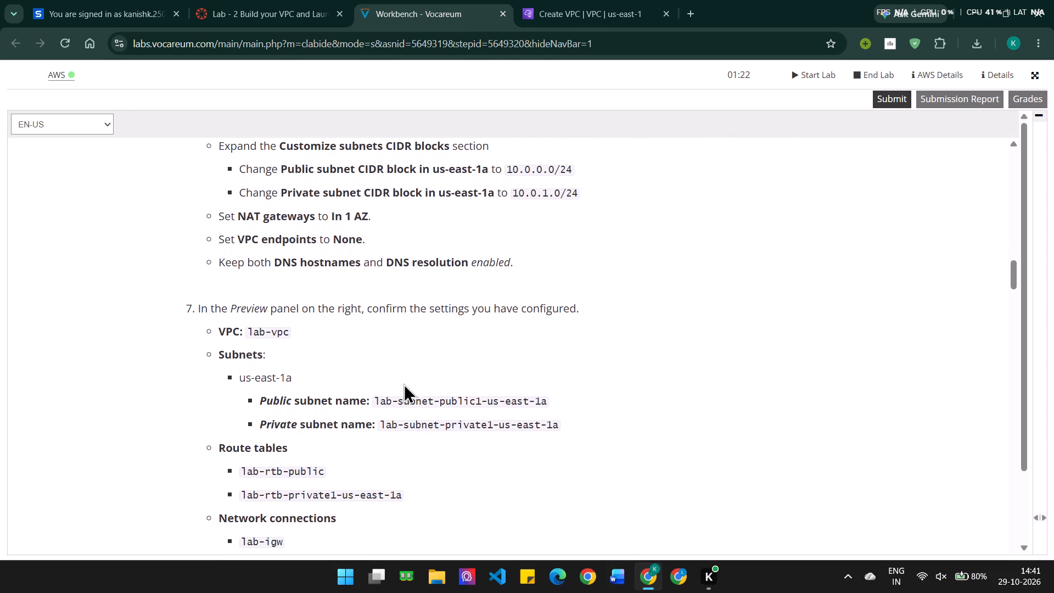
{"action": "scroll", "coordinate": [403, 383], "scroll_direction": "down", "scroll_amount": 1}
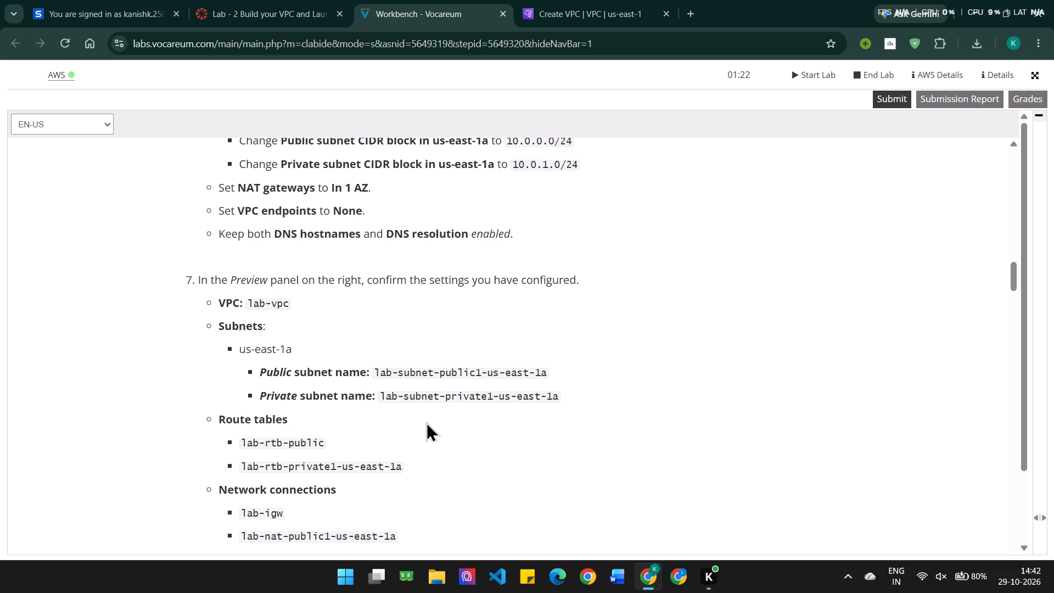
{"action": "scroll", "coordinate": [426, 422], "scroll_direction": "down", "scroll_amount": 1}
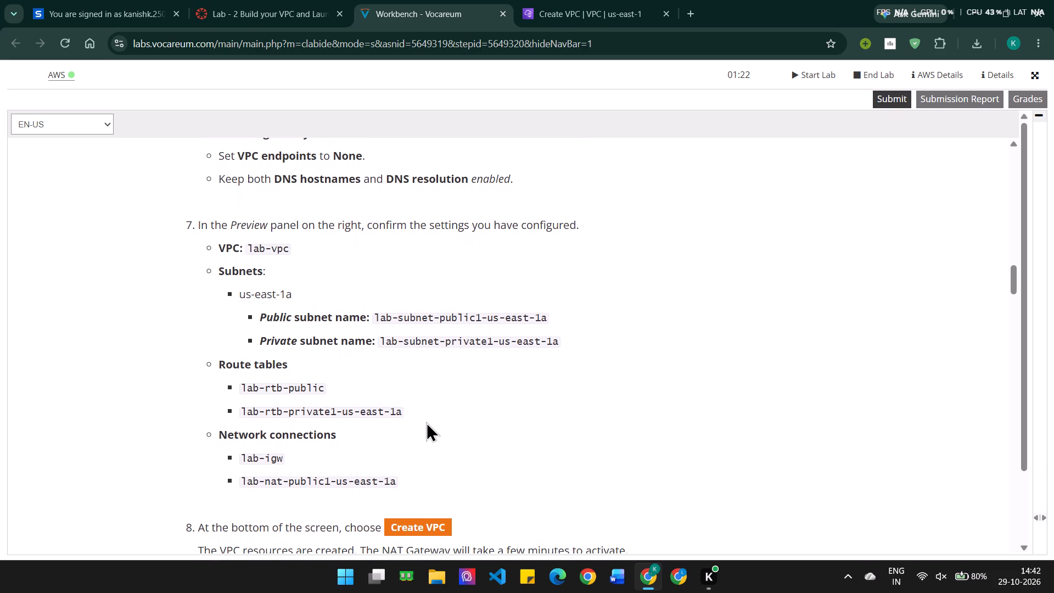
{"action": "scroll", "coordinate": [426, 422], "scroll_direction": "down", "scroll_amount": 1}
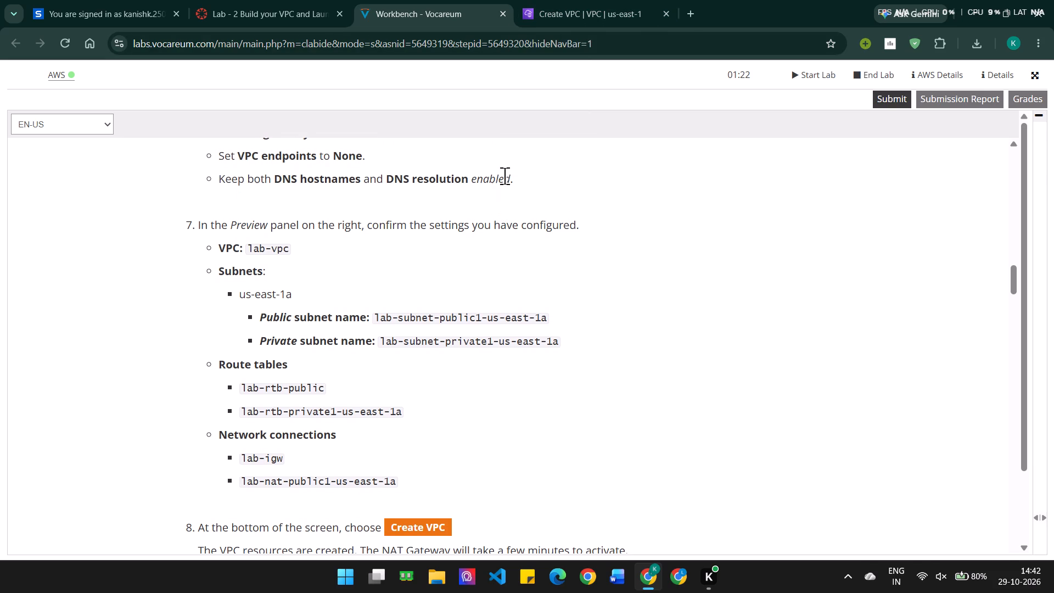
{"action": "left_click", "coordinate": [595, 0]}
{"action": "scroll", "coordinate": [280, 393], "scroll_direction": "down", "scroll_amount": 3}
{"action": "left_click", "coordinate": [439, 0]}
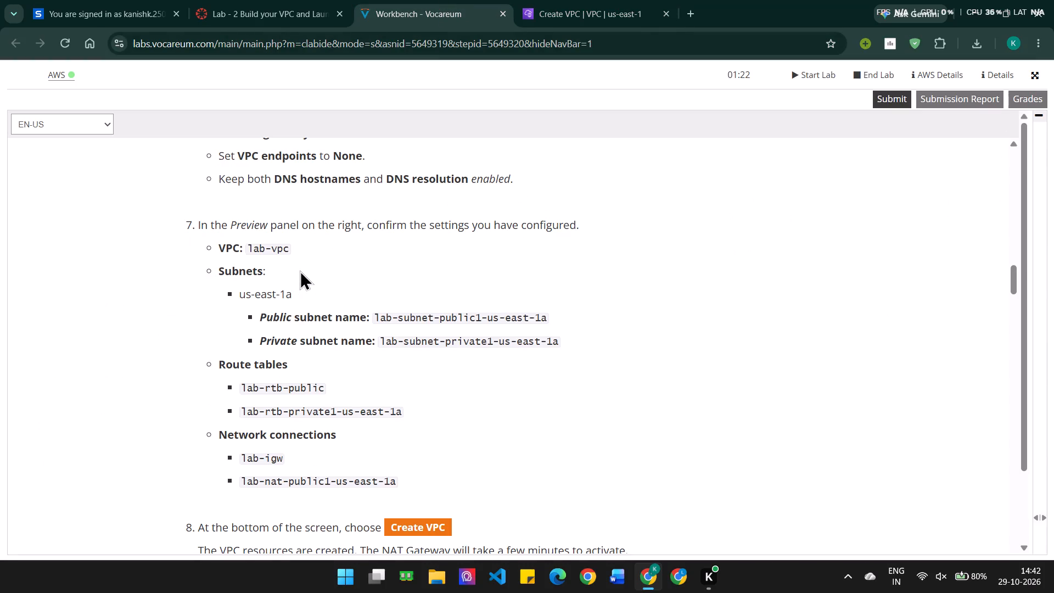
{"action": "scroll", "coordinate": [300, 270], "scroll_direction": "down", "scroll_amount": 1}
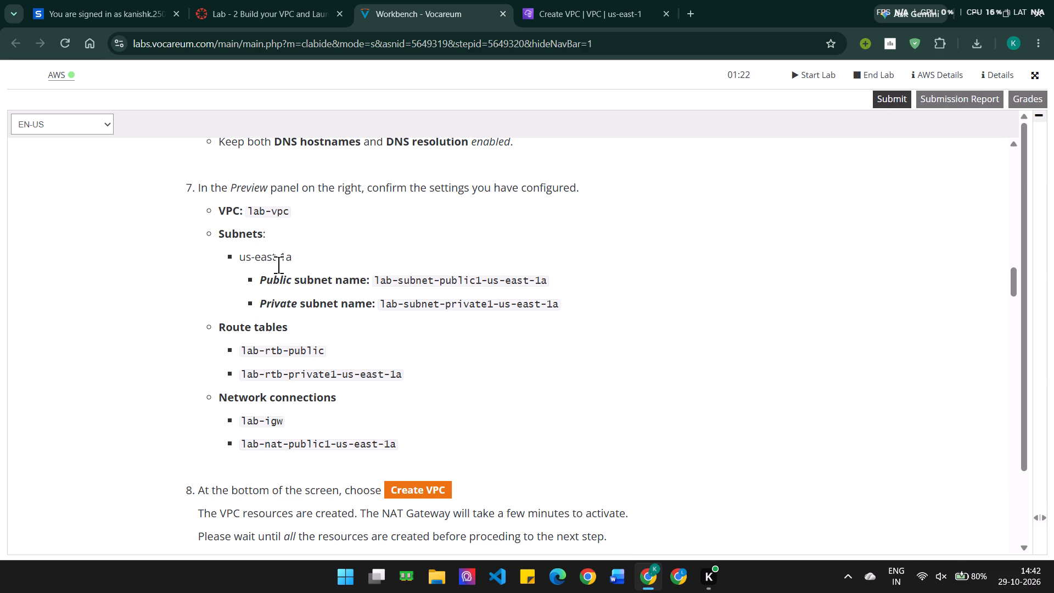
Review the finished form and its resource preview against the VPC and subnet names in step 7 of the lab instructions.
{"action": "left_click", "coordinate": [578, 3]}
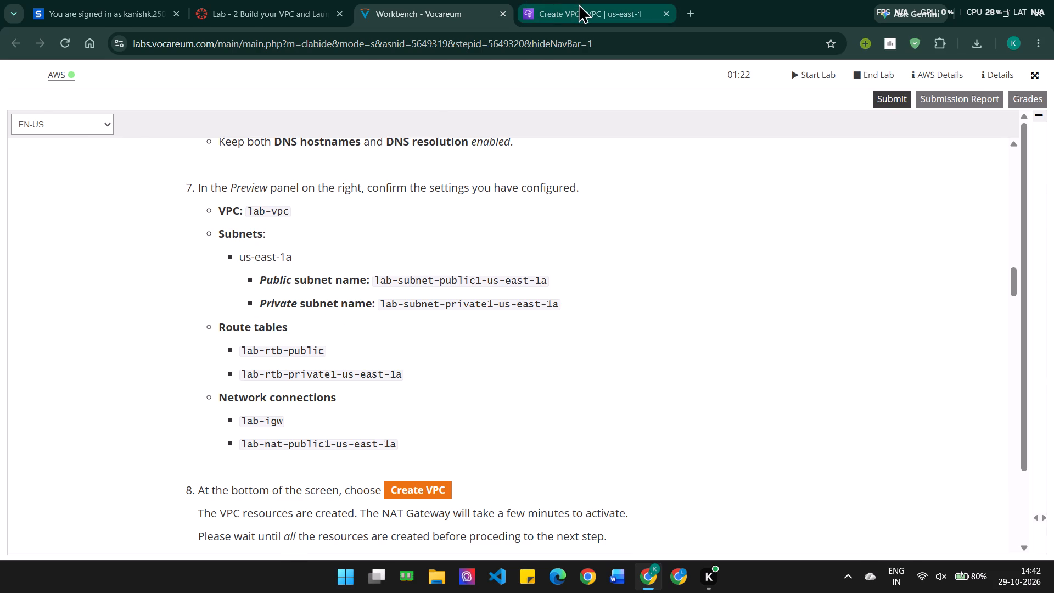
{"action": "scroll", "coordinate": [194, 431], "scroll_direction": "down", "scroll_amount": 1}
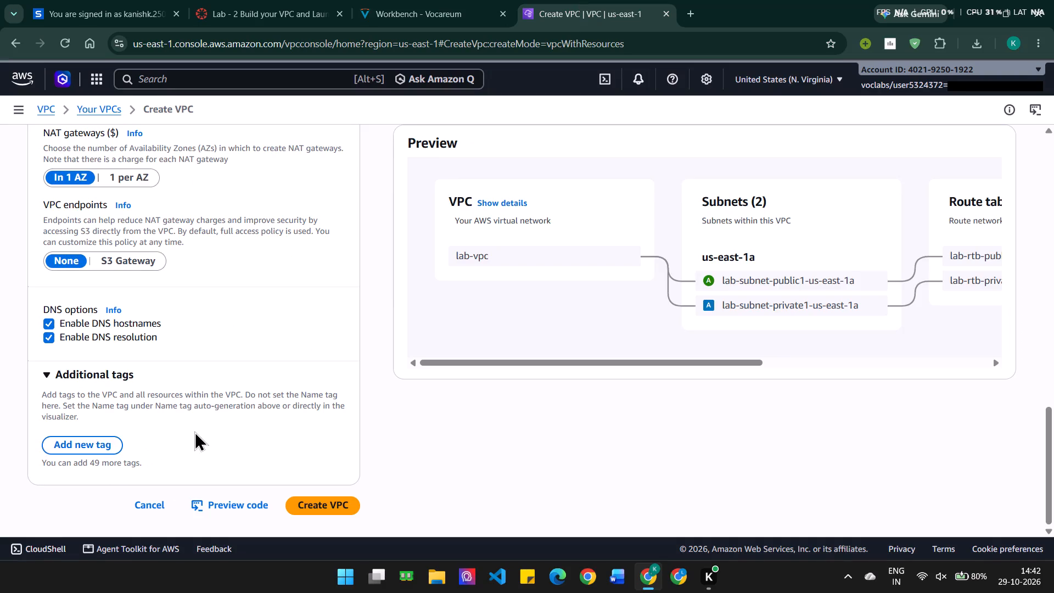
{"action": "scroll", "coordinate": [194, 431], "scroll_direction": "down", "scroll_amount": 1}
{"action": "scroll", "coordinate": [709, 240], "scroll_direction": "left", "scroll_amount": 1}
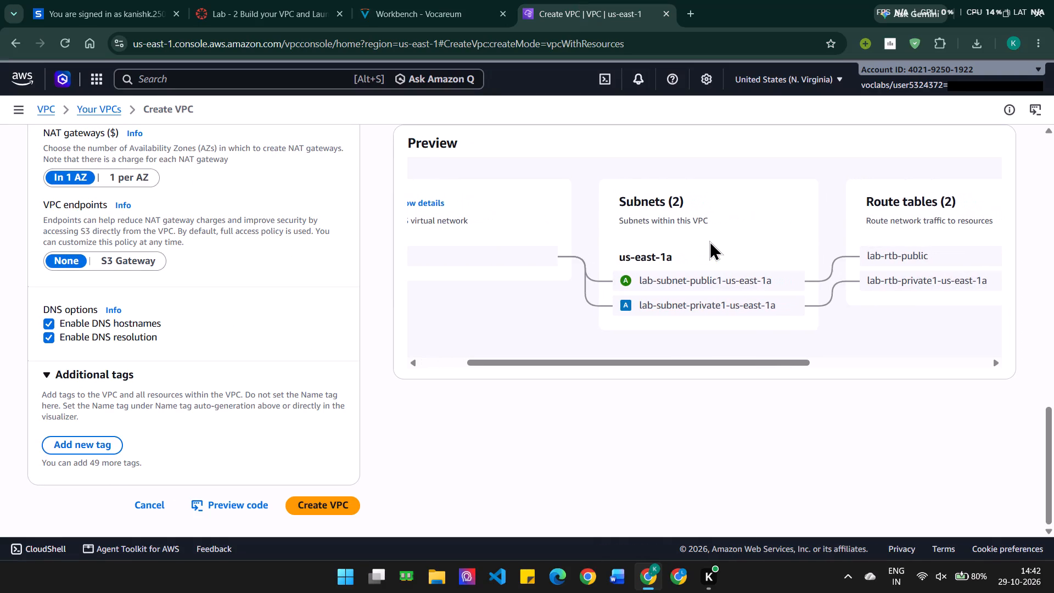
{"action": "scroll", "coordinate": [709, 240], "scroll_direction": "left", "scroll_amount": 1}
{"action": "left_click", "coordinate": [452, 0]}
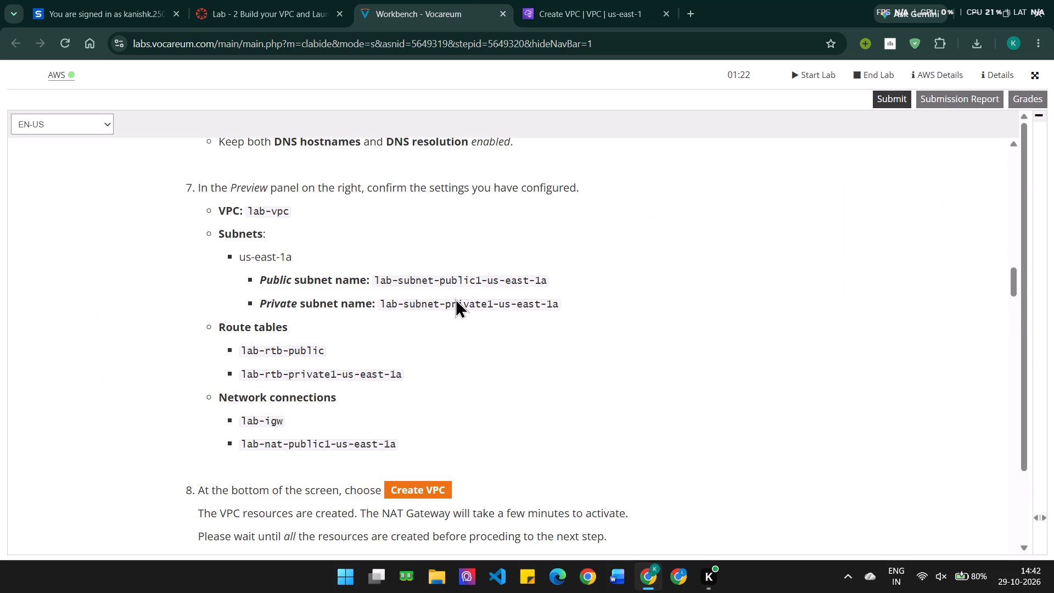
{"action": "scroll", "coordinate": [455, 298], "scroll_direction": "up", "scroll_amount": 1}
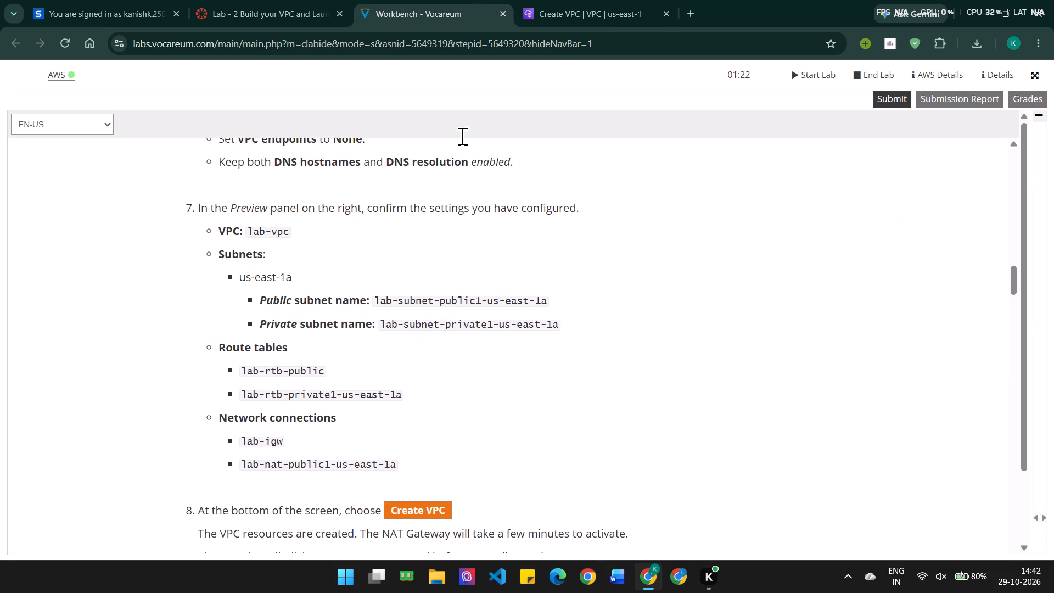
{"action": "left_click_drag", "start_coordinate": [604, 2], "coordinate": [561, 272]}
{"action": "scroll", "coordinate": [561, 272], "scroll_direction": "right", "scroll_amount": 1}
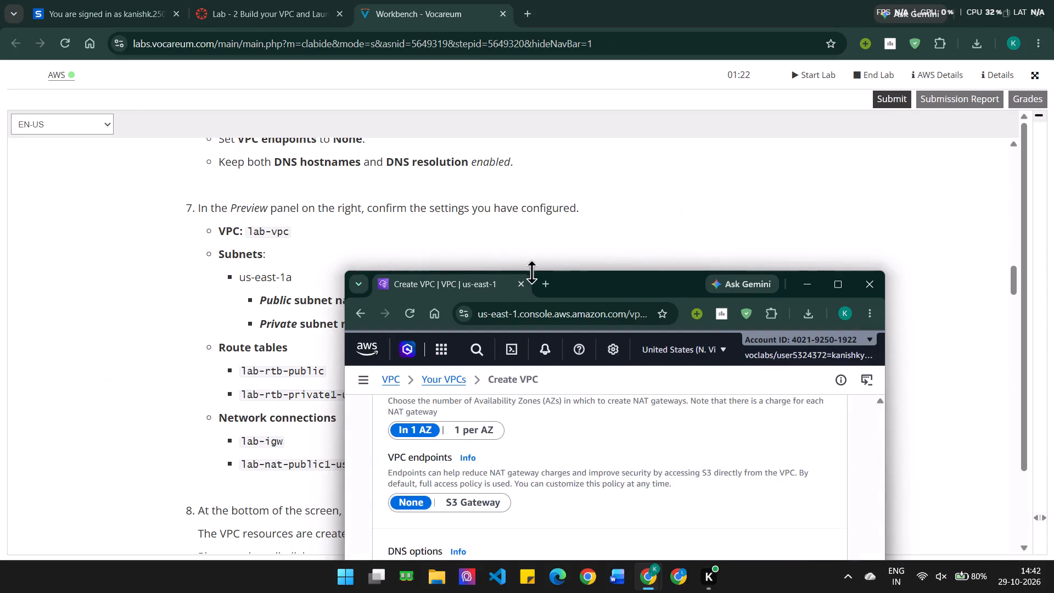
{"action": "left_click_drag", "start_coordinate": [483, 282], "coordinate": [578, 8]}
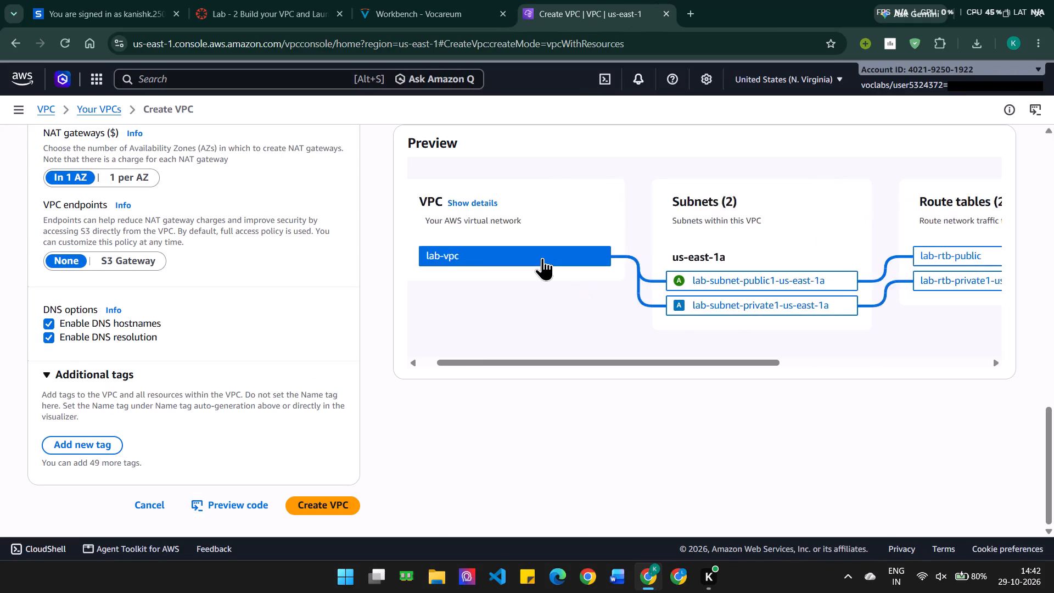
Compare the previewed subnets, route tables and network connections with the names listed in step 7 of the lab instructions.
{"action": "left_click", "coordinate": [452, 0]}
{"action": "left_click", "coordinate": [600, 0]}
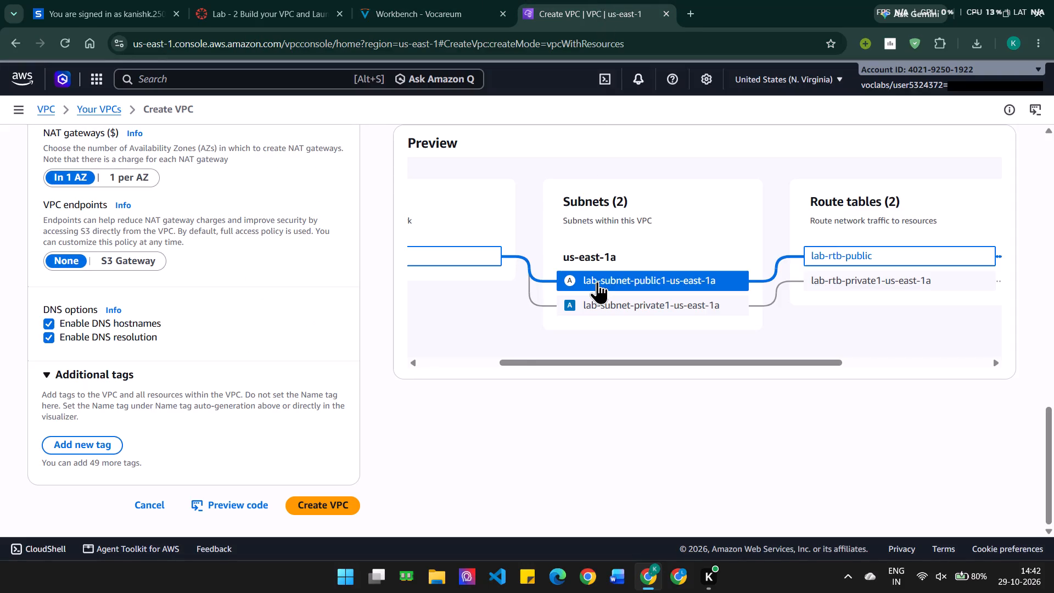
{"action": "scroll", "coordinate": [597, 281], "scroll_direction": "left", "scroll_amount": 3}
{"action": "left_click", "coordinate": [452, 0]}
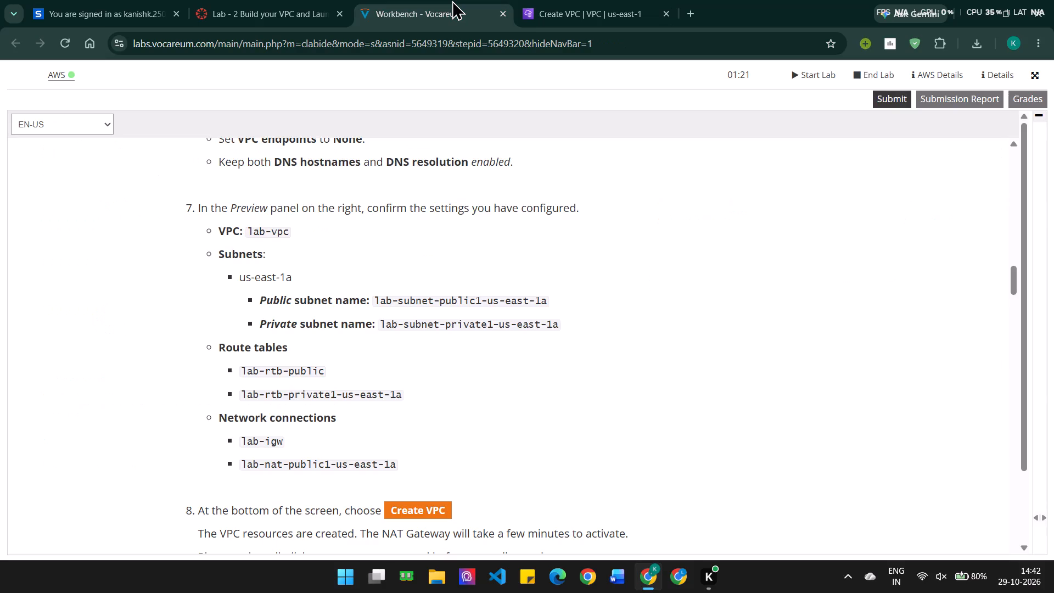
{"action": "left_click", "coordinate": [541, 9]}
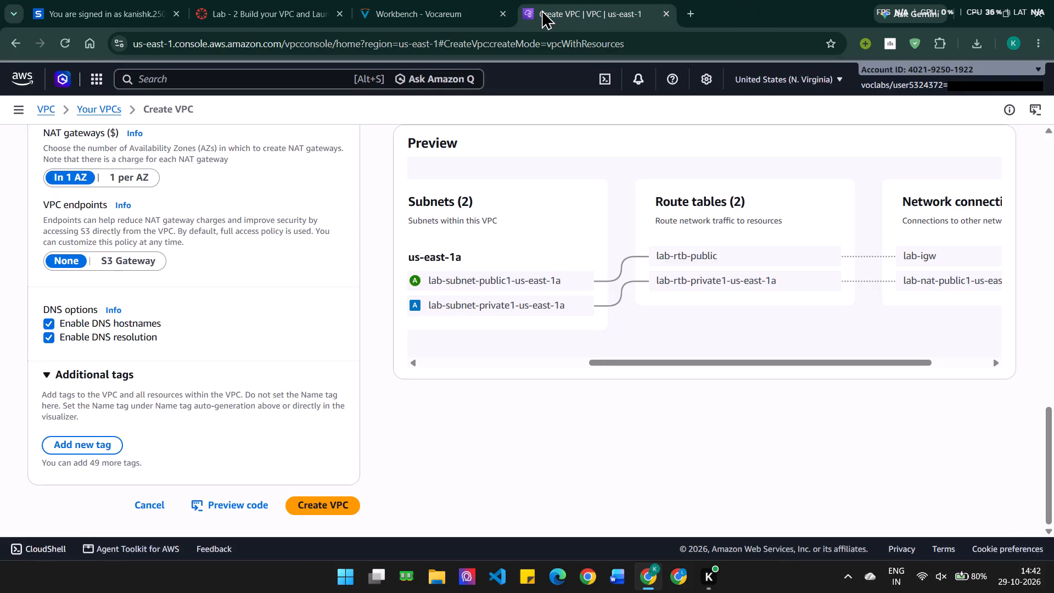
{"action": "scroll", "coordinate": [655, 233], "scroll_direction": "left", "scroll_amount": 5}
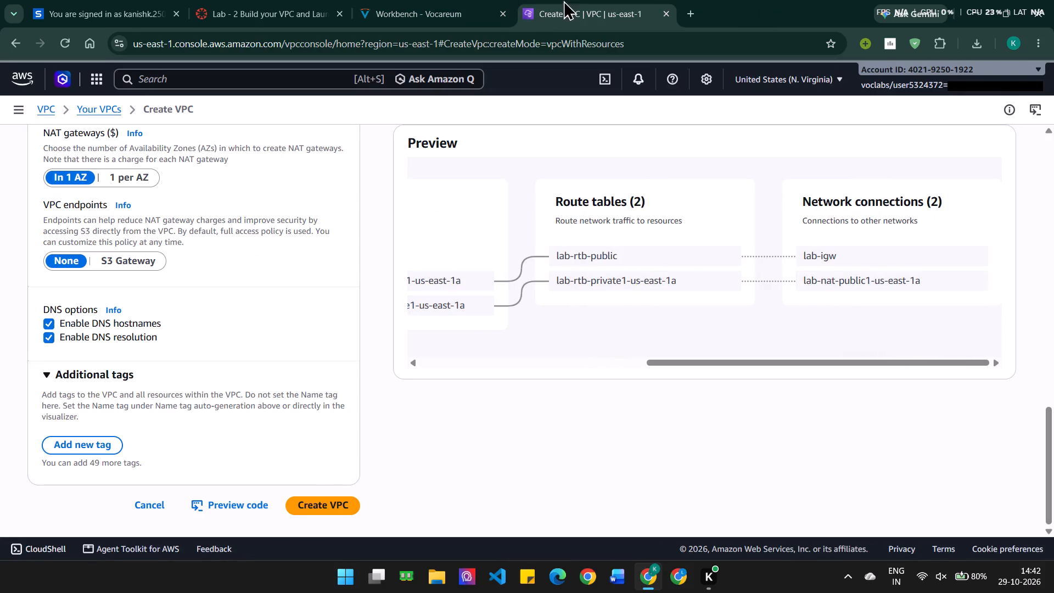
{"action": "left_click", "coordinate": [451, 0]}
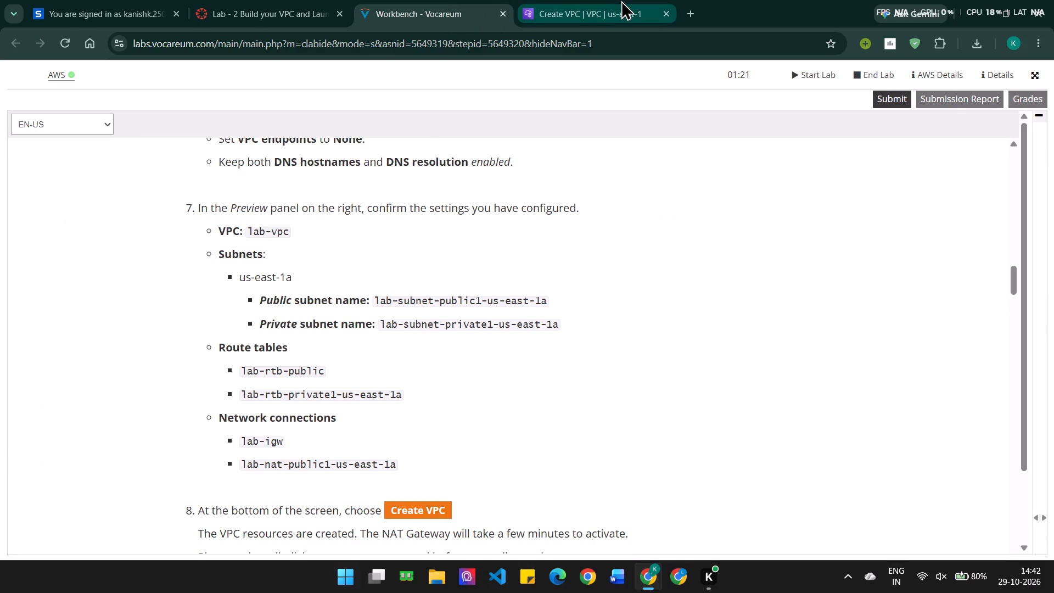
Create the VPC with all of its configured resources from the completed form.
{"action": "left_click", "coordinate": [621, 0]}
{"action": "left_click", "coordinate": [312, 503]}
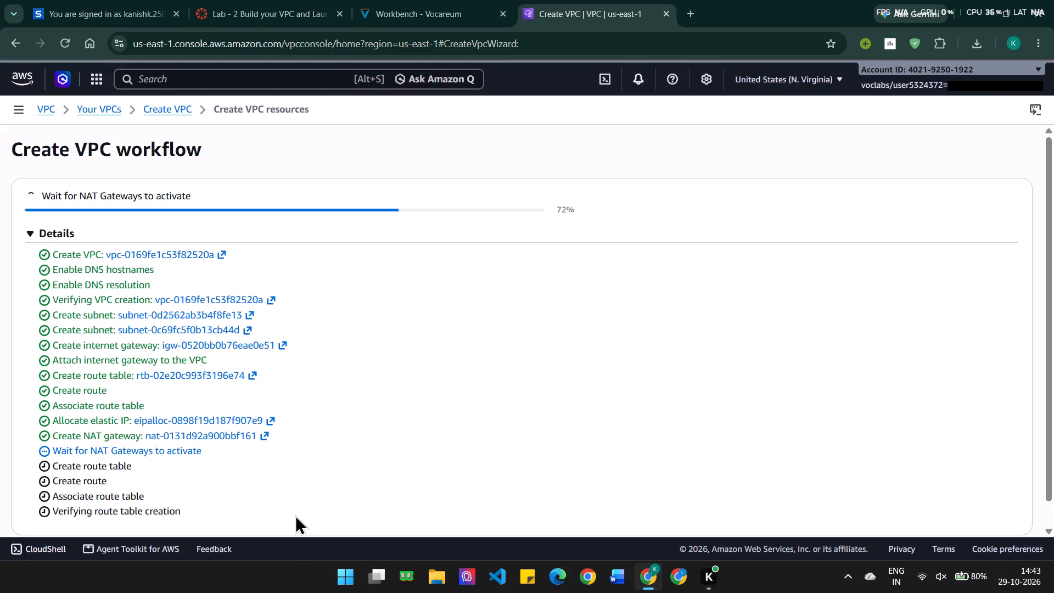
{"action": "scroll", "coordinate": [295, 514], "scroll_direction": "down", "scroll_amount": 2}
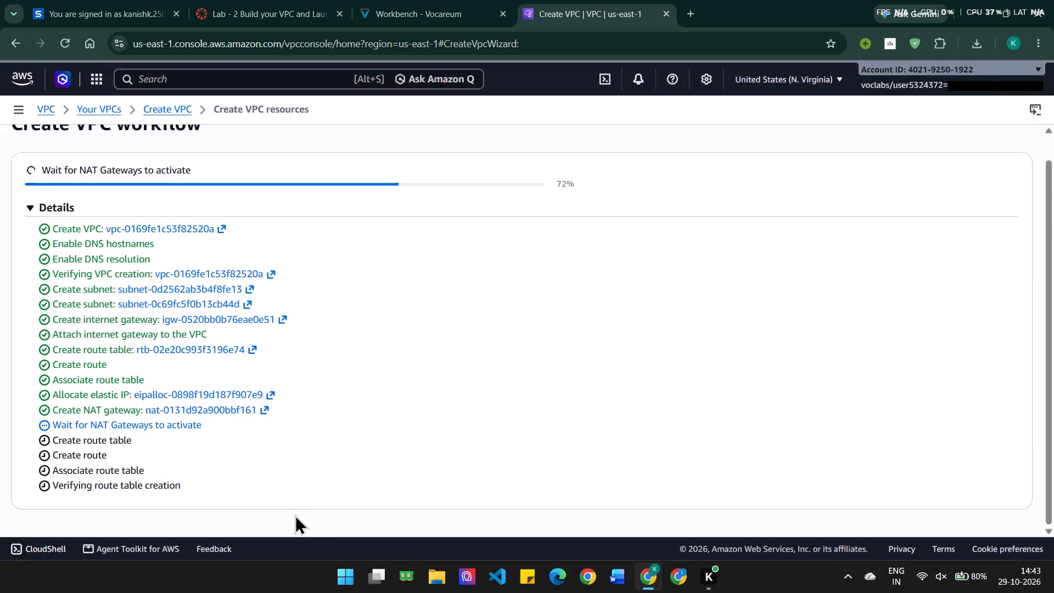
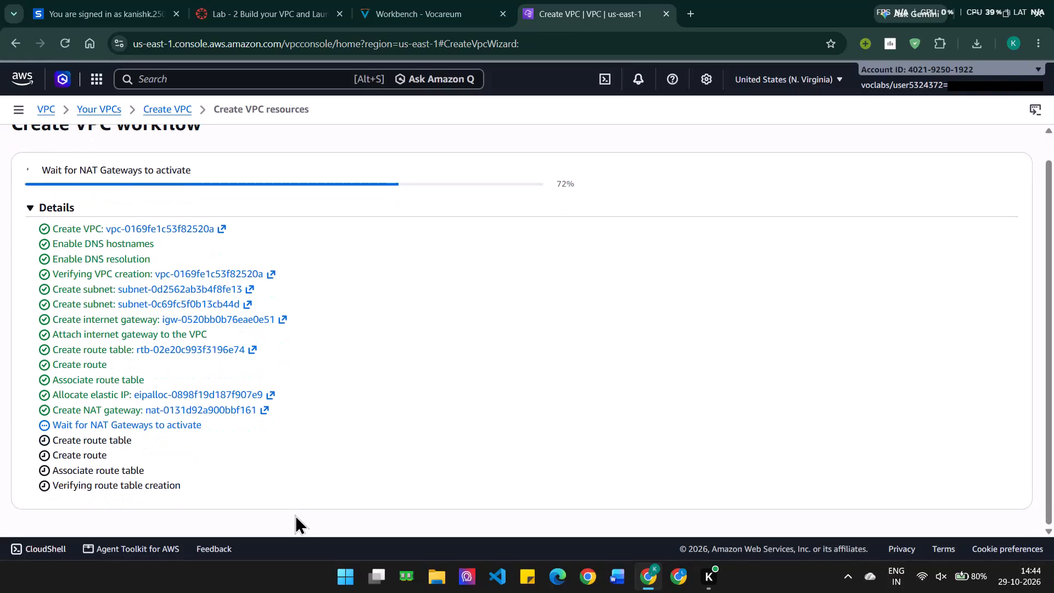
Follow the VPC creation workflow to completion while checking steps 8 and 9 of the lab instructions, and open the new VPC's details.
{"action": "scroll", "coordinate": [295, 514], "scroll_direction": "down", "scroll_amount": 1}
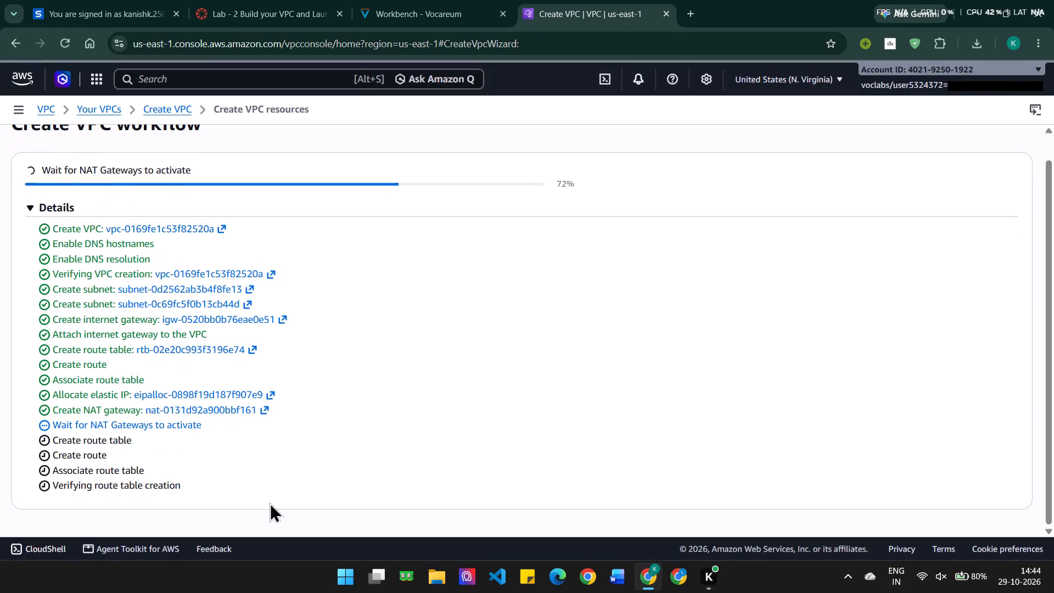
{"action": "scroll", "coordinate": [469, 133], "scroll_direction": "down", "scroll_amount": 1}
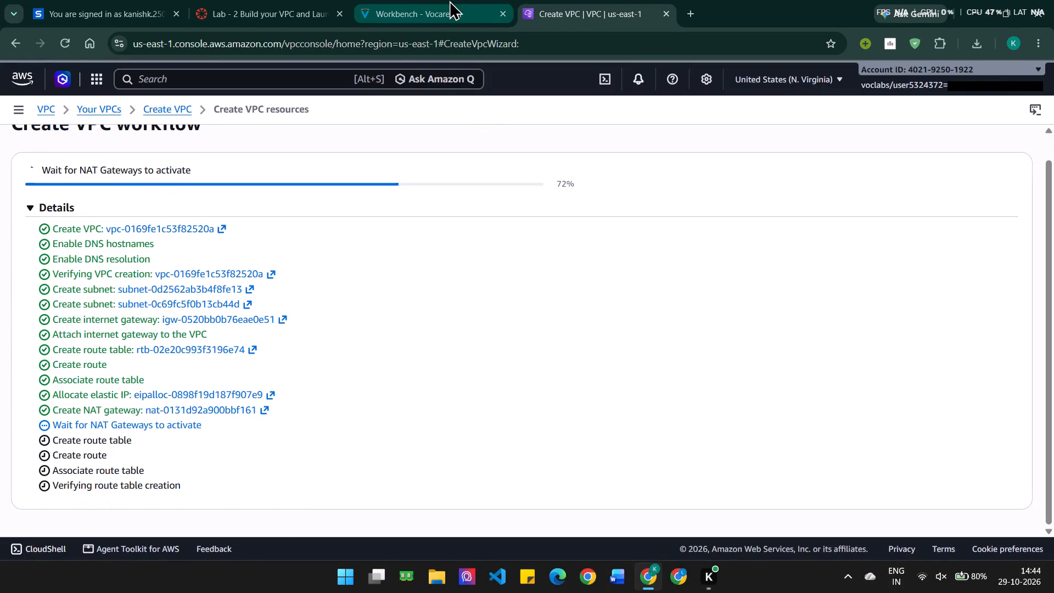
{"action": "left_click", "coordinate": [449, 0]}
{"action": "scroll", "coordinate": [399, 378], "scroll_direction": "down", "scroll_amount": 5}
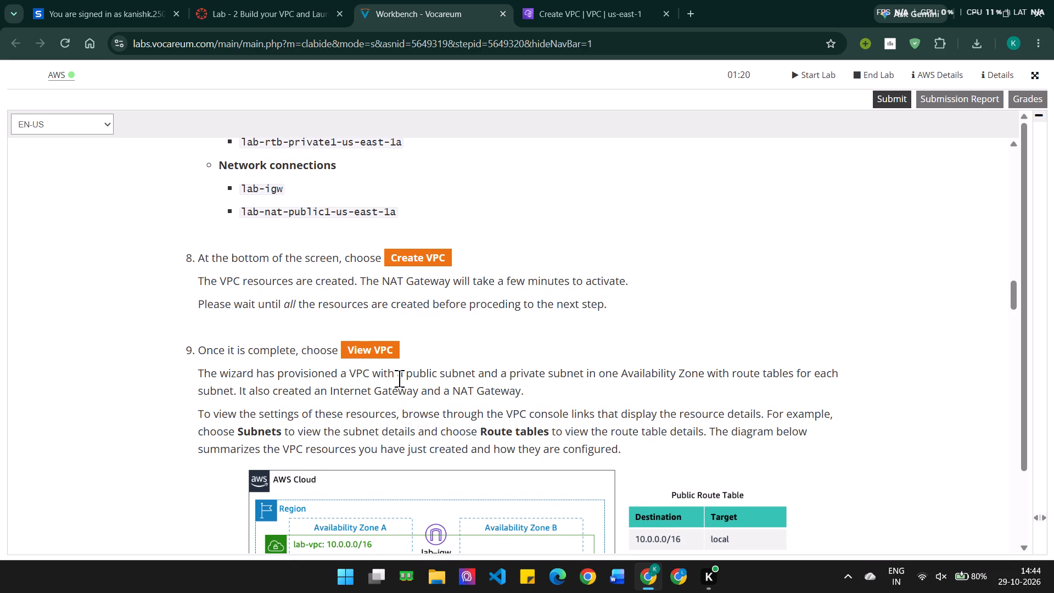
{"action": "scroll", "coordinate": [399, 378], "scroll_direction": "down", "scroll_amount": 1}
{"action": "left_click", "coordinate": [571, 0]}
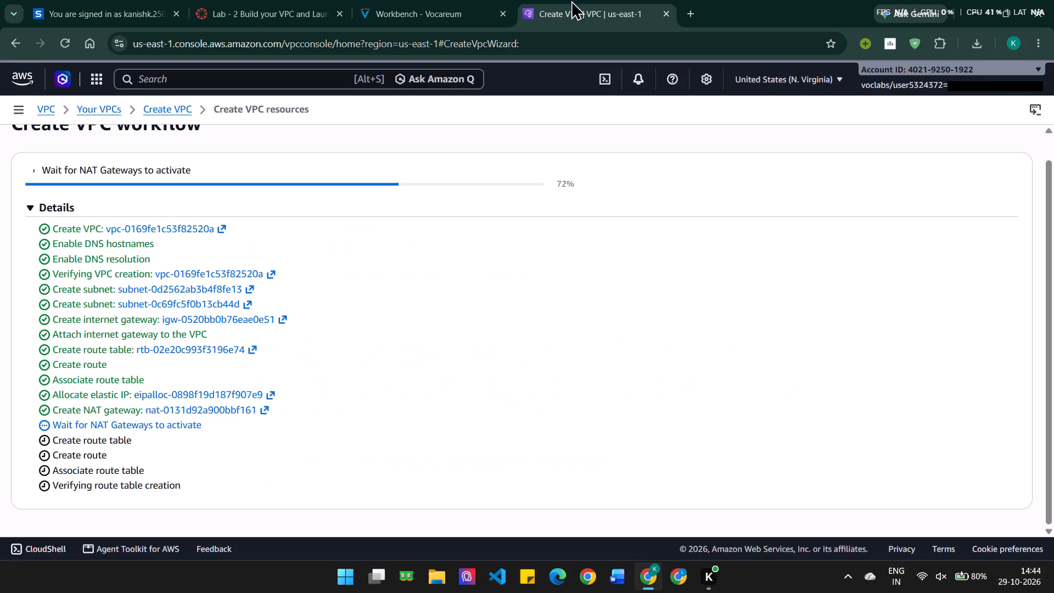
{"action": "scroll", "coordinate": [484, 348], "scroll_direction": "down", "scroll_amount": 2}
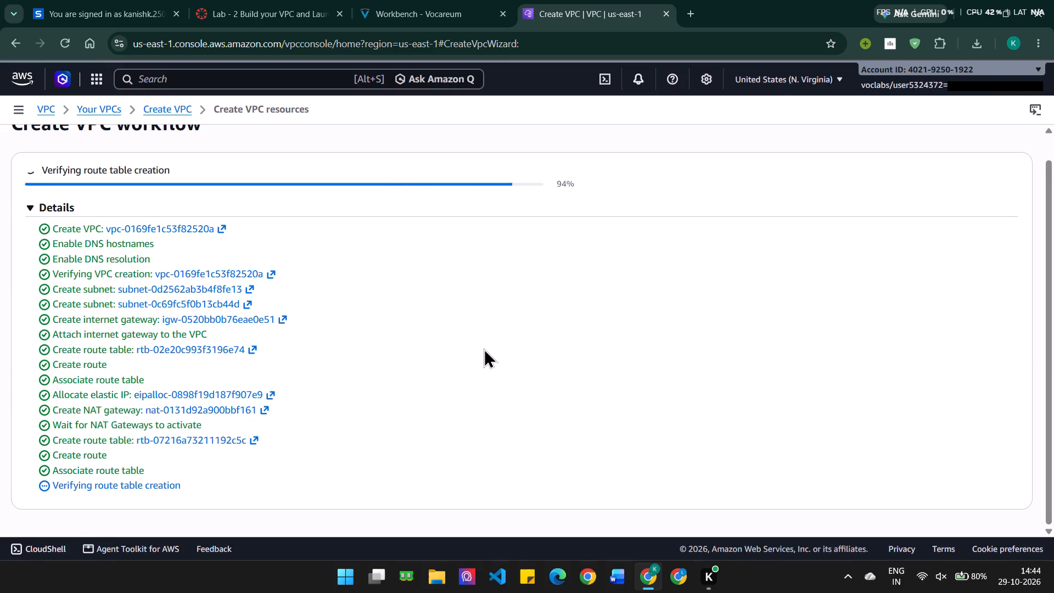
{"action": "scroll", "coordinate": [484, 348], "scroll_direction": "down", "scroll_amount": 3}
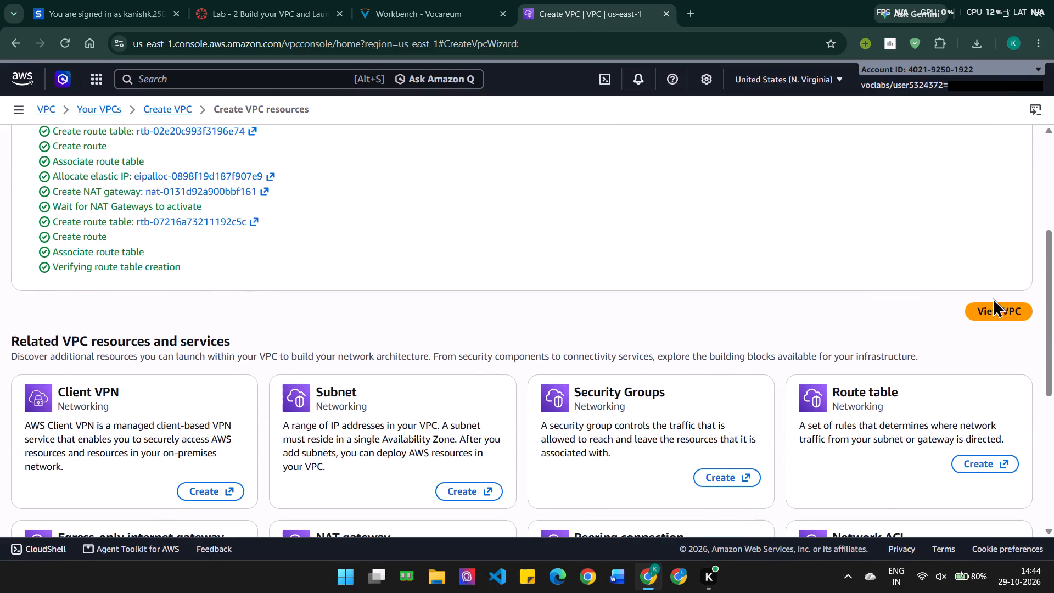
{"action": "left_click", "coordinate": [994, 309]}
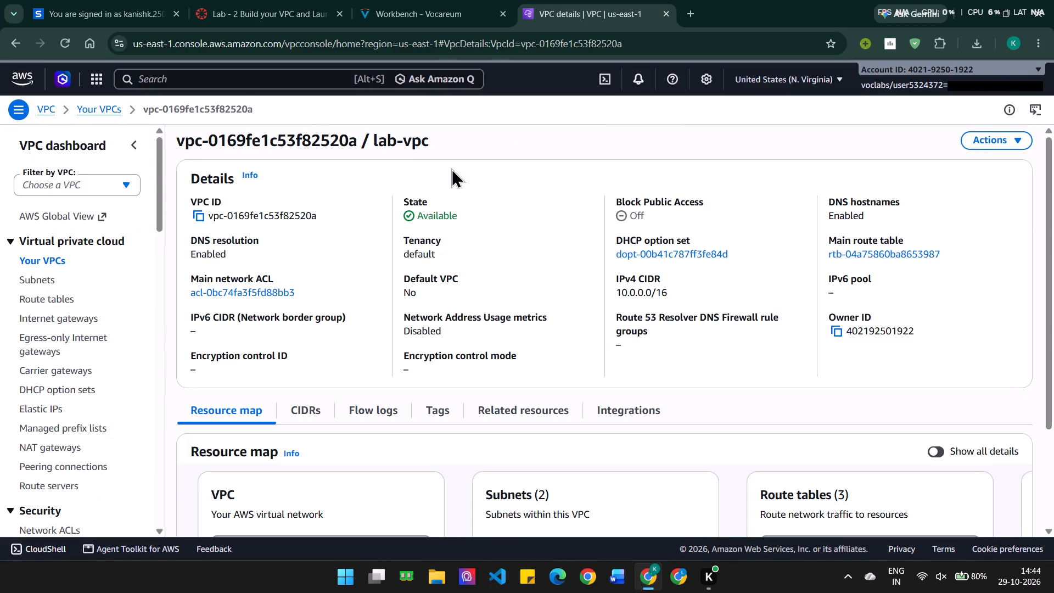
Compare the network diagram and route tables in step 9 of the lab instructions with lab-vpc's resource map.
{"action": "left_click", "coordinate": [418, 0]}
{"action": "scroll", "coordinate": [452, 231], "scroll_direction": "down", "scroll_amount": 2}
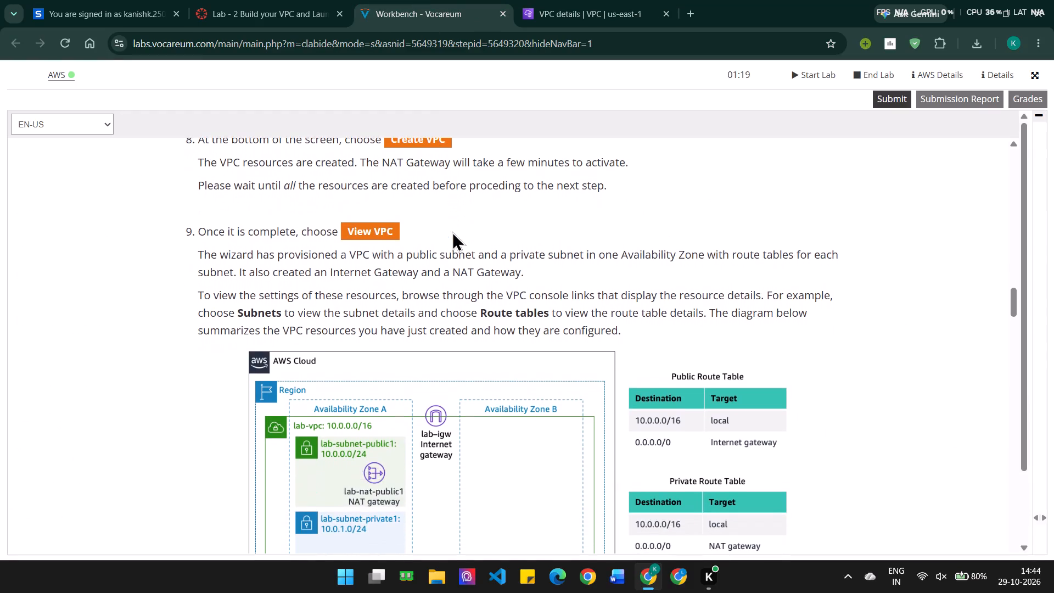
{"action": "scroll", "coordinate": [452, 231], "scroll_direction": "right", "scroll_amount": 3}
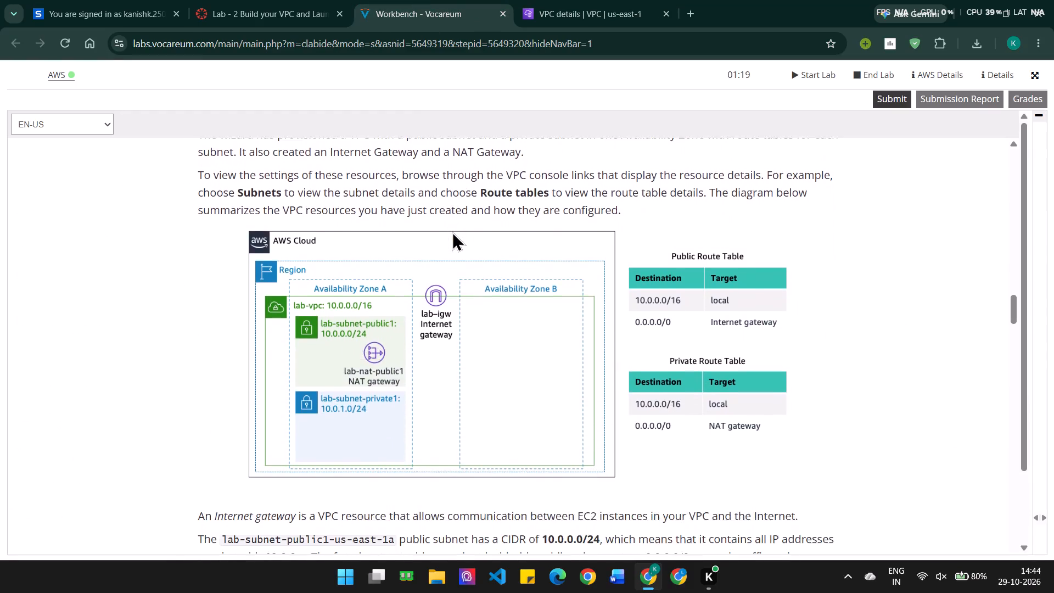
{"action": "scroll", "coordinate": [452, 231], "scroll_direction": "right", "scroll_amount": 5}
{"action": "scroll", "coordinate": [452, 231], "scroll_direction": "down", "scroll_amount": 1}
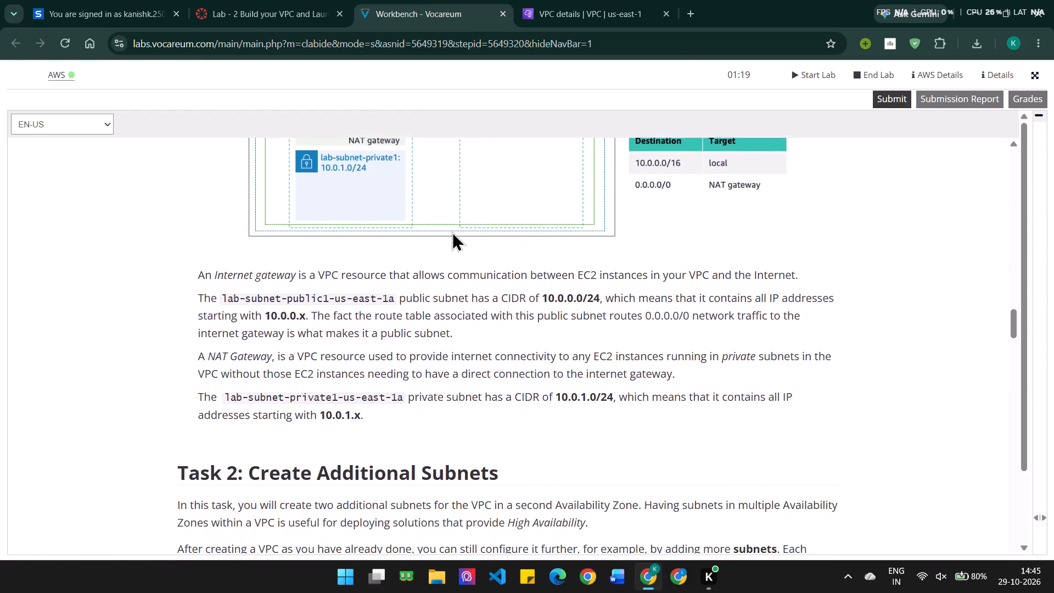
{"action": "scroll", "coordinate": [452, 231], "scroll_direction": "down", "scroll_amount": 1}
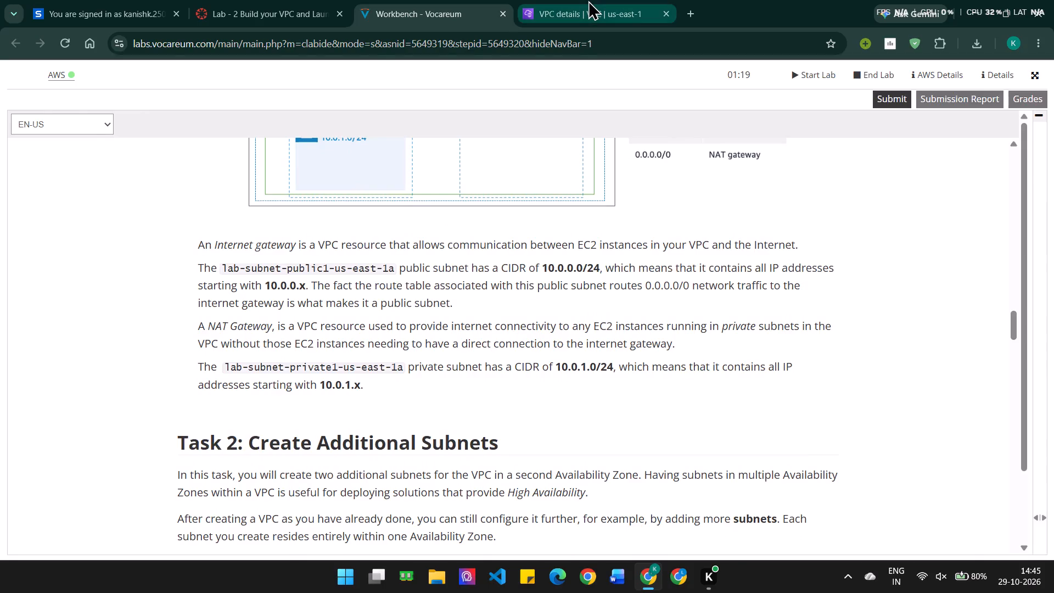
{"action": "left_click", "coordinate": [588, 0]}
{"action": "scroll", "coordinate": [489, 346], "scroll_direction": "down", "scroll_amount": 4}
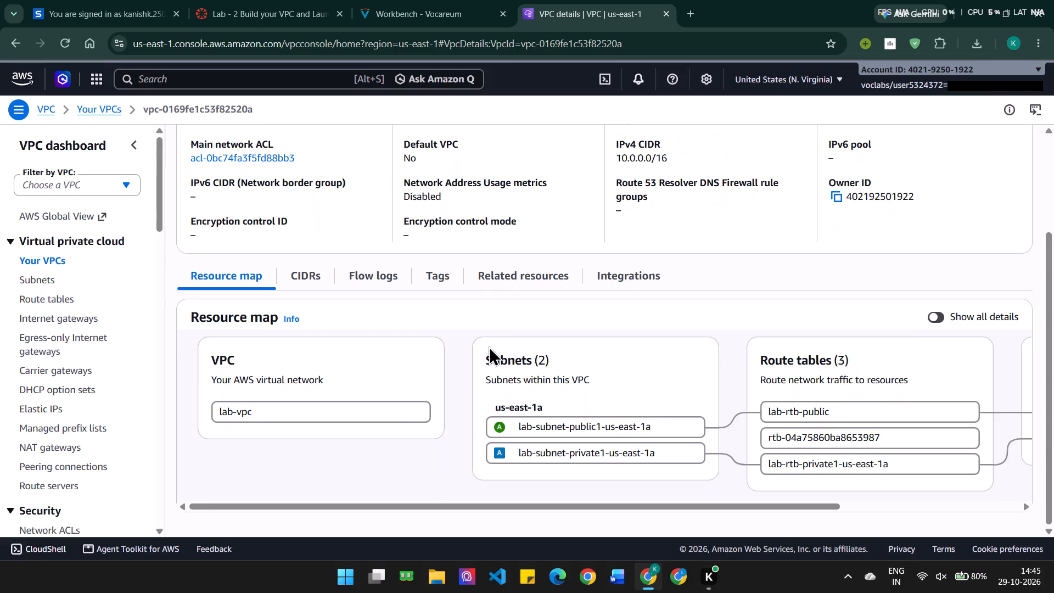
{"action": "scroll", "coordinate": [489, 346], "scroll_direction": "down", "scroll_amount": 1}
{"action": "scroll", "coordinate": [489, 346], "scroll_direction": "left", "scroll_amount": 4}
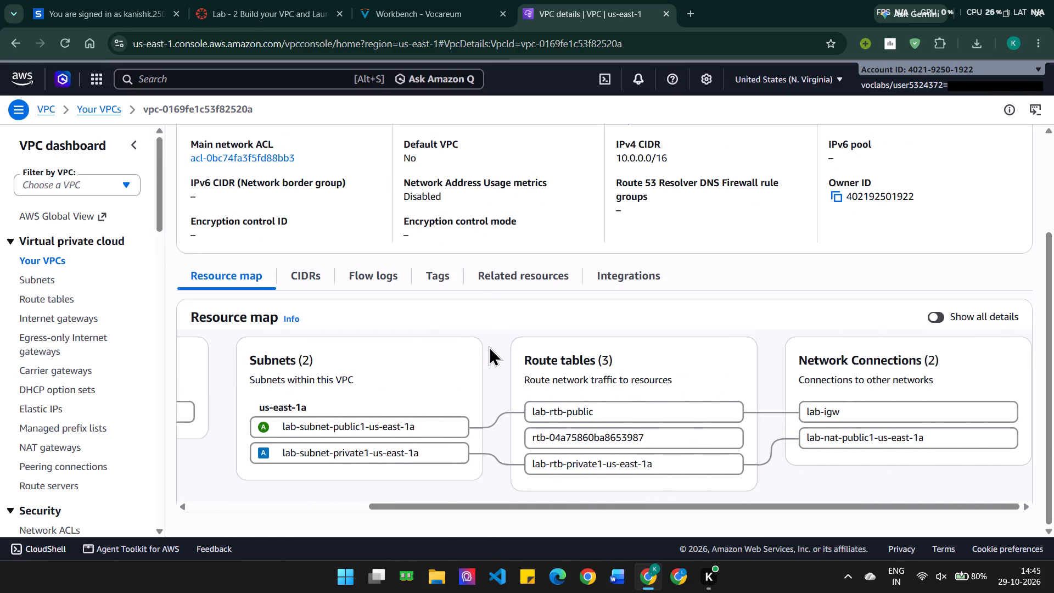
{"action": "scroll", "coordinate": [489, 346], "scroll_direction": "left", "scroll_amount": 2}
{"action": "scroll", "coordinate": [489, 346], "scroll_direction": "up", "scroll_amount": 4}
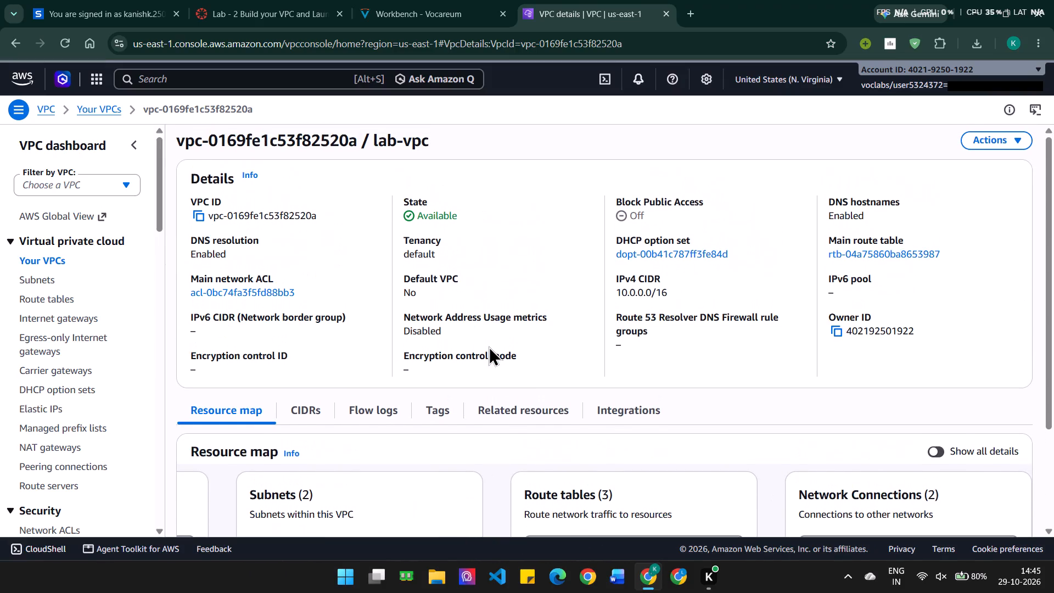
{"action": "scroll", "coordinate": [489, 346], "scroll_direction": "up", "scroll_amount": 1}
Read the Task 2 instructions on creating additional subnets and open the list of subnets in the VPC console.
{"action": "left_click", "coordinate": [422, 0]}
{"action": "scroll", "coordinate": [451, 355], "scroll_direction": "down", "scroll_amount": 1}
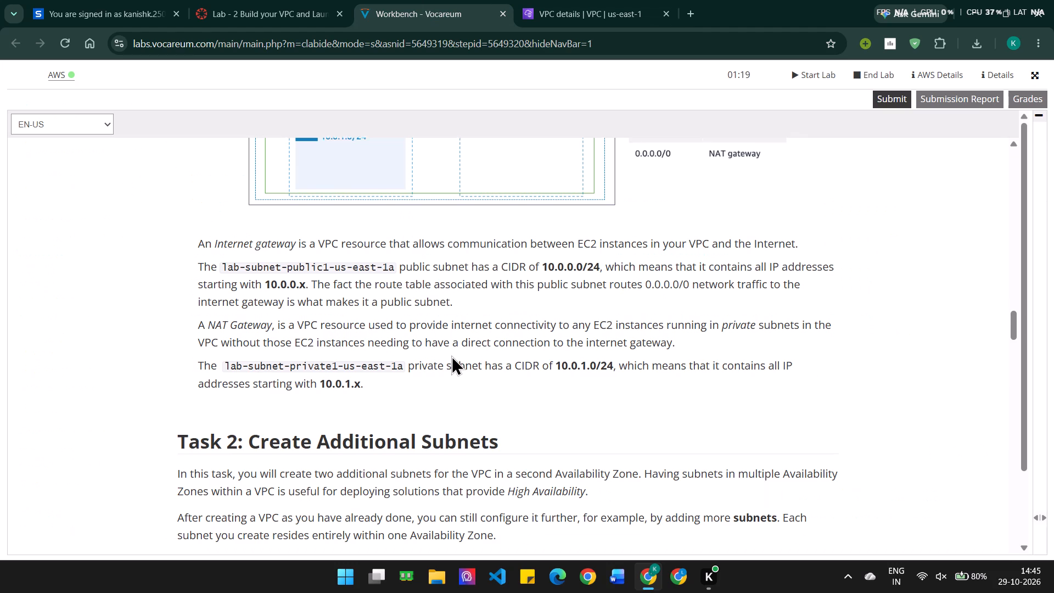
{"action": "scroll", "coordinate": [451, 355], "scroll_direction": "down", "scroll_amount": 5}
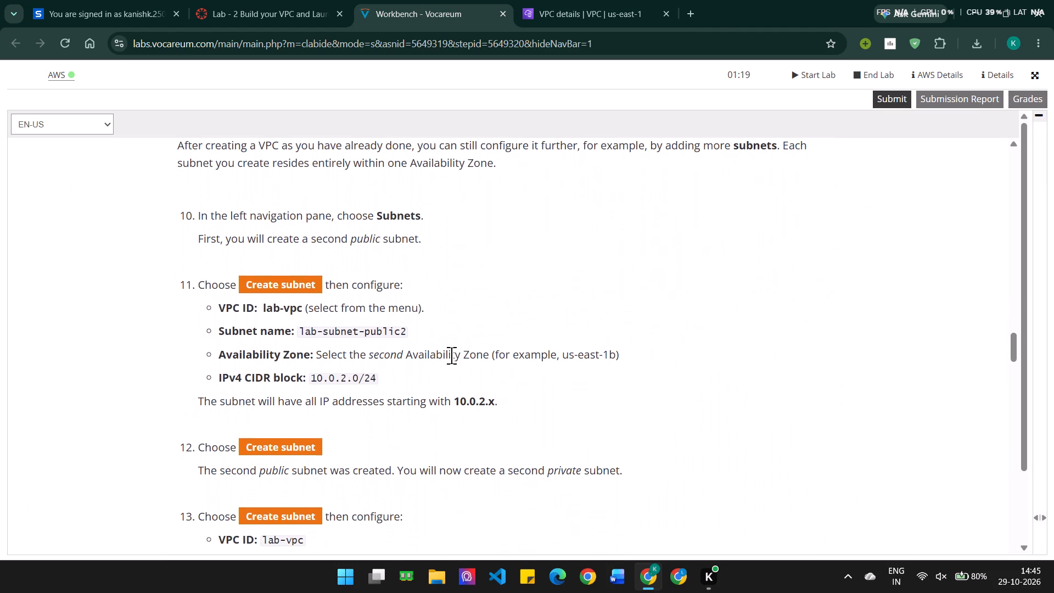
{"action": "scroll", "coordinate": [451, 355], "scroll_direction": "down", "scroll_amount": 1}
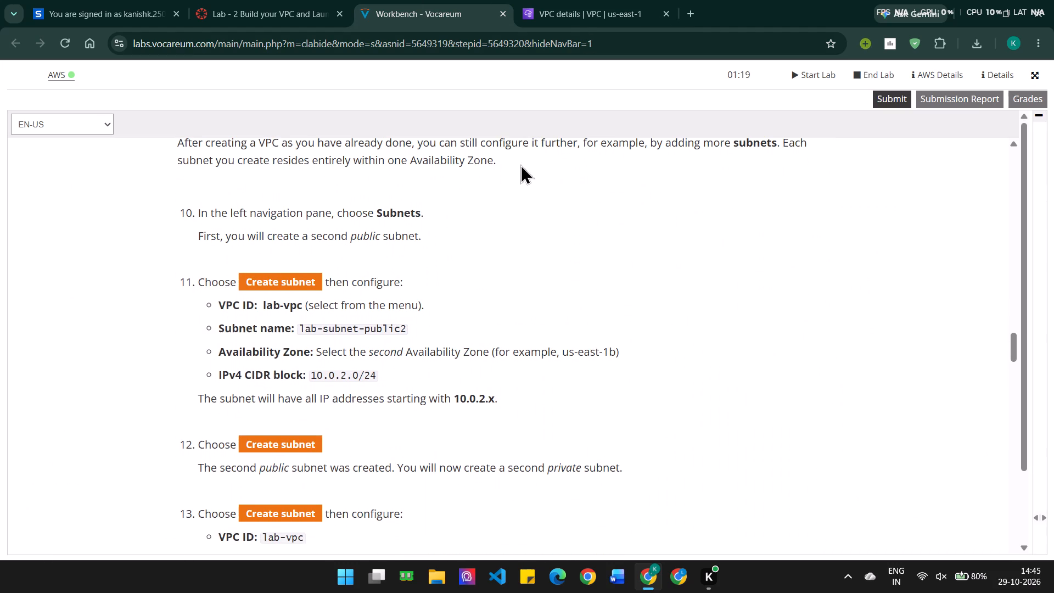
{"action": "left_click", "coordinate": [598, 0]}
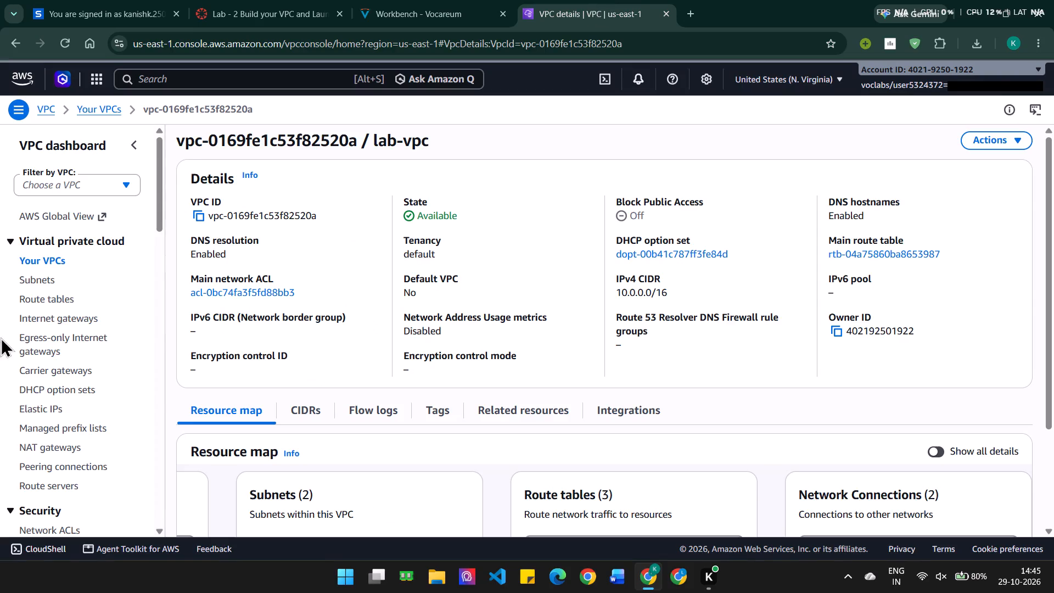
{"action": "left_click", "coordinate": [55, 277]}
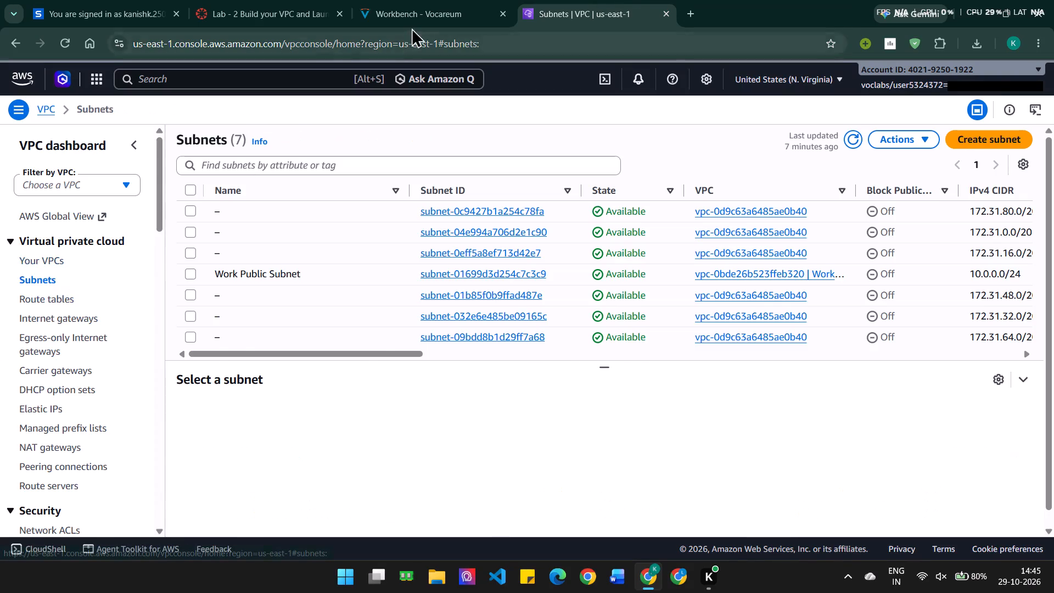
Start a new subnet in lab-vpc and name it lab-subnet-public2, copying the name from step 11 of the lab instructions.
{"action": "left_click", "coordinate": [418, 13]}
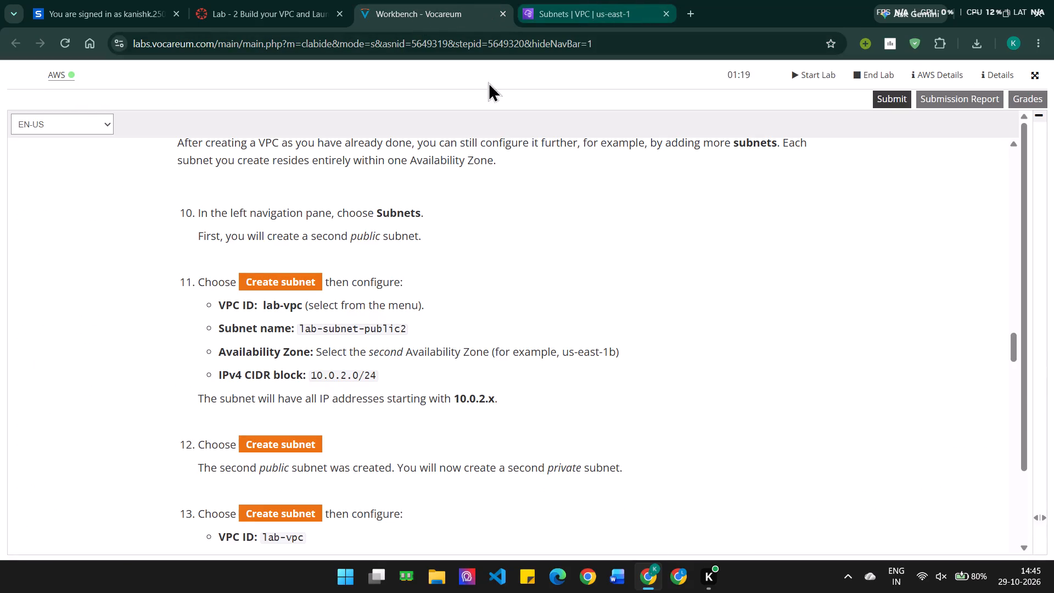
{"action": "left_click_drag", "start_coordinate": [407, 324], "coordinate": [340, 331]}
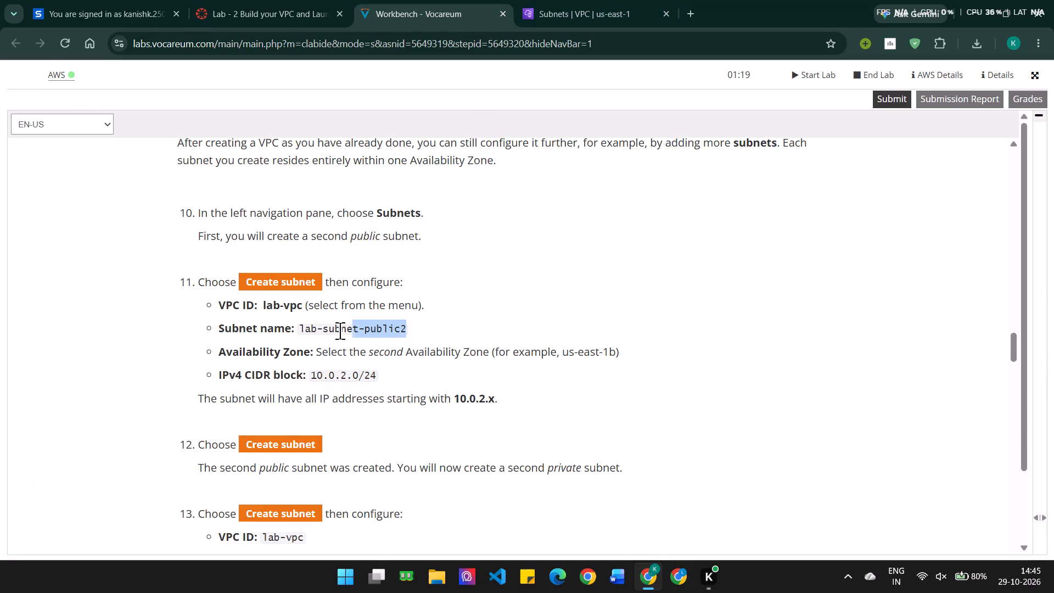
{"action": "left_click_drag", "start_coordinate": [340, 331], "coordinate": [301, 331]}
{"action": "key", "text": "ctrl+c"}
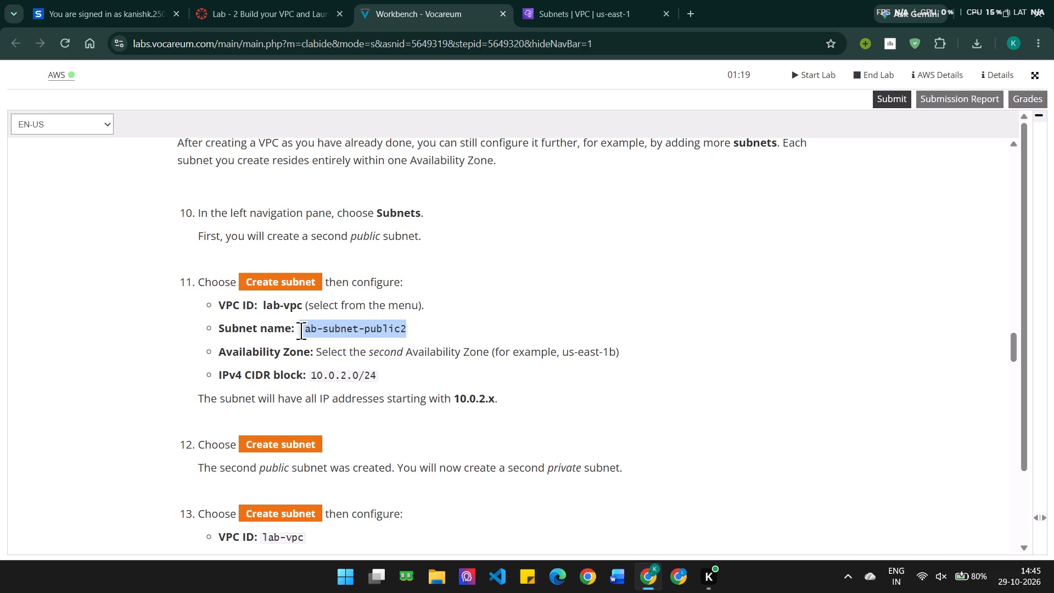
{"action": "left_click", "coordinate": [523, 329]}
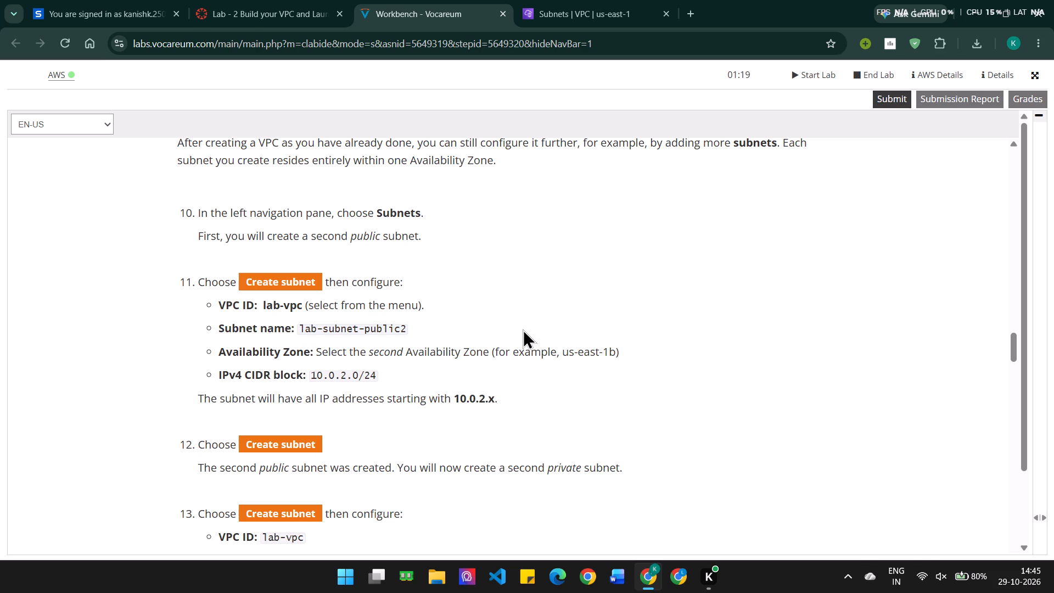
{"action": "left_click", "coordinate": [546, 0]}
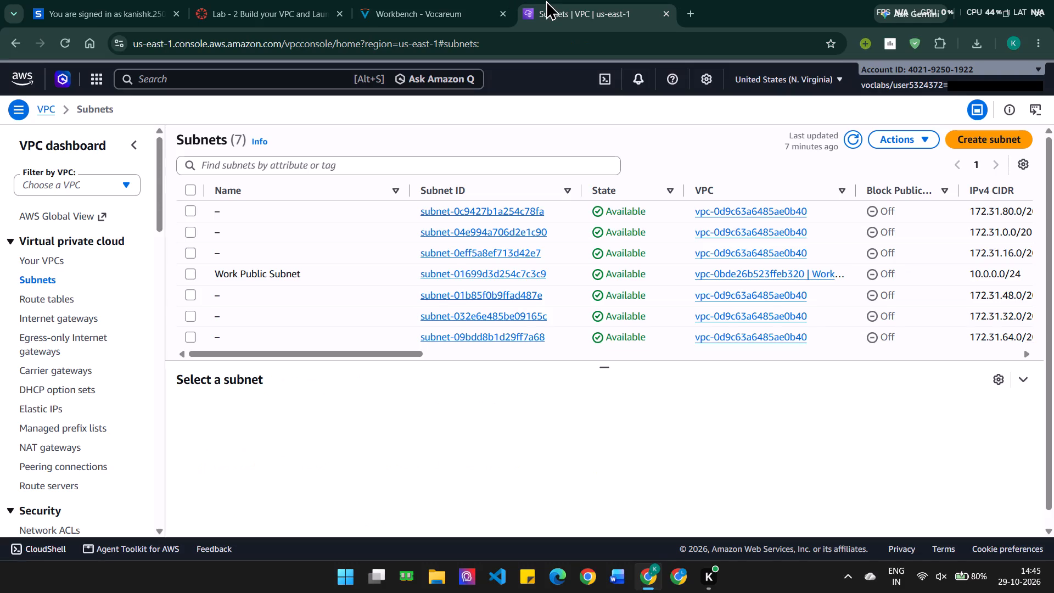
{"action": "left_click", "coordinate": [982, 138]}
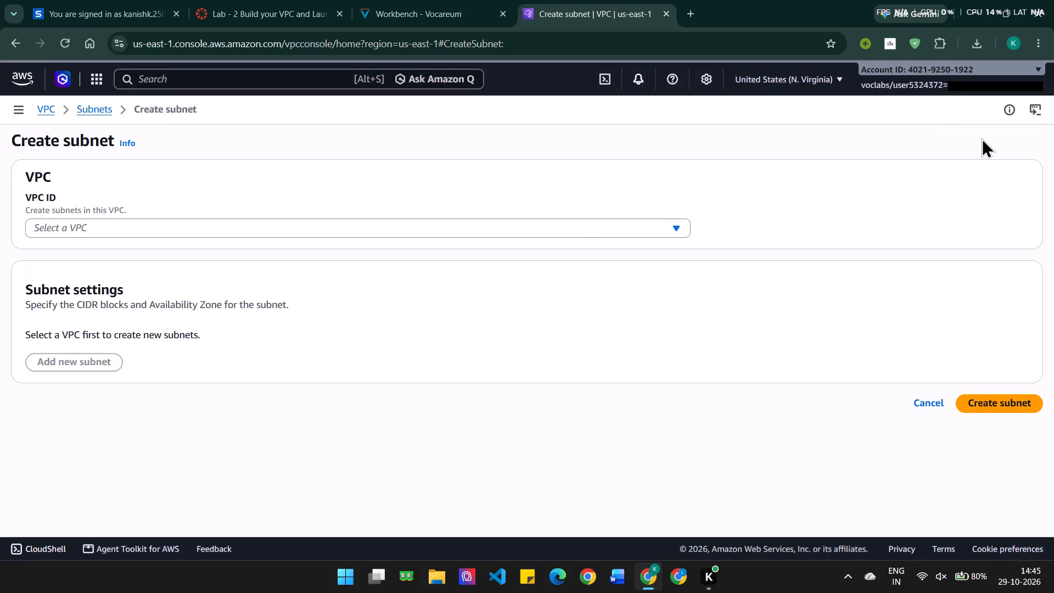
{"action": "left_click", "coordinate": [576, 223]}
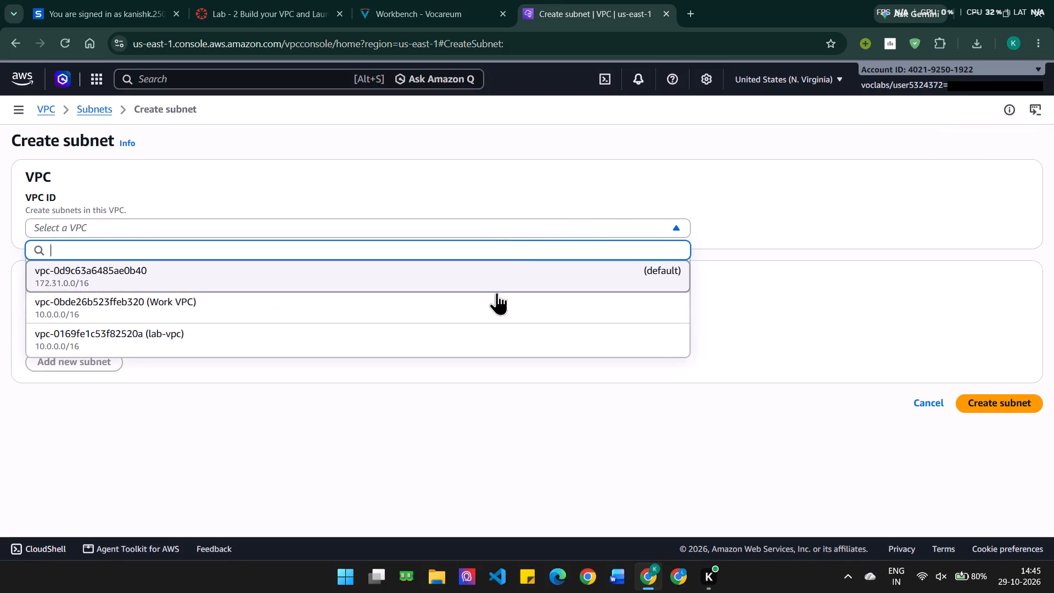
{"action": "left_click", "coordinate": [490, 338]}
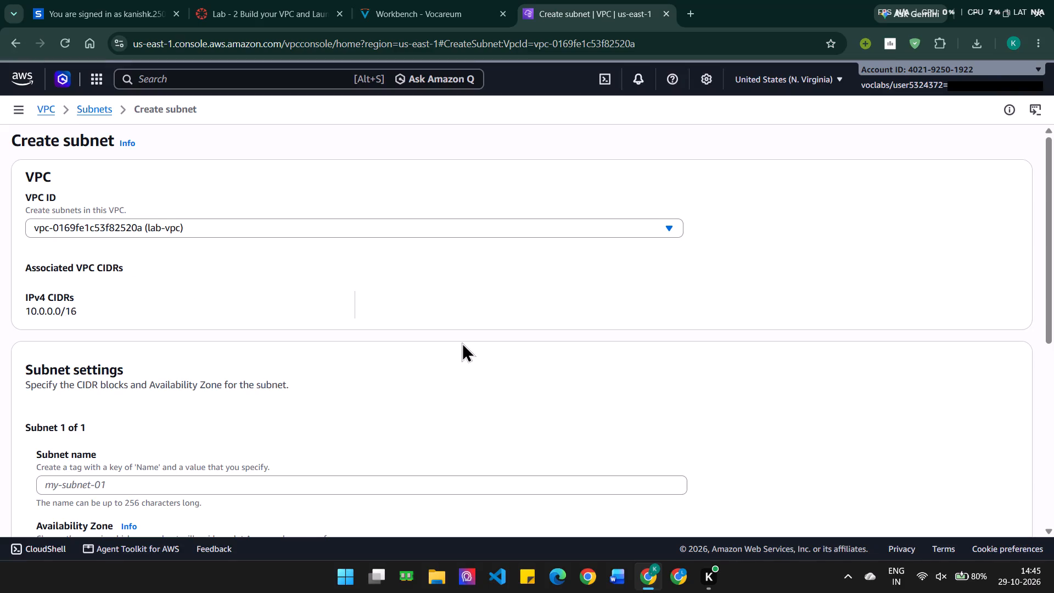
{"action": "scroll", "coordinate": [462, 342], "scroll_direction": "down", "scroll_amount": 3}
{"action": "left_click", "coordinate": [410, 371]}
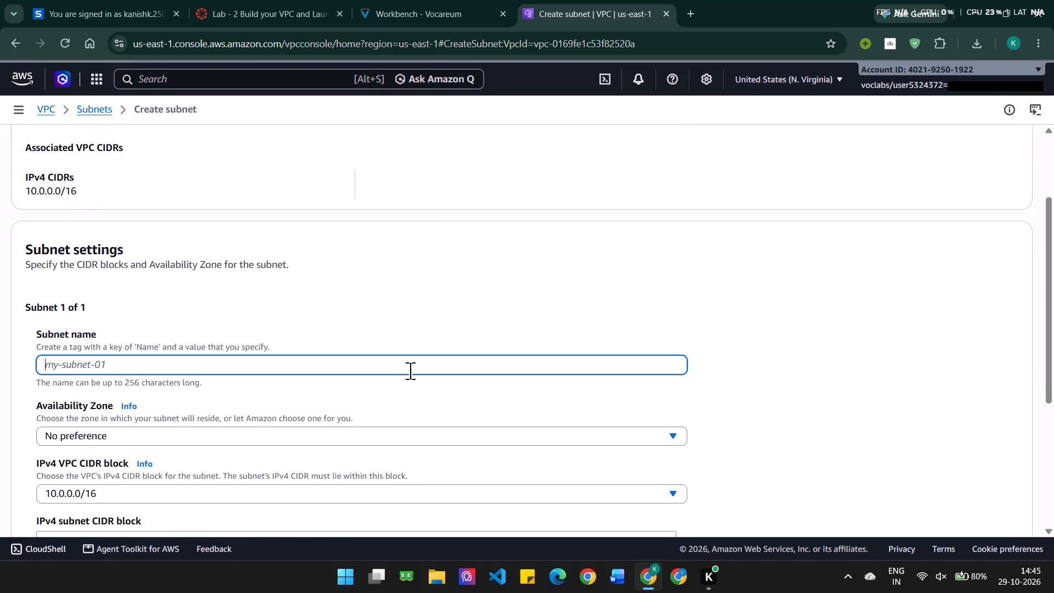
{"action": "key", "text": "ctrl+v"}
Check step 11 of the lab instructions and enter 10.0.0.0/24 as the IPv4 subnet CIDR block for lab-subnet-public2.
{"action": "scroll", "coordinate": [410, 371], "scroll_direction": "down", "scroll_amount": 1}
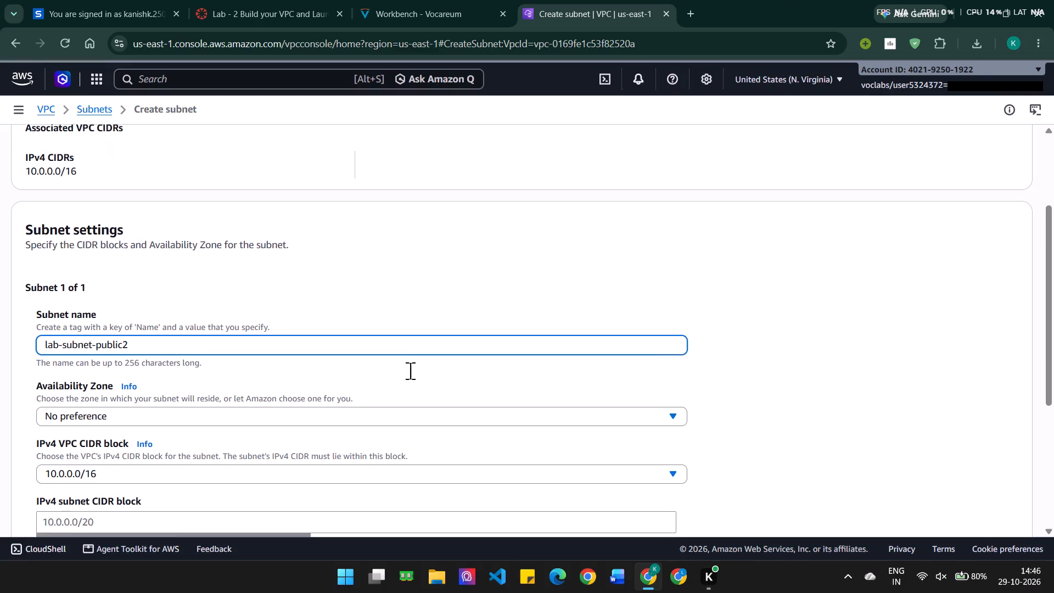
{"action": "scroll", "coordinate": [410, 371], "scroll_direction": "down", "scroll_amount": 2}
{"action": "left_click", "coordinate": [369, 397]}
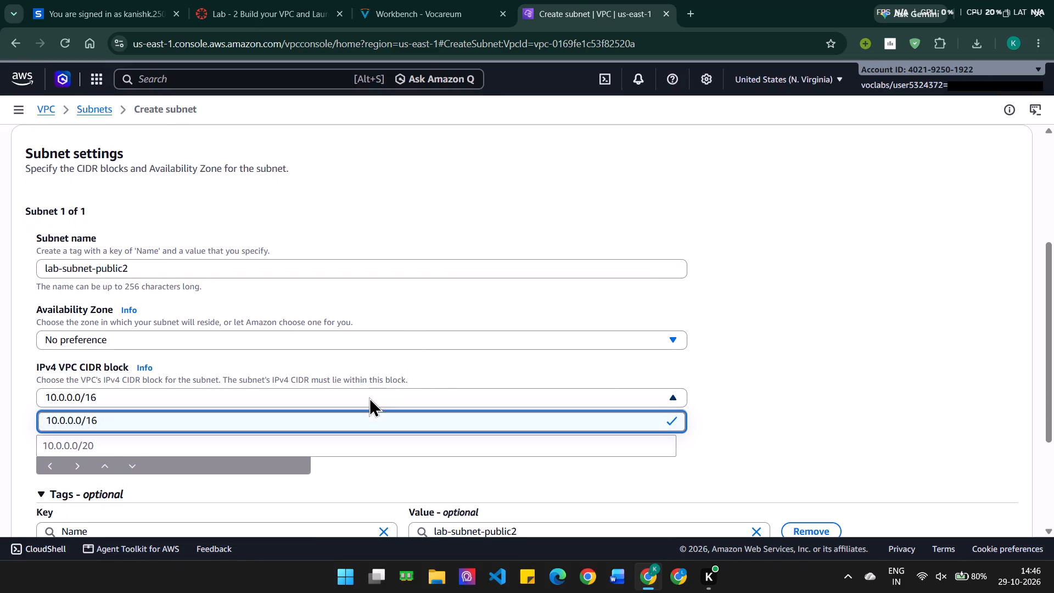
{"action": "left_click", "coordinate": [445, 0]}
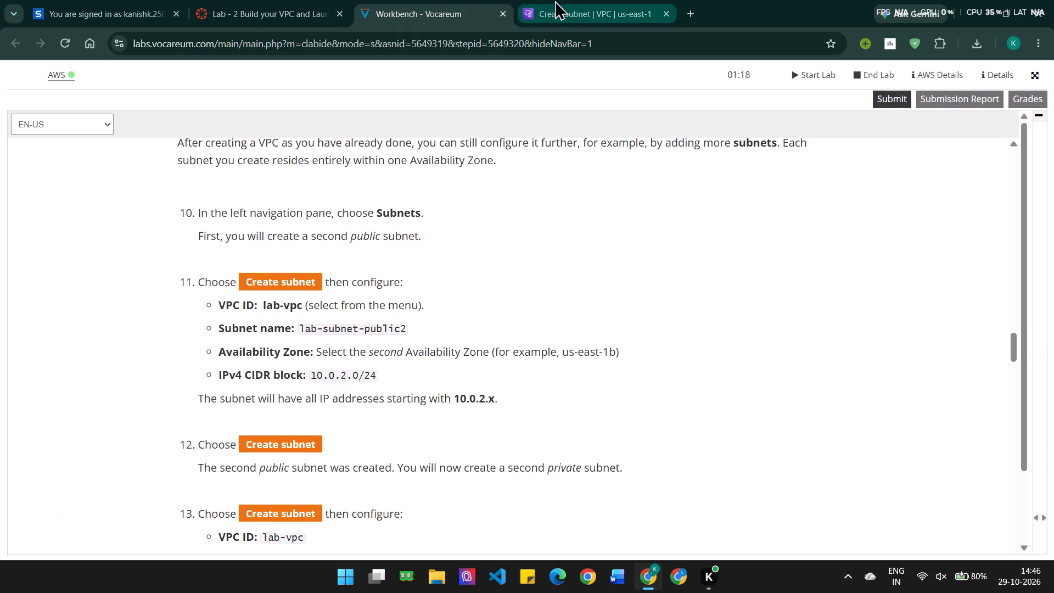
{"action": "left_click", "coordinate": [581, 0]}
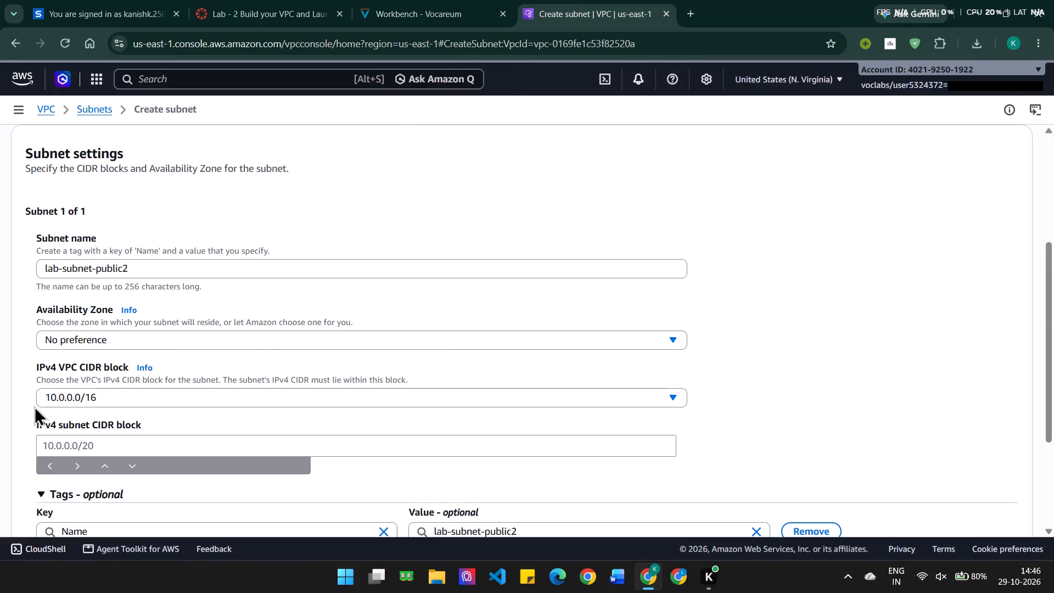
{"action": "left_click", "coordinate": [98, 394]}
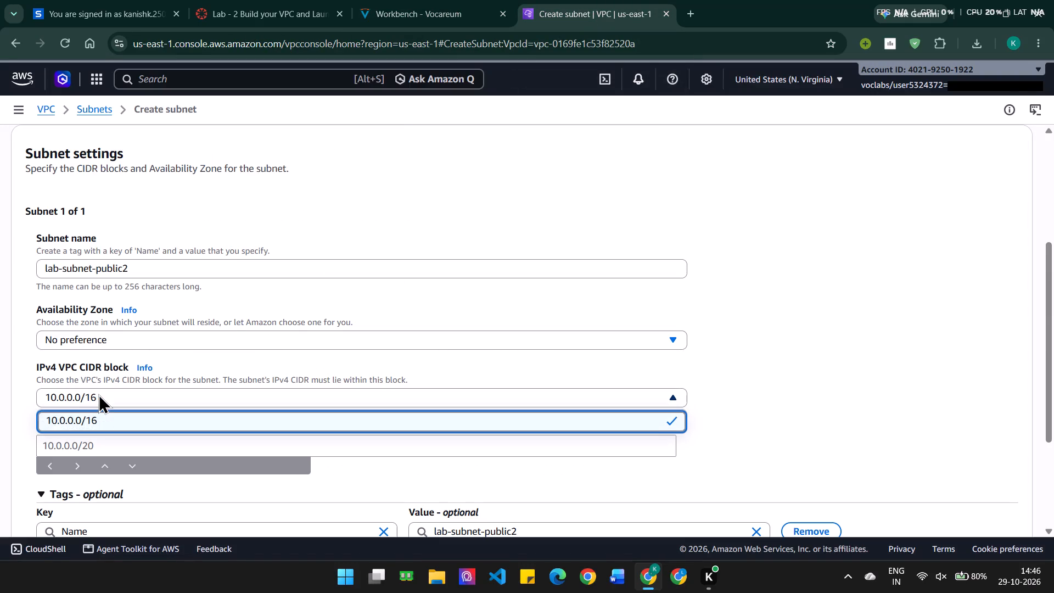
{"action": "left_click", "coordinate": [98, 394]}
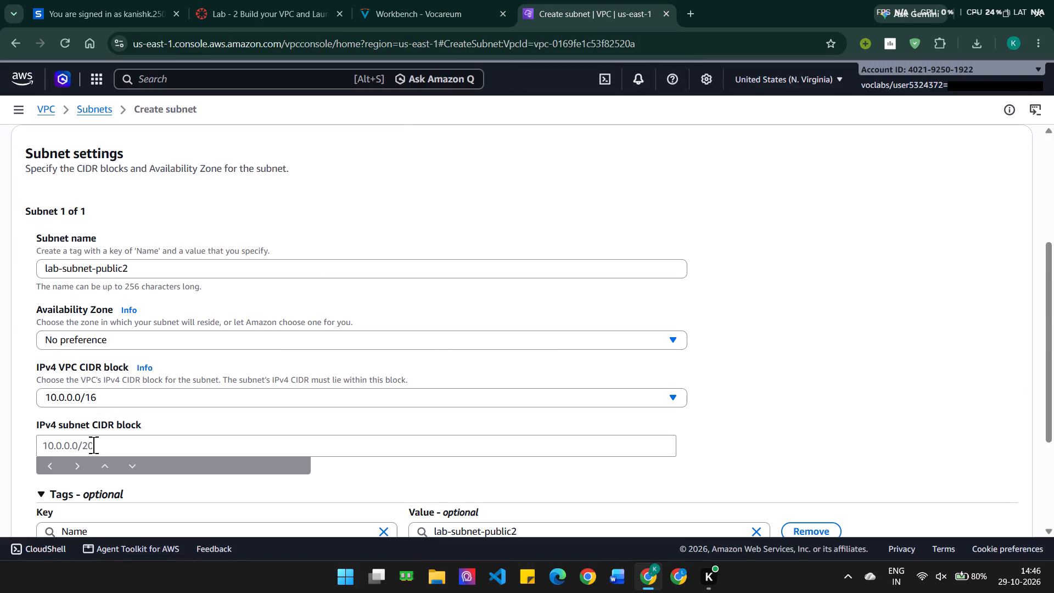
{"action": "left_click", "coordinate": [93, 445]}
{"action": "key", "text": "1"}
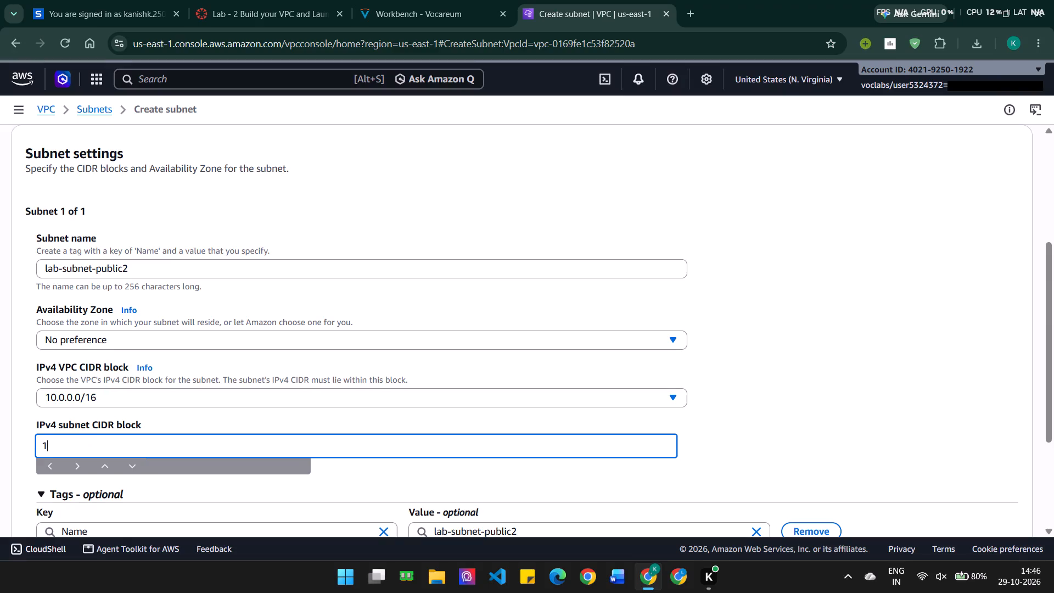
{"action": "type", "text": "0.0.0.0"}
{"action": "type", "text": "/24"}
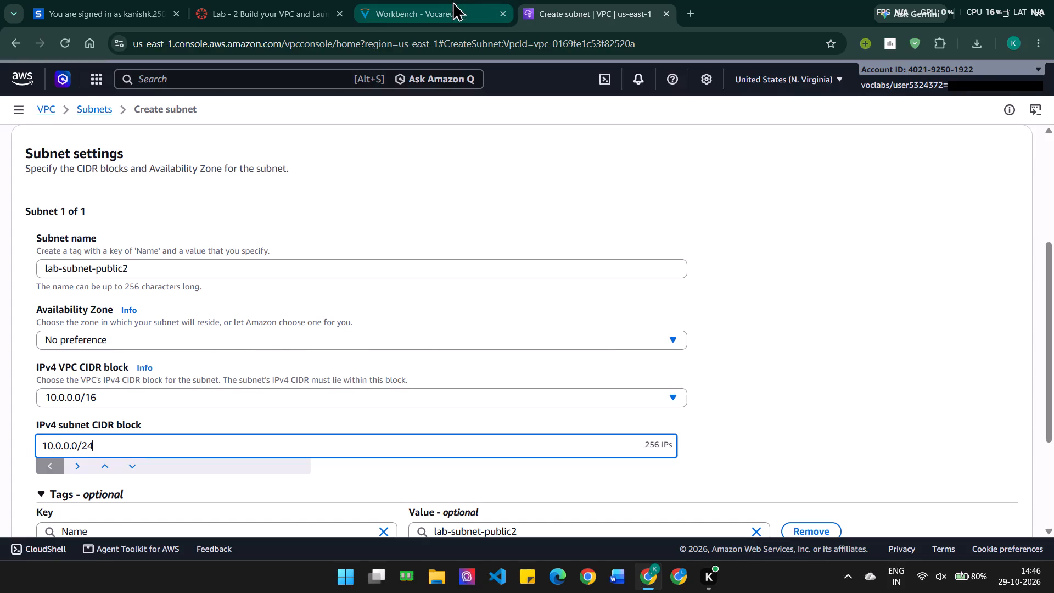
Recheck step 11 of the lab instructions and correct the IPv4 subnet CIDR block to 10.0.2.0/24.
{"action": "left_click", "coordinate": [449, 0]}
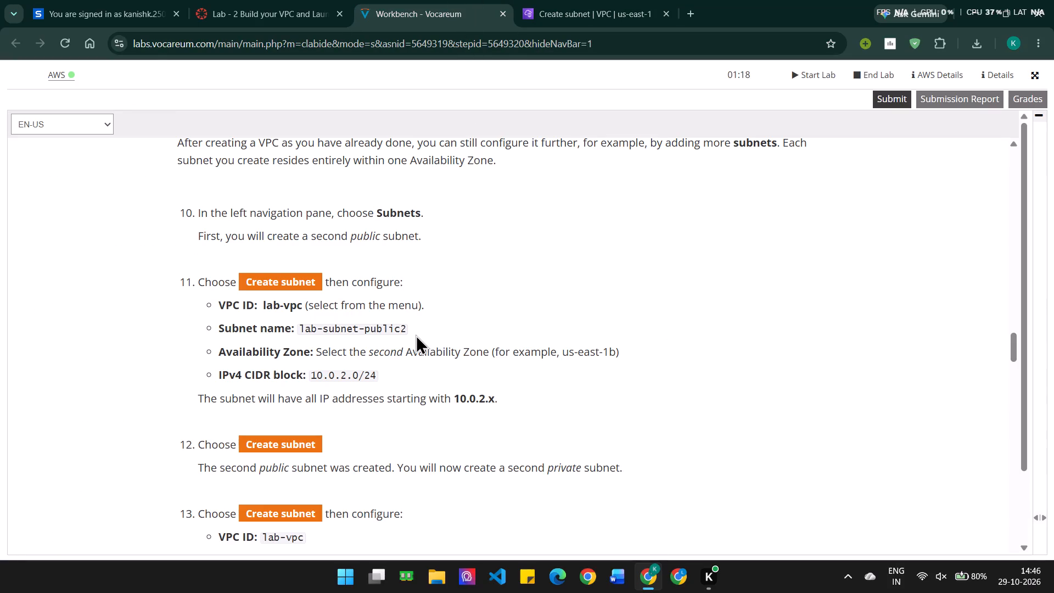
{"action": "left_click", "coordinate": [603, 1]}
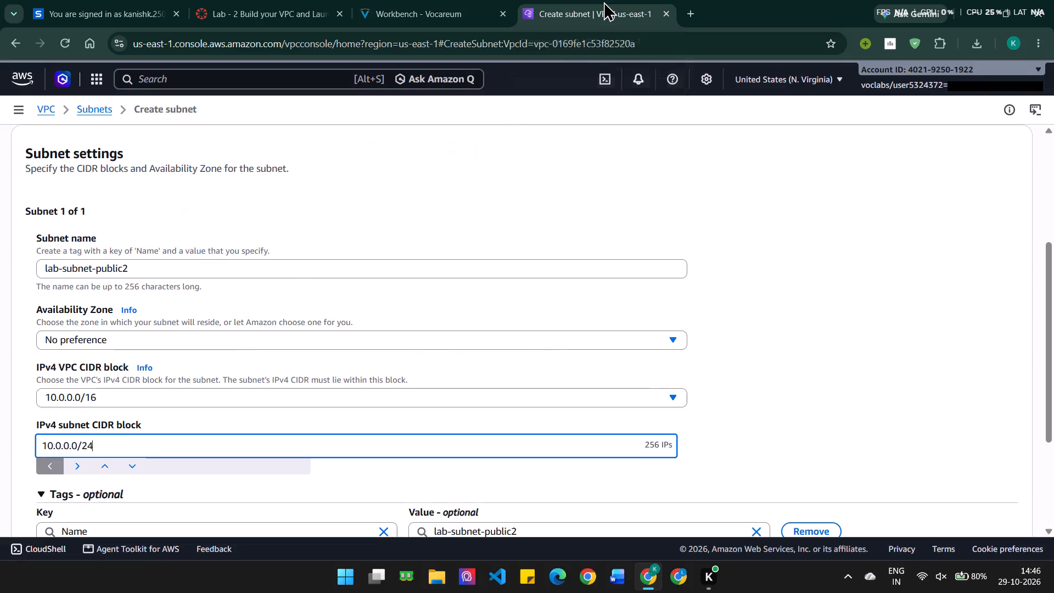
{"action": "left_click", "coordinate": [71, 443]}
{"action": "key", "text": "Left"}
{"action": "key", "text": "BackSpace"}
{"action": "key", "text": "3"}
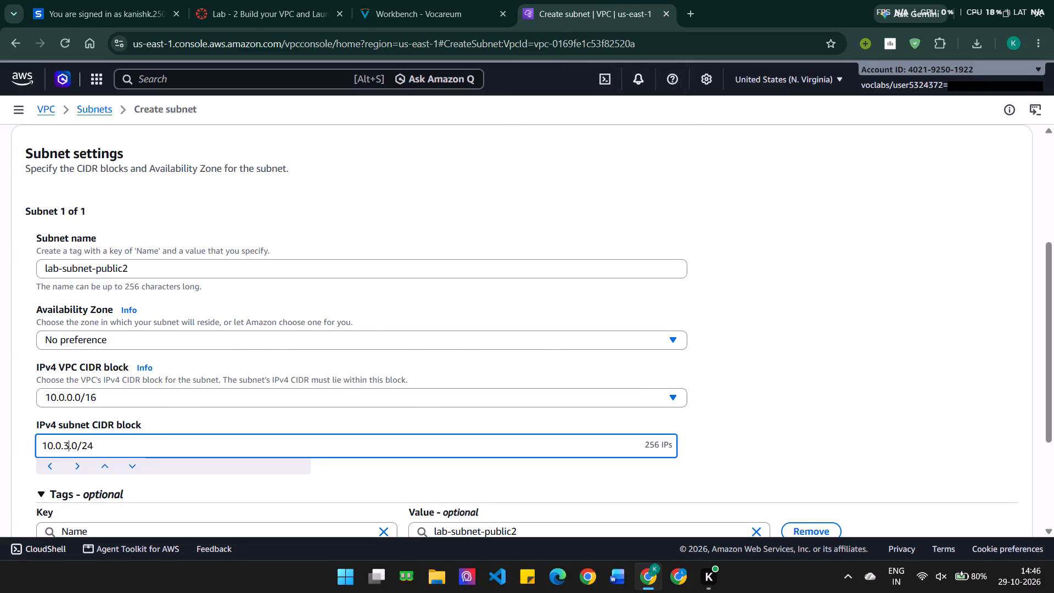
{"action": "key", "text": "BackSpace"}
{"action": "key", "text": "2"}
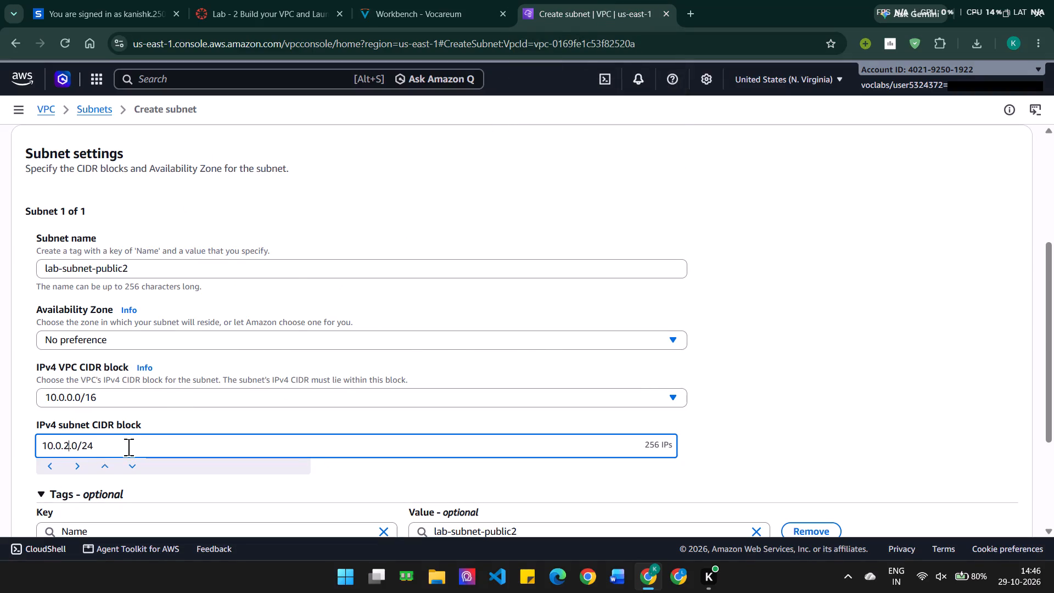
{"action": "left_click", "coordinate": [128, 447]}
Review the rest of the subnet form and read steps 11 to 14 of the lab instructions on the second public and private subnets.
{"action": "scroll", "coordinate": [128, 447], "scroll_direction": "down", "scroll_amount": 2}
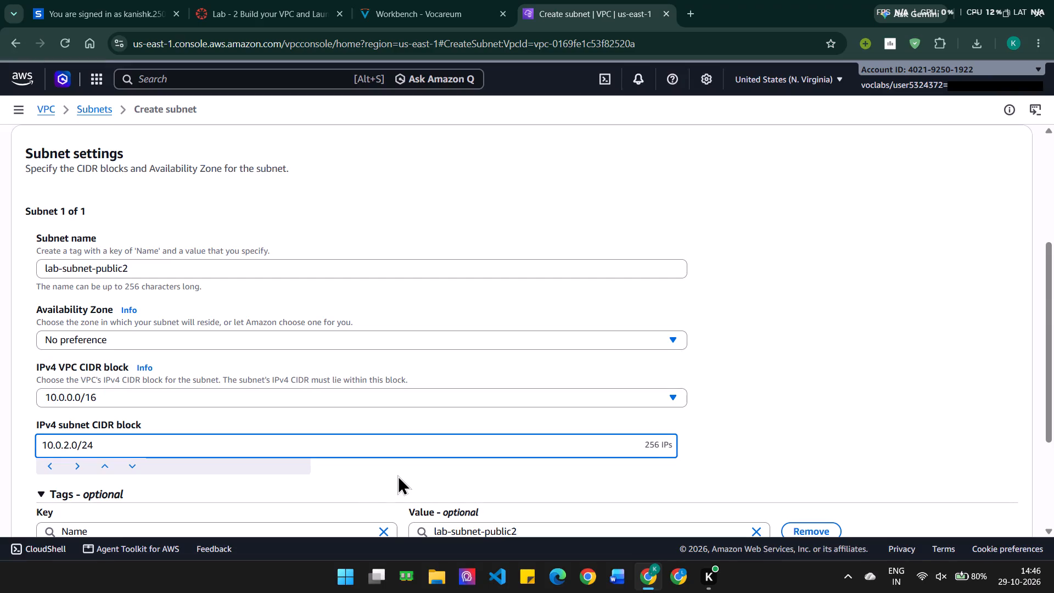
{"action": "scroll", "coordinate": [397, 475], "scroll_direction": "down", "scroll_amount": 3}
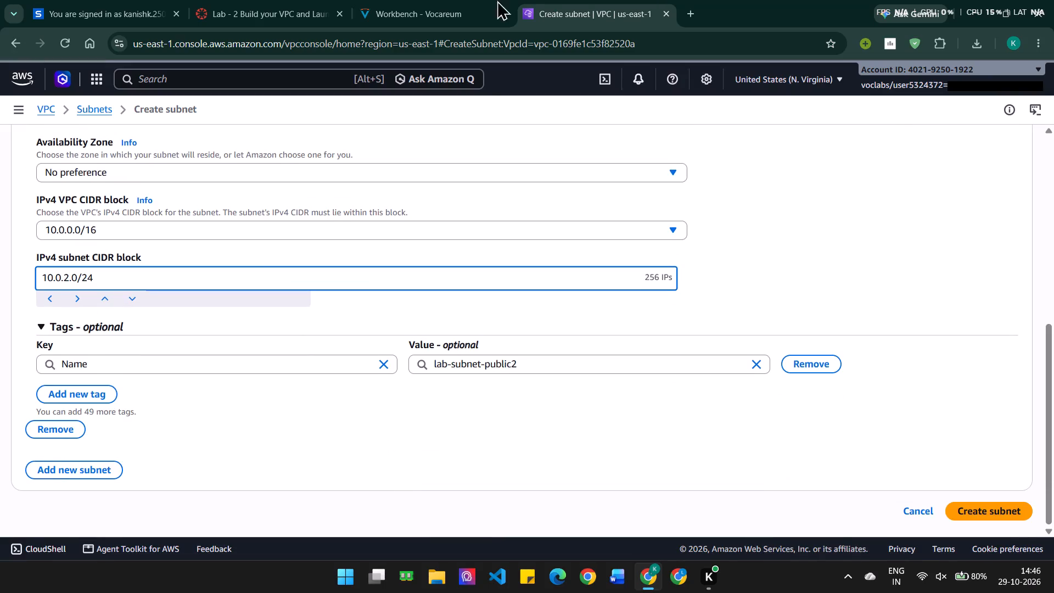
{"action": "left_click", "coordinate": [419, 0]}
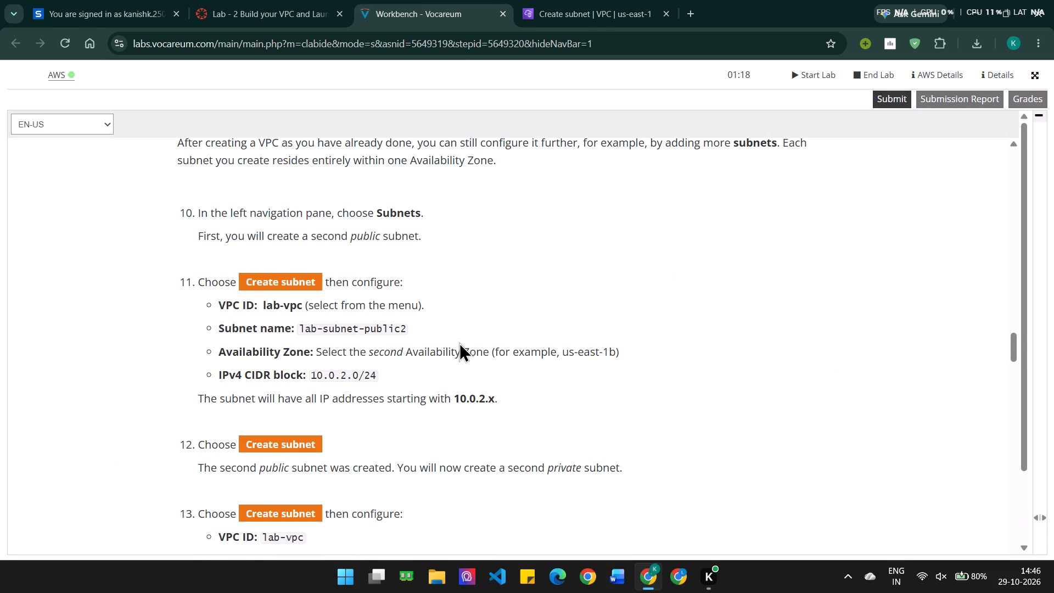
{"action": "scroll", "coordinate": [459, 342], "scroll_direction": "down", "scroll_amount": 2}
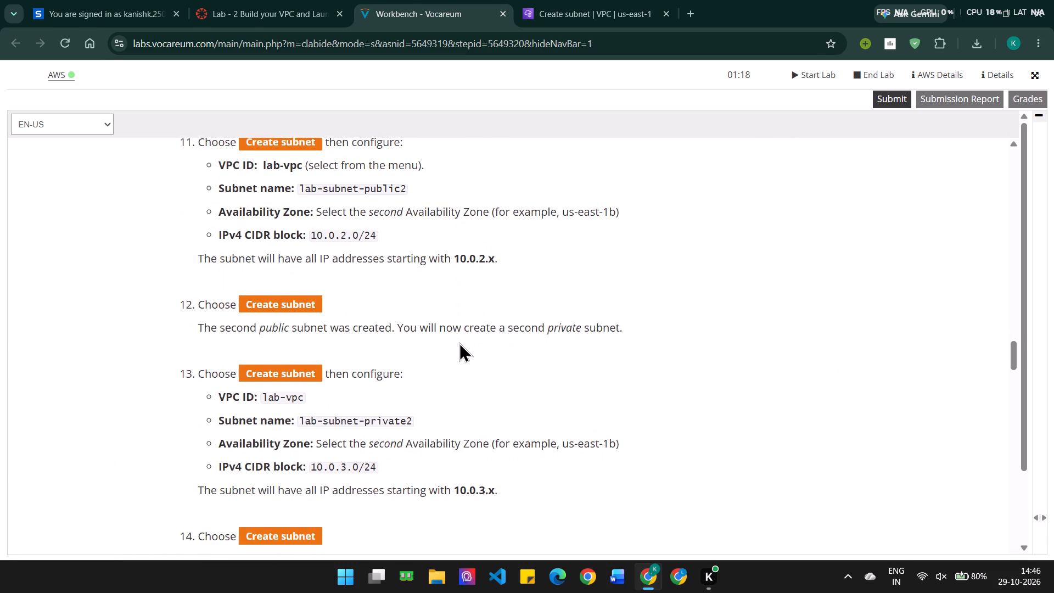
{"action": "scroll", "coordinate": [459, 342], "scroll_direction": "down", "scroll_amount": 2}
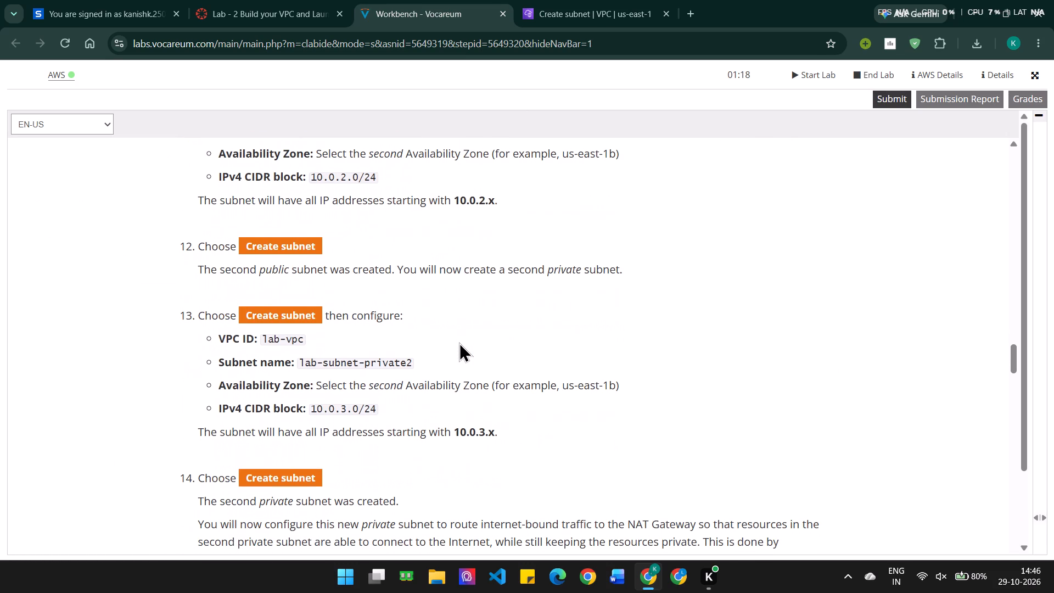
{"action": "scroll", "coordinate": [474, 239], "scroll_direction": "down", "scroll_amount": 1}
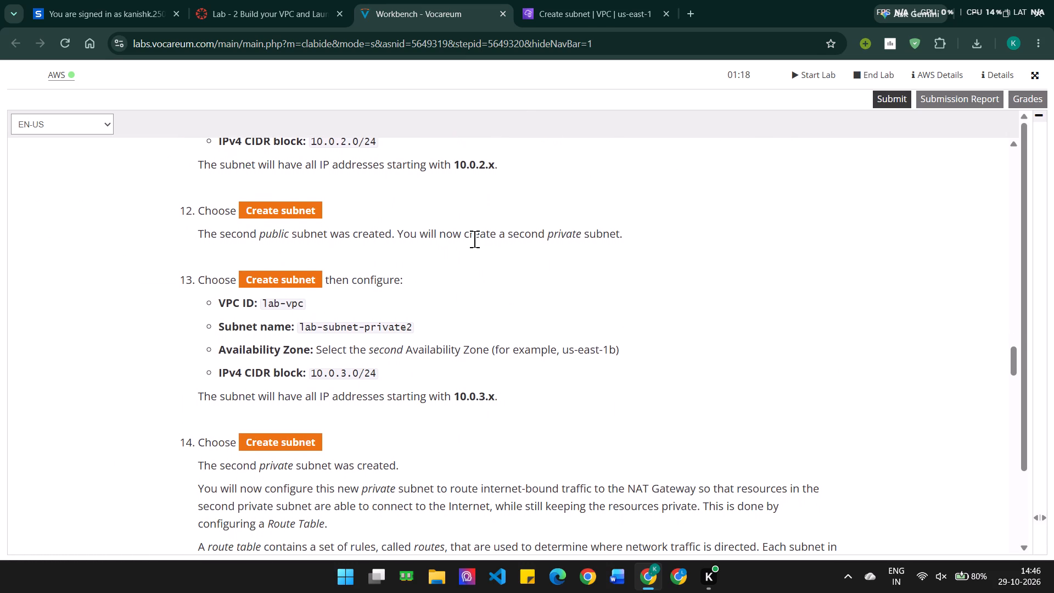
Create the lab-subnet-public2 subnet from the completed form.
{"action": "left_click", "coordinate": [565, 0]}
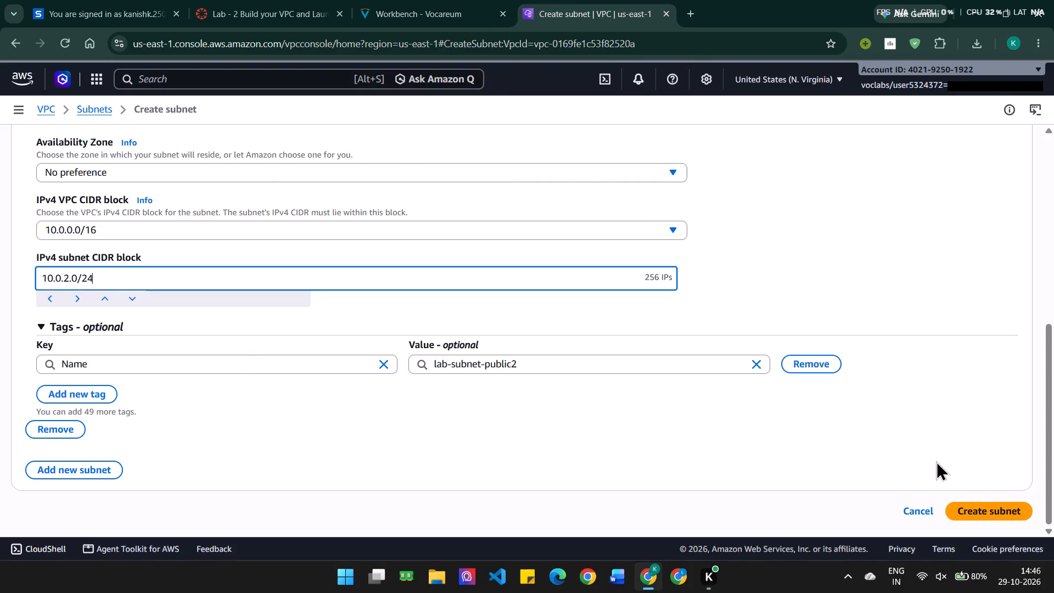
{"action": "left_click", "coordinate": [983, 504]}
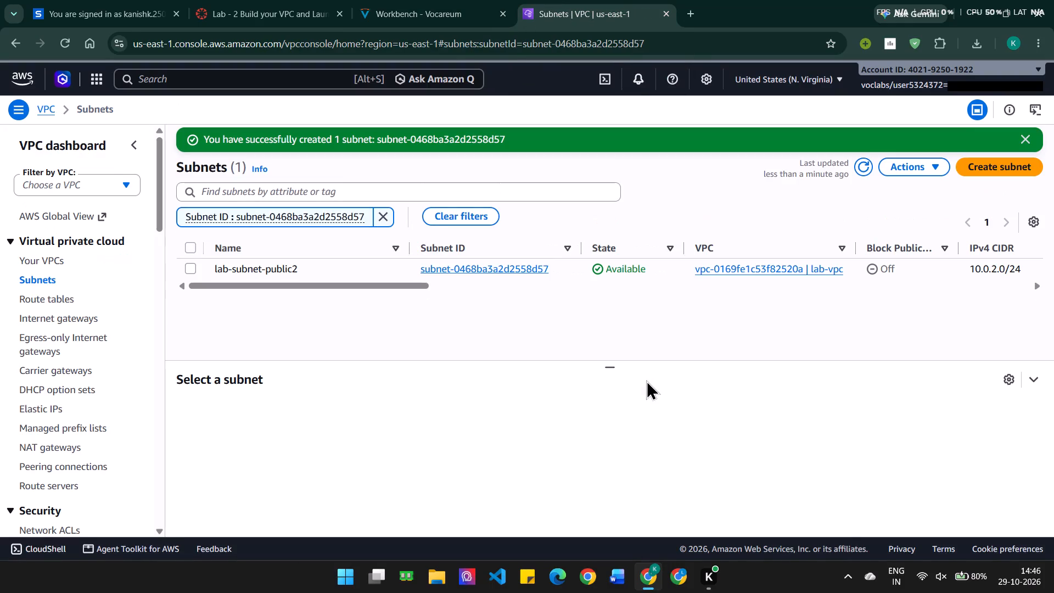
Copy the subnet name lab-subnet-private2 from step 13 of the lab instructions.
{"action": "left_click", "coordinate": [433, 0]}
{"action": "scroll", "coordinate": [429, 413], "scroll_direction": "down", "scroll_amount": 1}
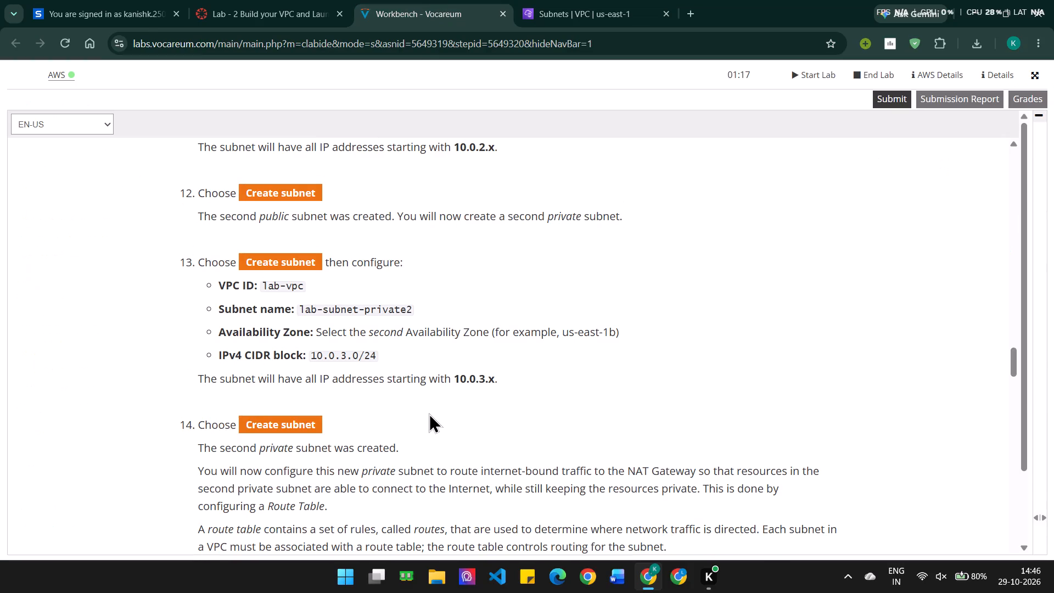
{"action": "left_click", "coordinate": [615, 0]}
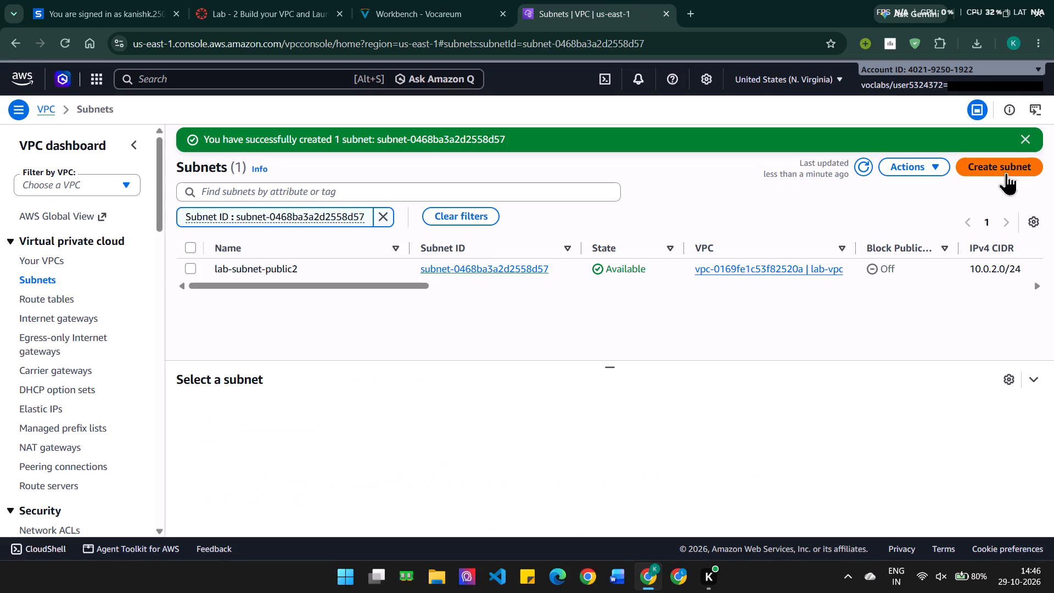
{"action": "left_click", "coordinate": [442, 0]}
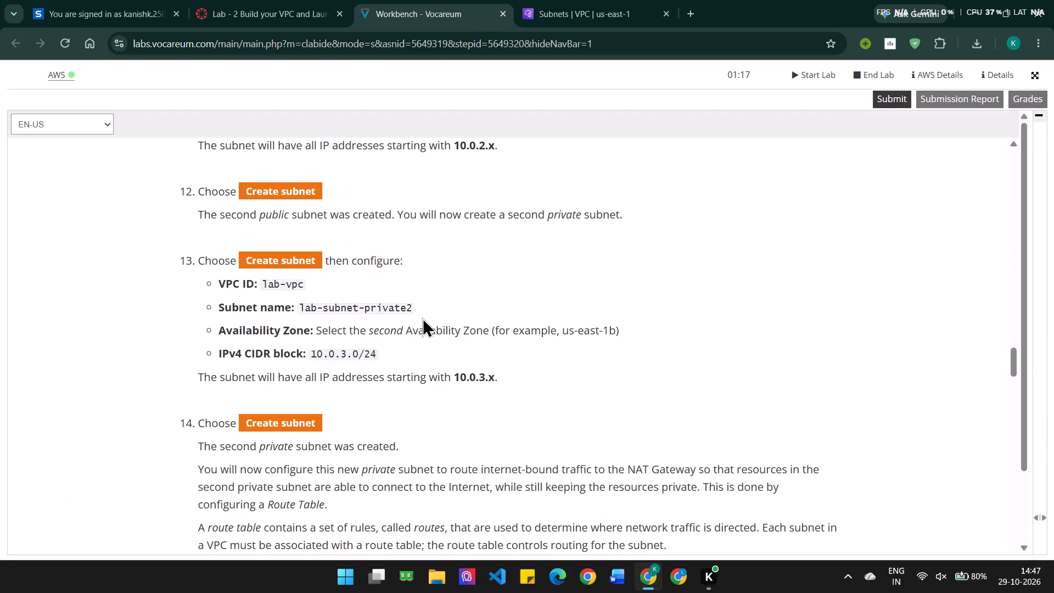
{"action": "left_click_drag", "start_coordinate": [417, 300], "coordinate": [405, 300]}
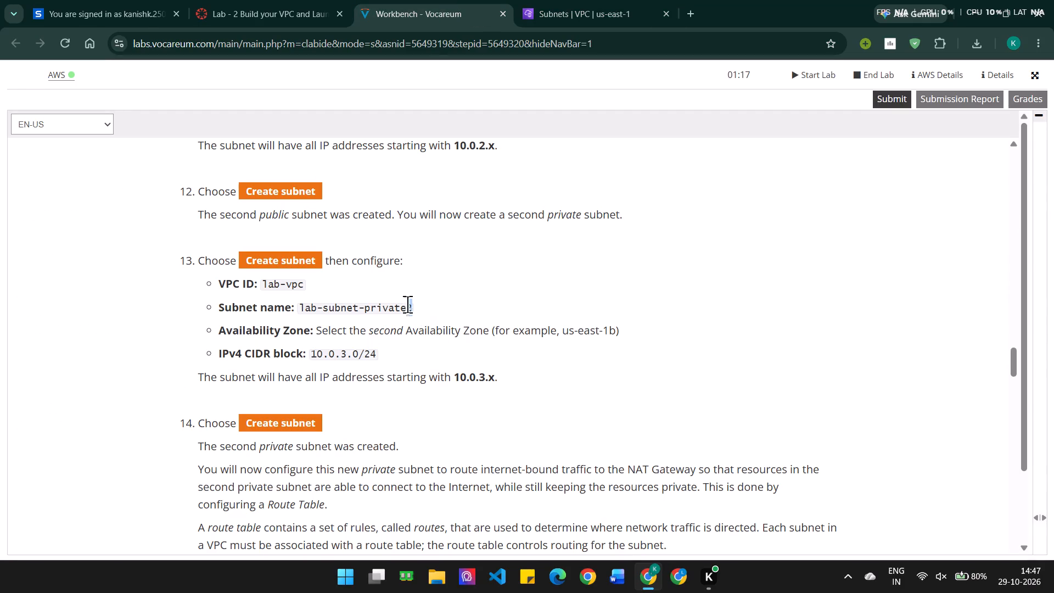
{"action": "left_click", "coordinate": [416, 306]}
{"action": "left_click_drag", "start_coordinate": [416, 306], "coordinate": [302, 307]}
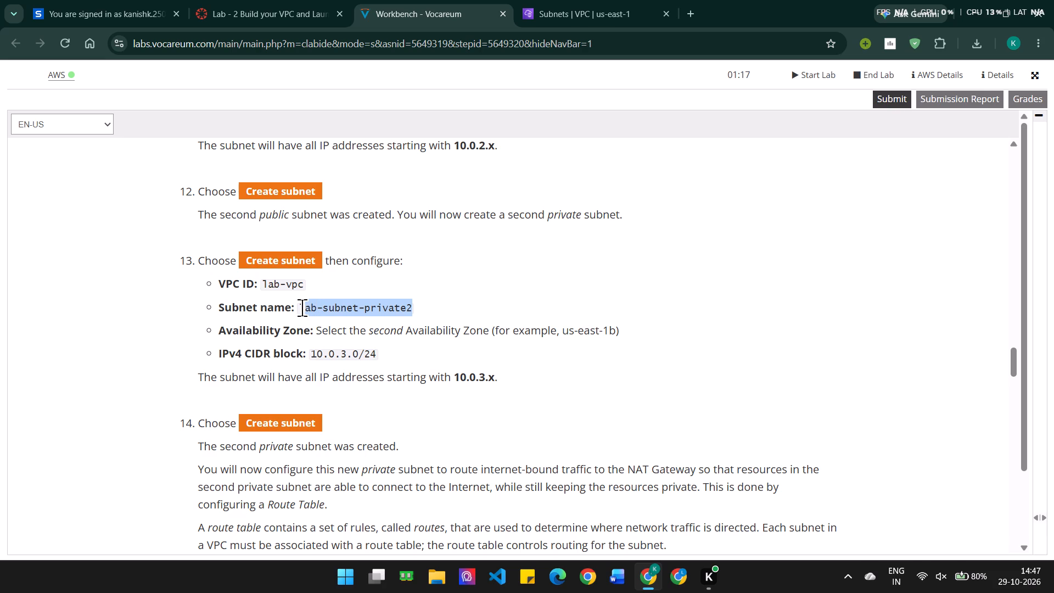
{"action": "left_click_drag", "start_coordinate": [302, 307], "coordinate": [300, 307]}
{"action": "key", "text": "ctrl+c"}
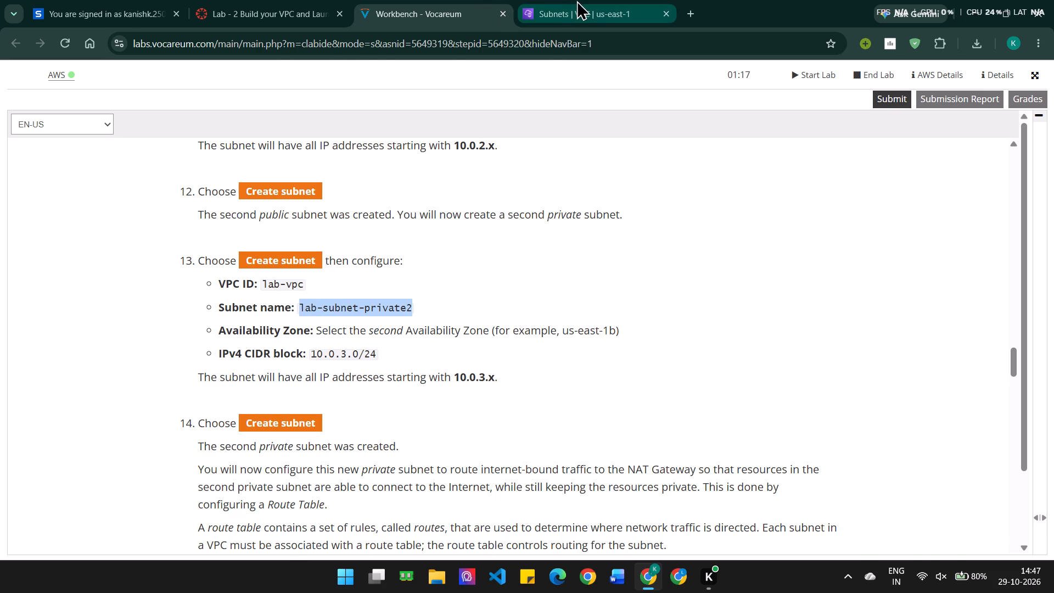
Start a new subnet in lab-vpc and name it lab-subnet-private2.
{"action": "left_click", "coordinate": [576, 0]}
{"action": "left_click", "coordinate": [1013, 163]}
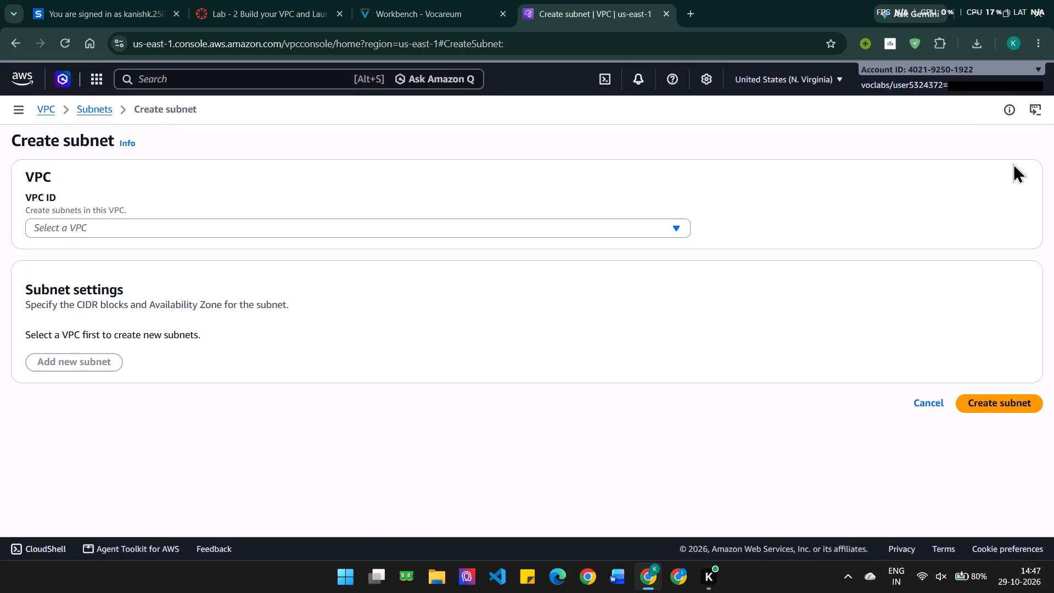
{"action": "left_click", "coordinate": [436, 230]}
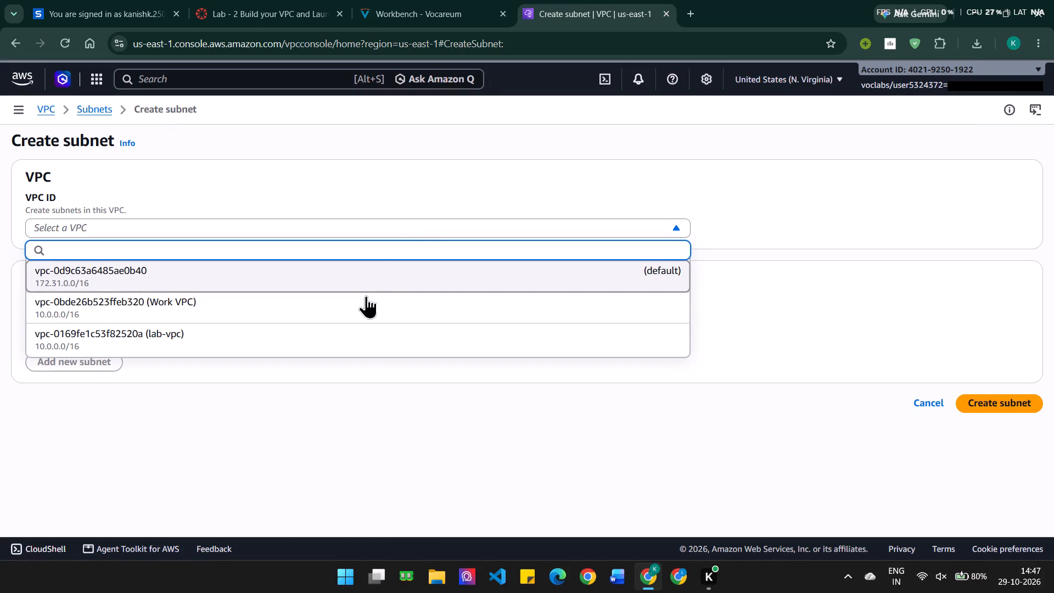
{"action": "left_click", "coordinate": [352, 332]}
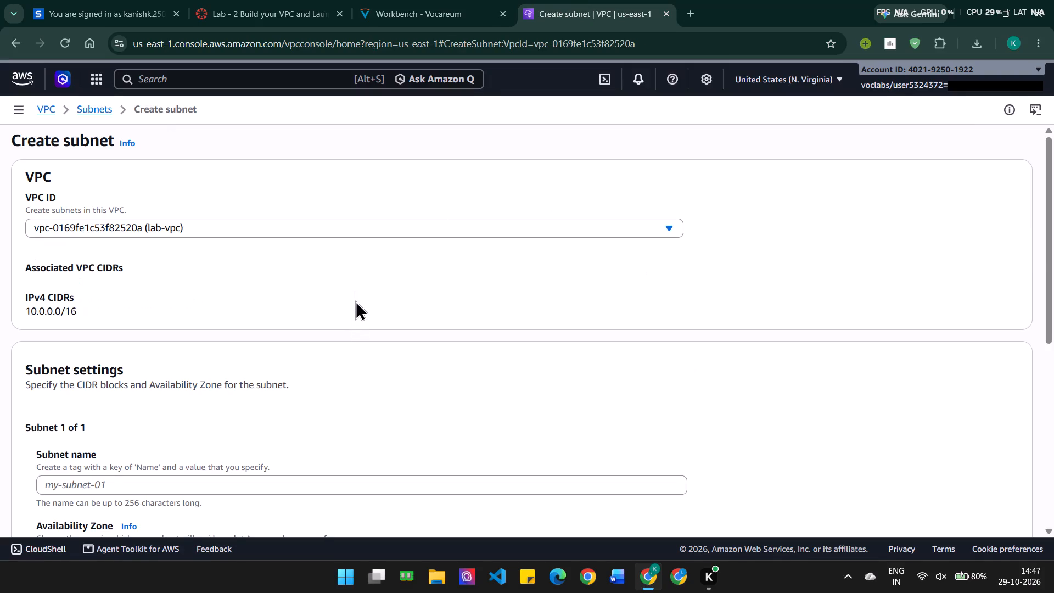
{"action": "scroll", "coordinate": [355, 299], "scroll_direction": "down", "scroll_amount": 4}
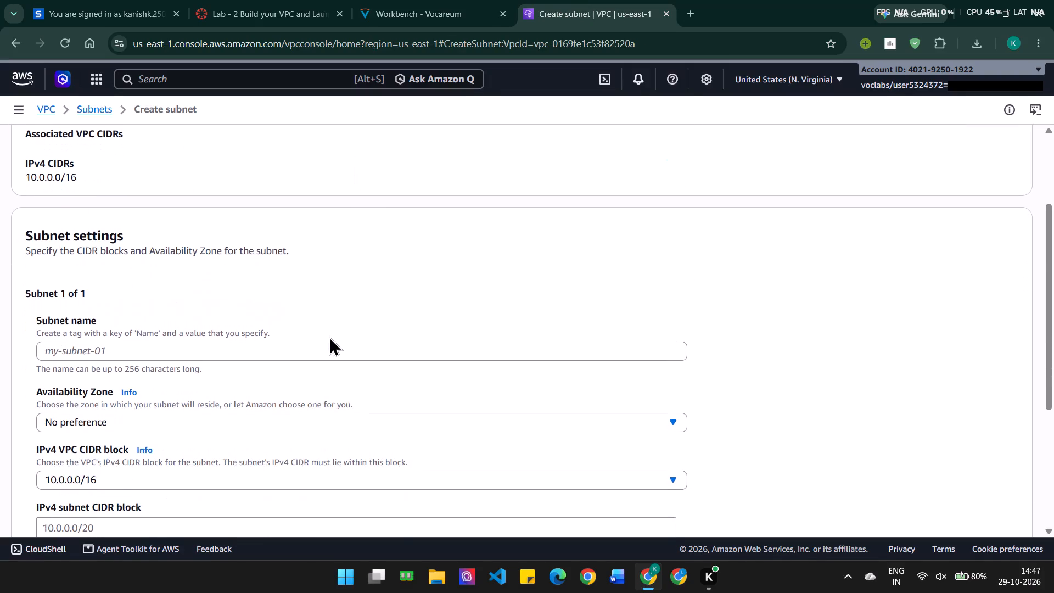
{"action": "left_click", "coordinate": [327, 348]}
{"action": "key", "text": "ctrl+v"}
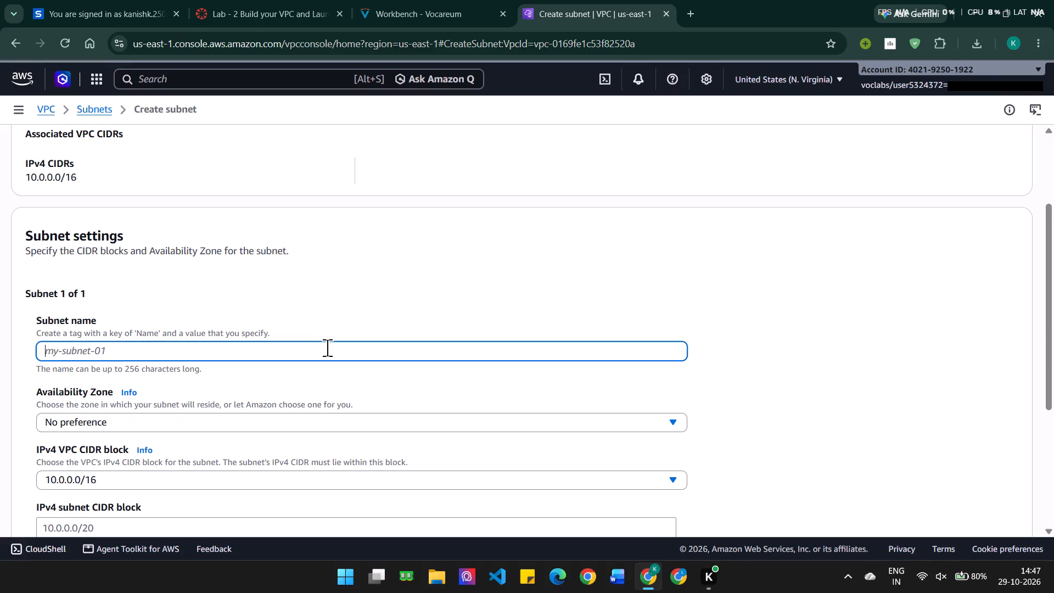
Check steps 11 to 13 of the lab instructions and set the Availability Zone of lab-subnet-private2 to us-east-1b.
{"action": "scroll", "coordinate": [318, 444], "scroll_direction": "down", "scroll_amount": 1}
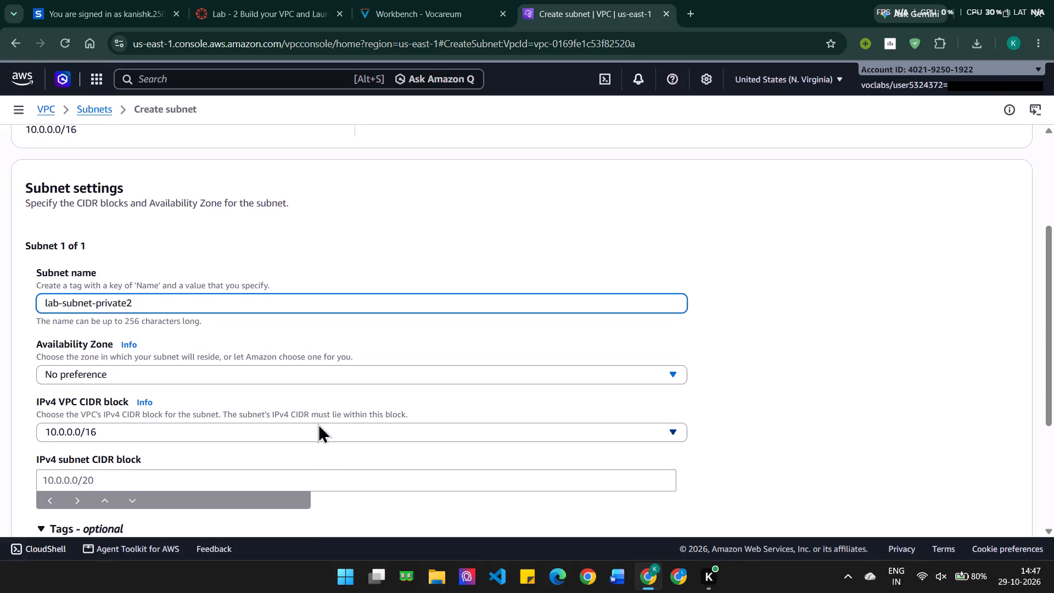
{"action": "left_click", "coordinate": [332, 376]}
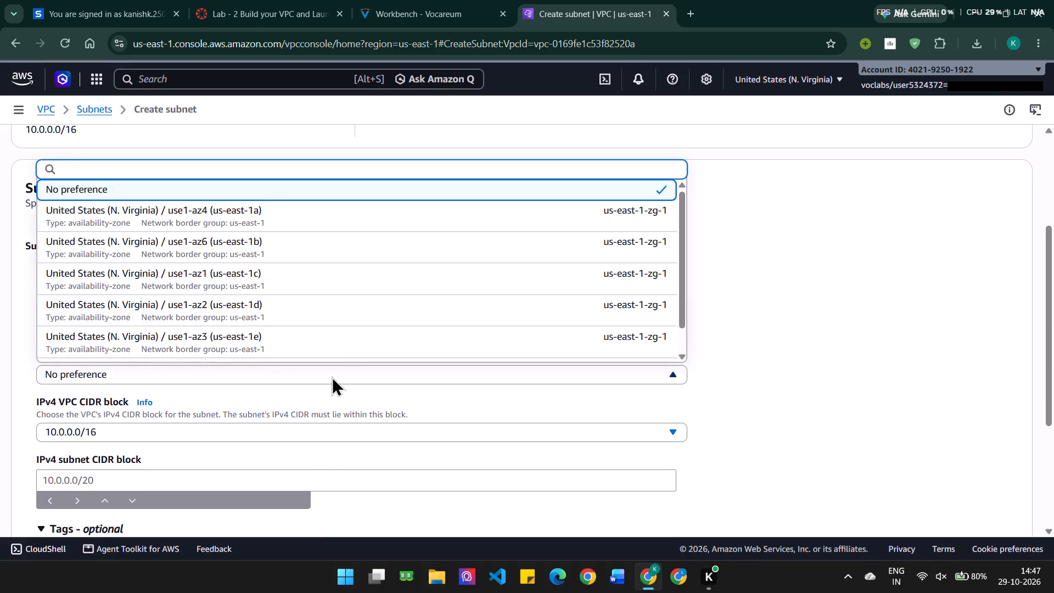
{"action": "left_click", "coordinate": [332, 376]}
{"action": "left_click", "coordinate": [403, 0]}
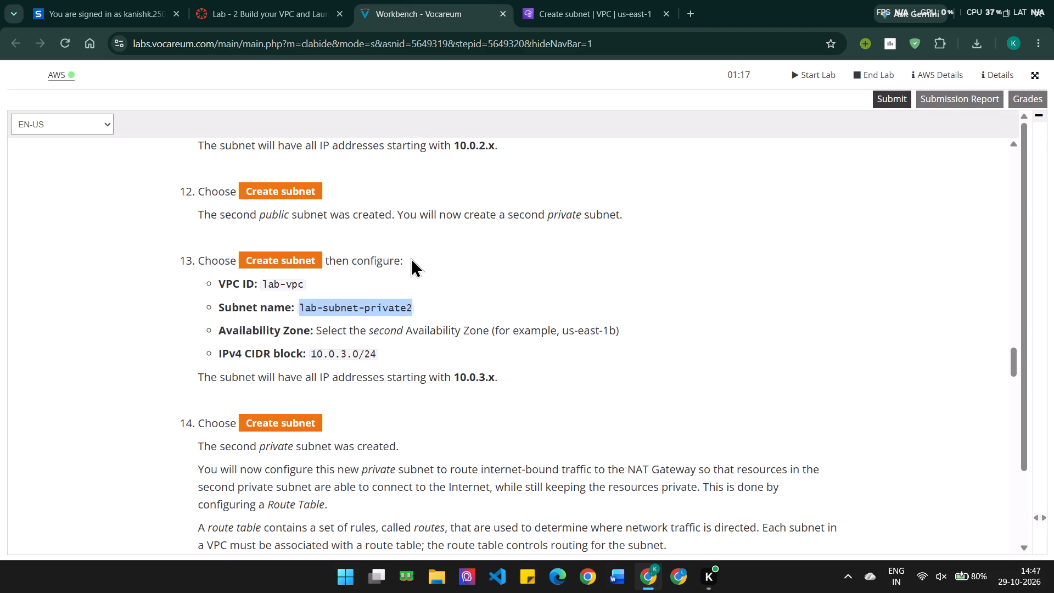
{"action": "scroll", "coordinate": [411, 267], "scroll_direction": "up", "scroll_amount": 1}
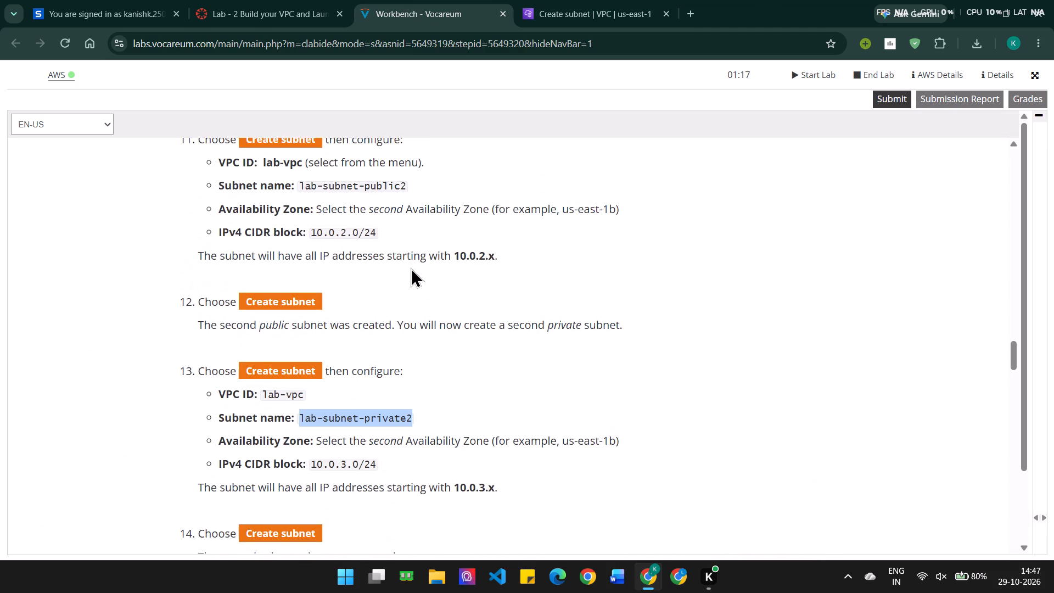
{"action": "scroll", "coordinate": [411, 267], "scroll_direction": "up", "scroll_amount": 1}
{"action": "scroll", "coordinate": [411, 267], "scroll_direction": "down", "scroll_amount": 1}
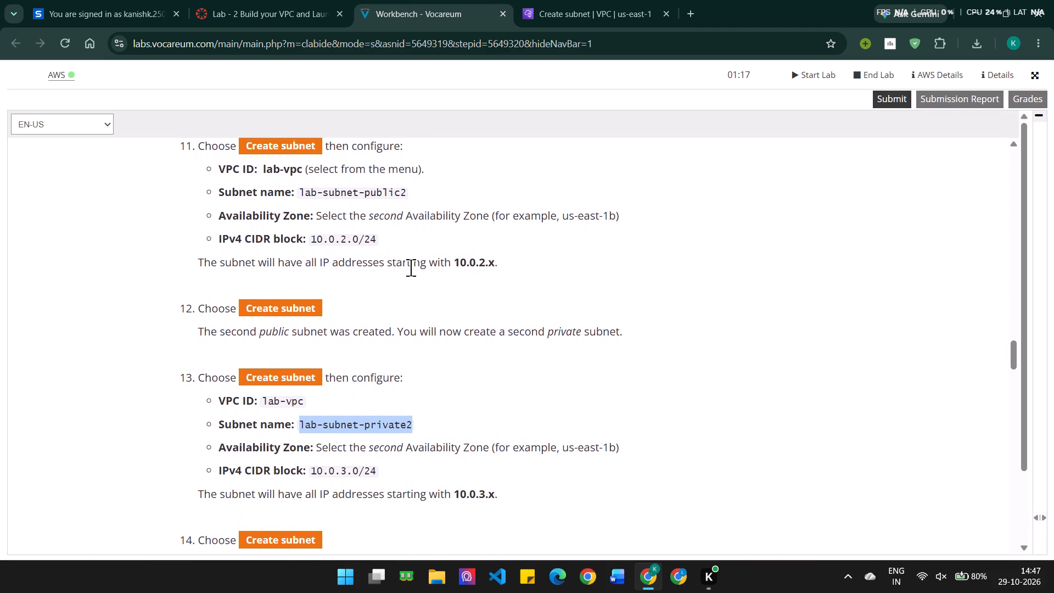
{"action": "scroll", "coordinate": [411, 267], "scroll_direction": "down", "scroll_amount": 2}
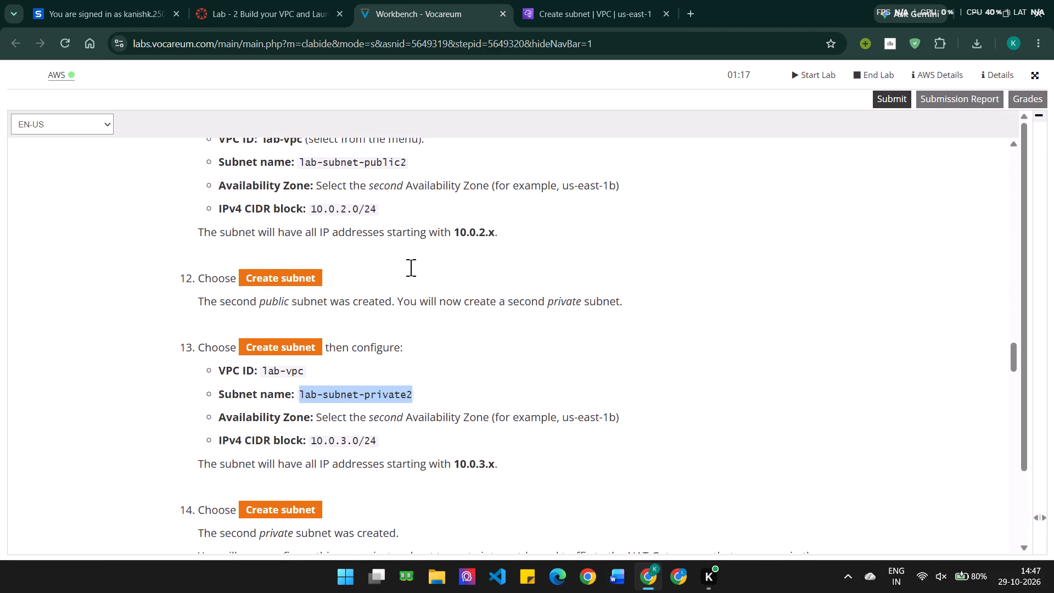
{"action": "scroll", "coordinate": [411, 267], "scroll_direction": "down", "scroll_amount": 2}
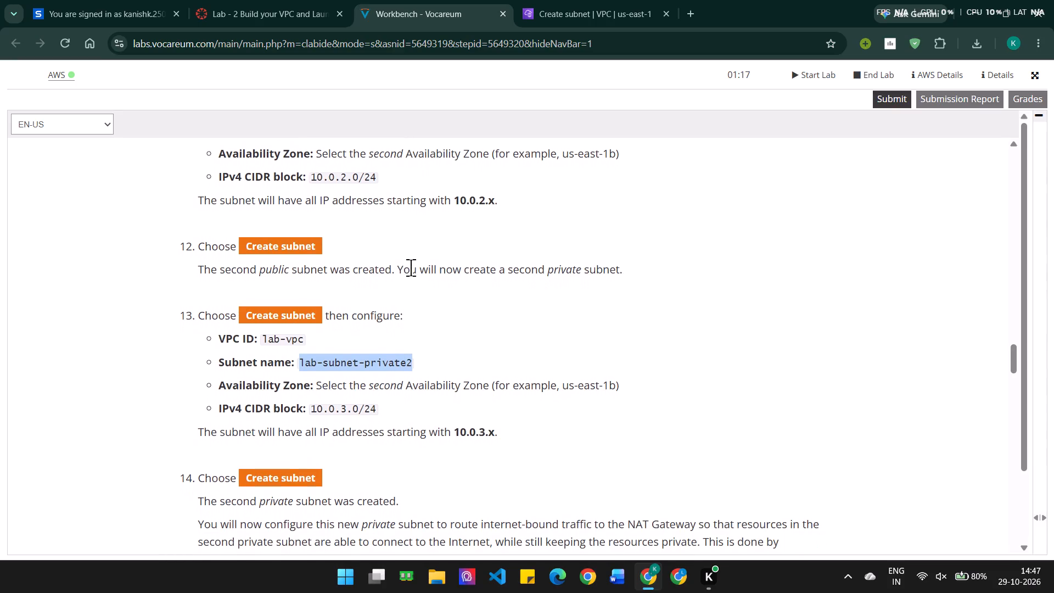
{"action": "left_click", "coordinate": [572, 0]}
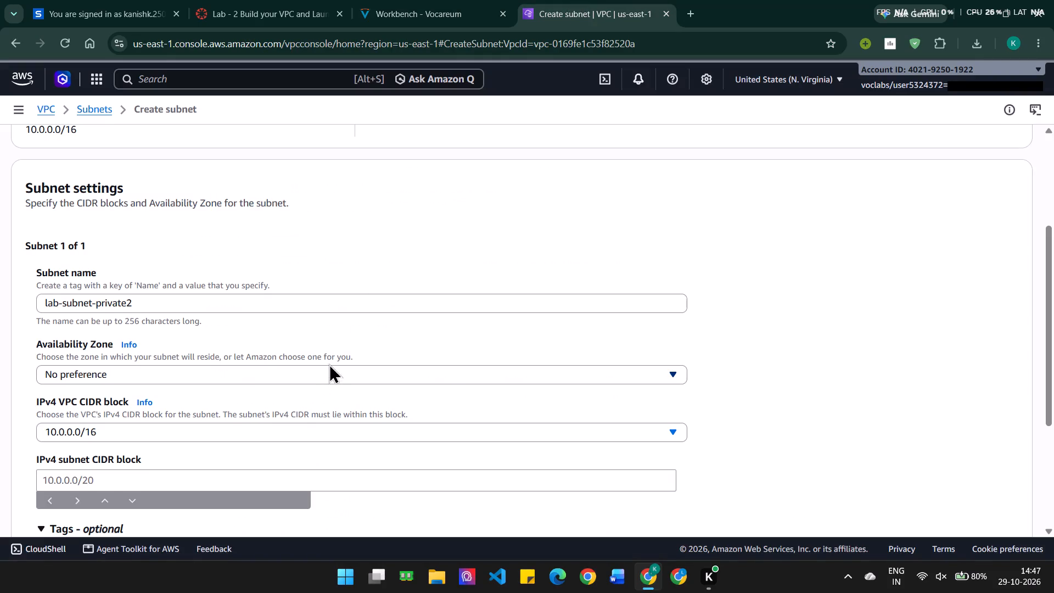
{"action": "left_click", "coordinate": [327, 377]}
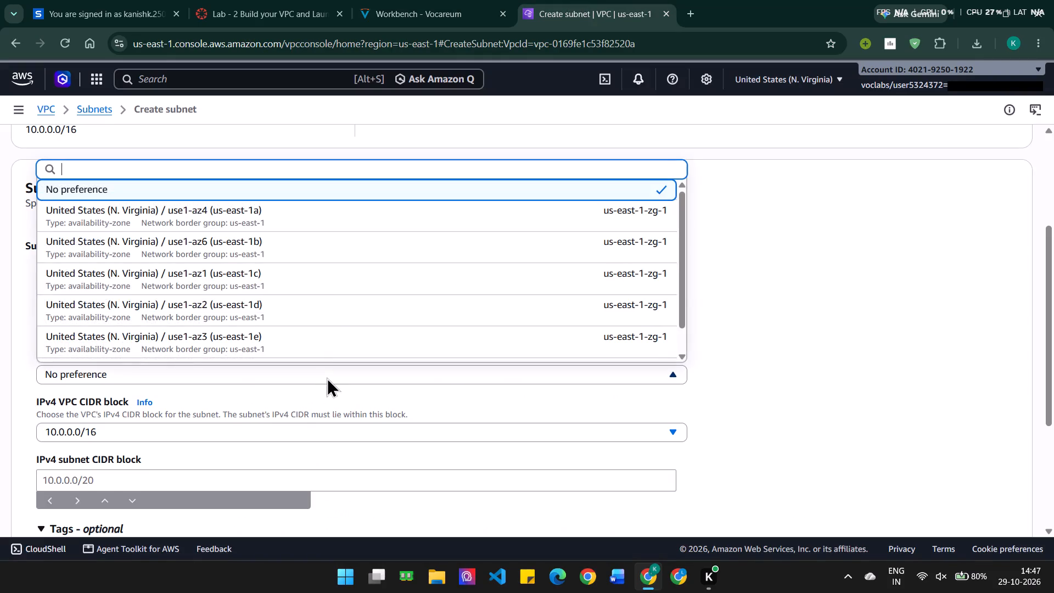
{"action": "left_click", "coordinate": [329, 248]}
Enter 10.0.3.0/24 as the IPv4 subnet CIDR block for lab-subnet-private2.
{"action": "scroll", "coordinate": [329, 248], "scroll_direction": "down", "scroll_amount": 2}
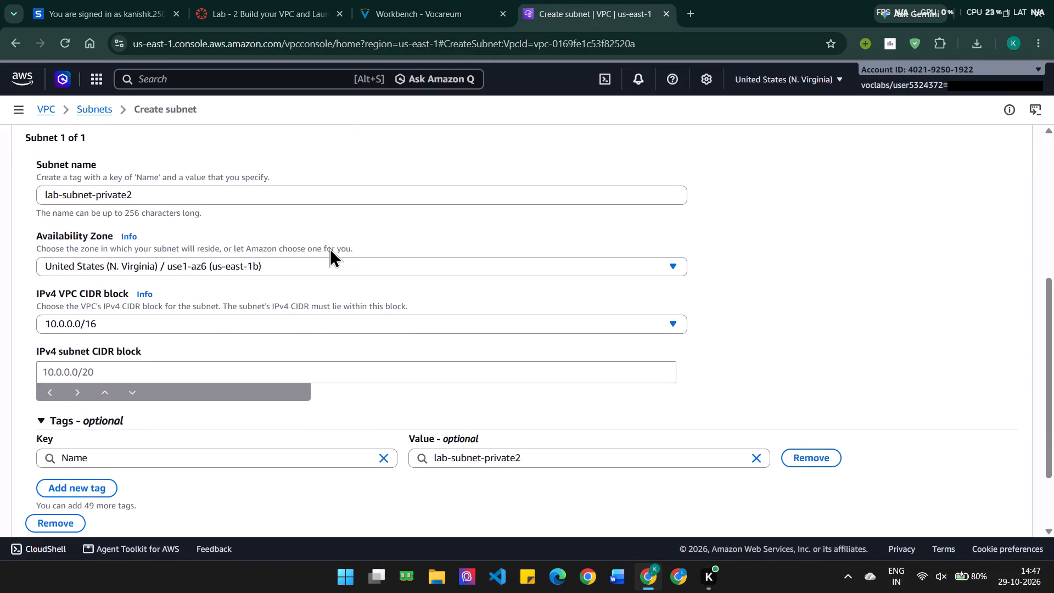
{"action": "left_click", "coordinate": [69, 370]}
{"action": "type", "text": "10.0."}
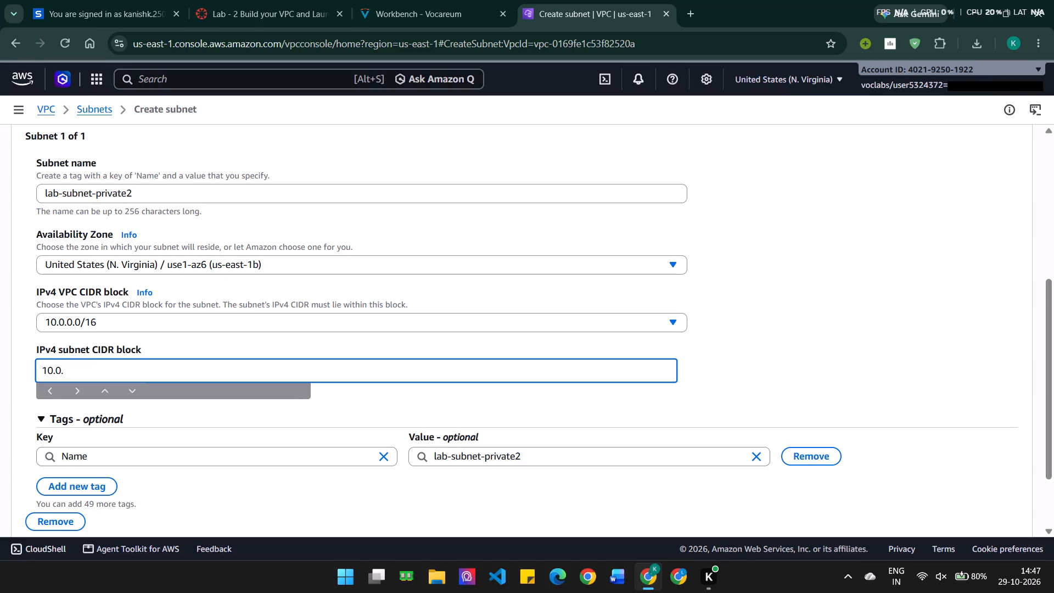
{"action": "key", "text": "3"}
{"action": "key", "text": "period"}
{"action": "key", "text": "0"}
{"action": "key", "text": "slash"}
{"action": "type", "text": "24"}
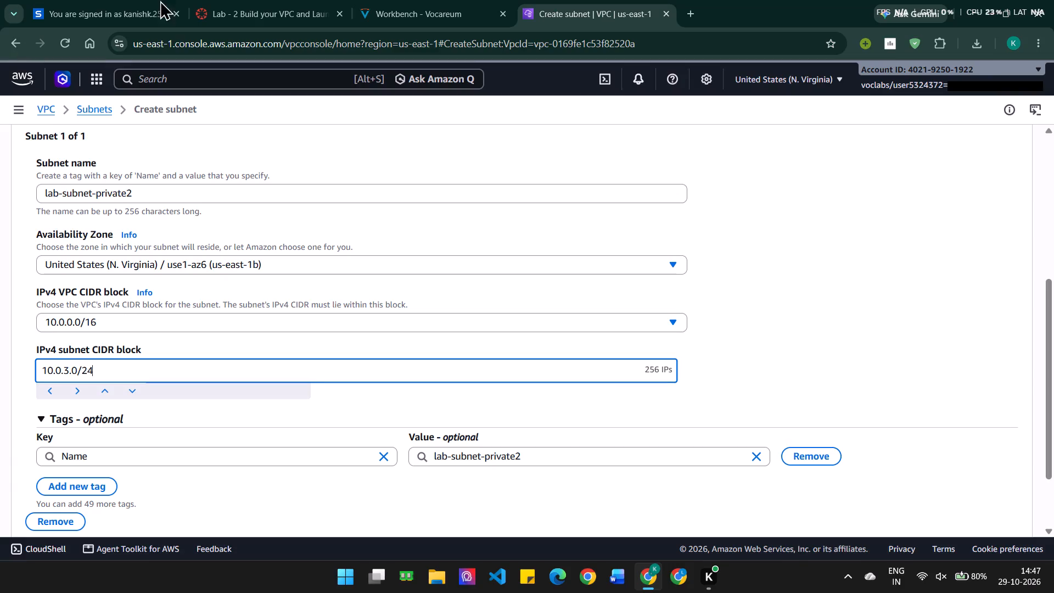
Compare the form with step 13 of the lab instructions and create the lab-subnet-private2 subnet.
{"action": "left_click", "coordinate": [459, 0]}
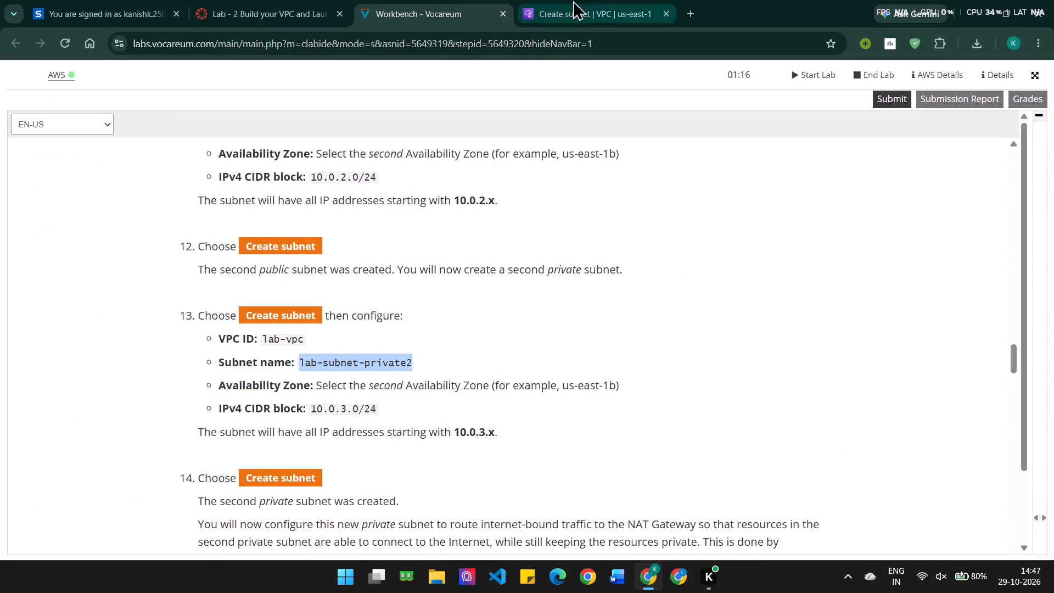
{"action": "left_click", "coordinate": [608, 0]}
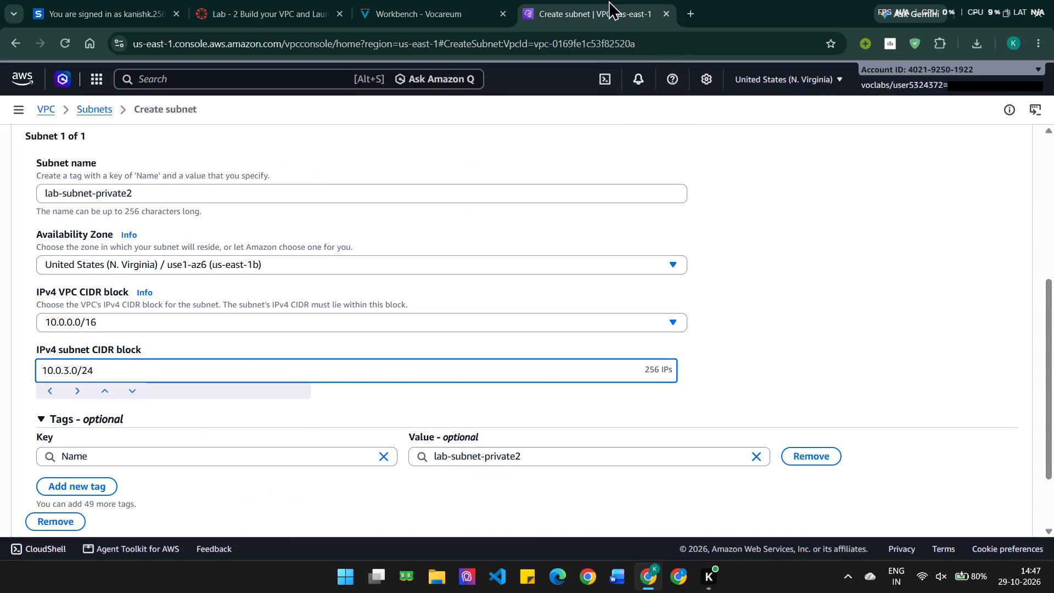
{"action": "left_click", "coordinate": [424, 0]}
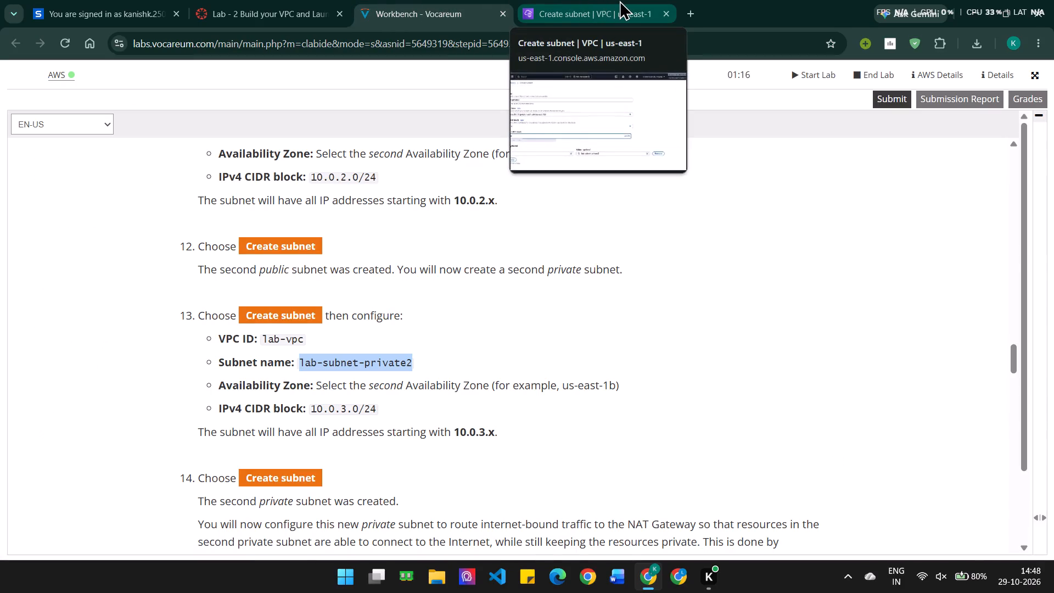
{"action": "left_click", "coordinate": [619, 0]}
{"action": "scroll", "coordinate": [484, 315], "scroll_direction": "down", "scroll_amount": 2}
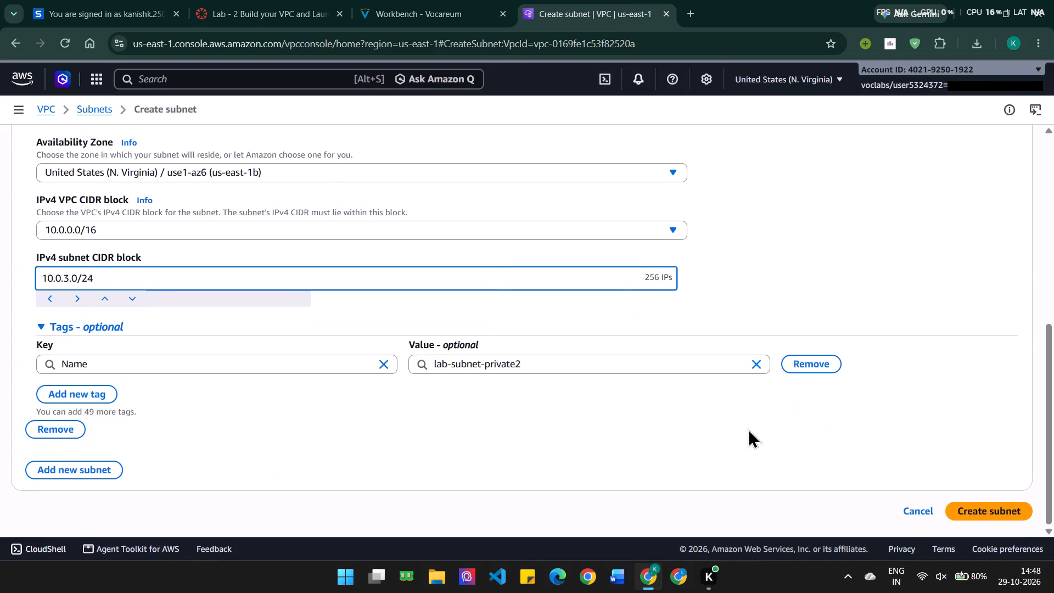
{"action": "left_click", "coordinate": [978, 508]}
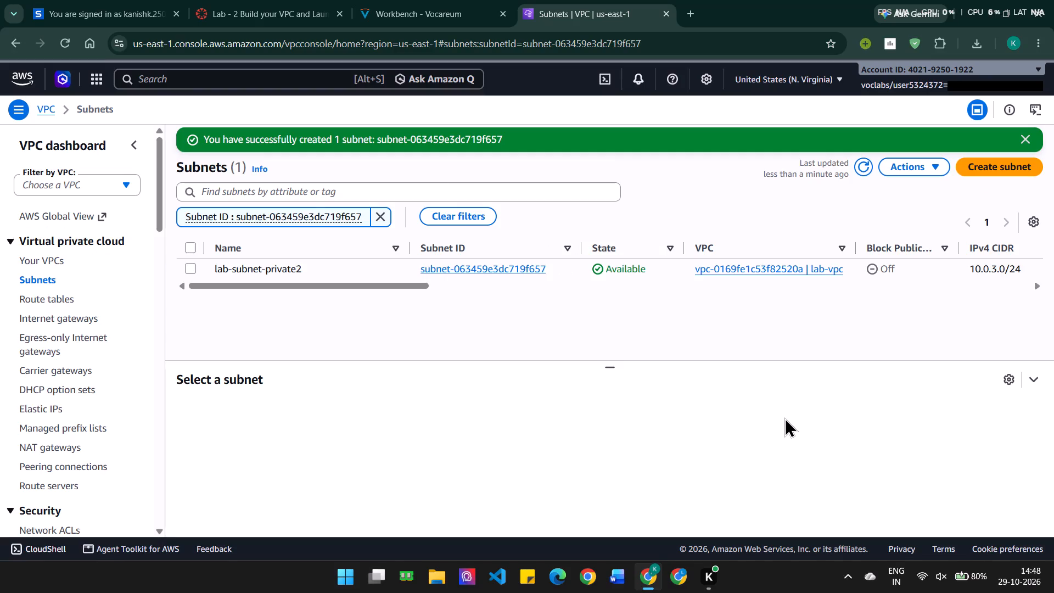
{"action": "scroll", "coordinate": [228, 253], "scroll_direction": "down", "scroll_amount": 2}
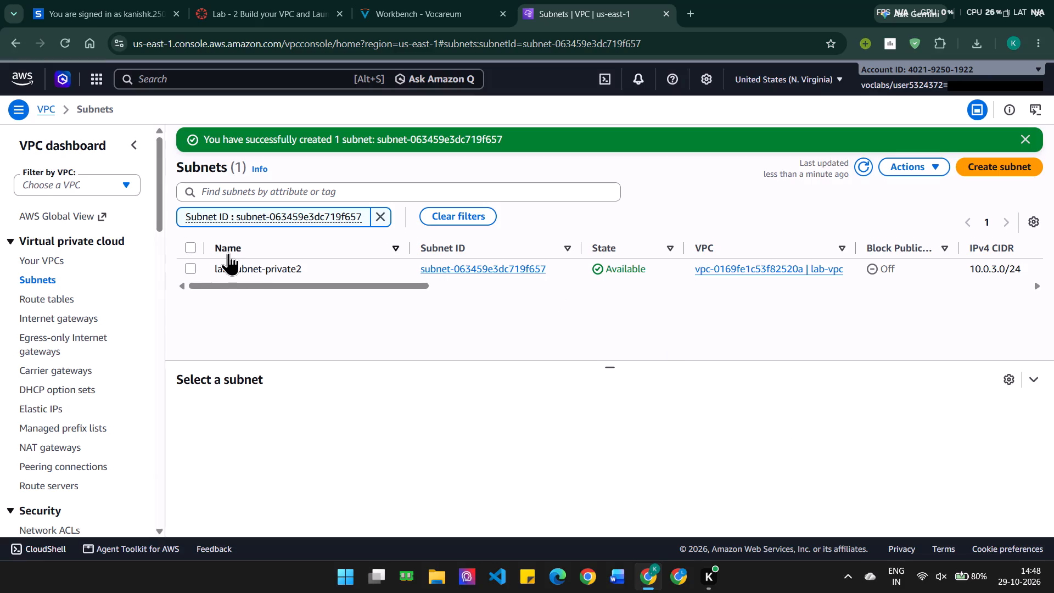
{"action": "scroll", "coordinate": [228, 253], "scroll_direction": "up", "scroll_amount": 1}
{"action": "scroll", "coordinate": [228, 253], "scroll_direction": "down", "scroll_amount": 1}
Show the full subnet list and look over the subnets that belong to lab-vpc.
{"action": "scroll", "coordinate": [360, 289], "scroll_direction": "down", "scroll_amount": 1}
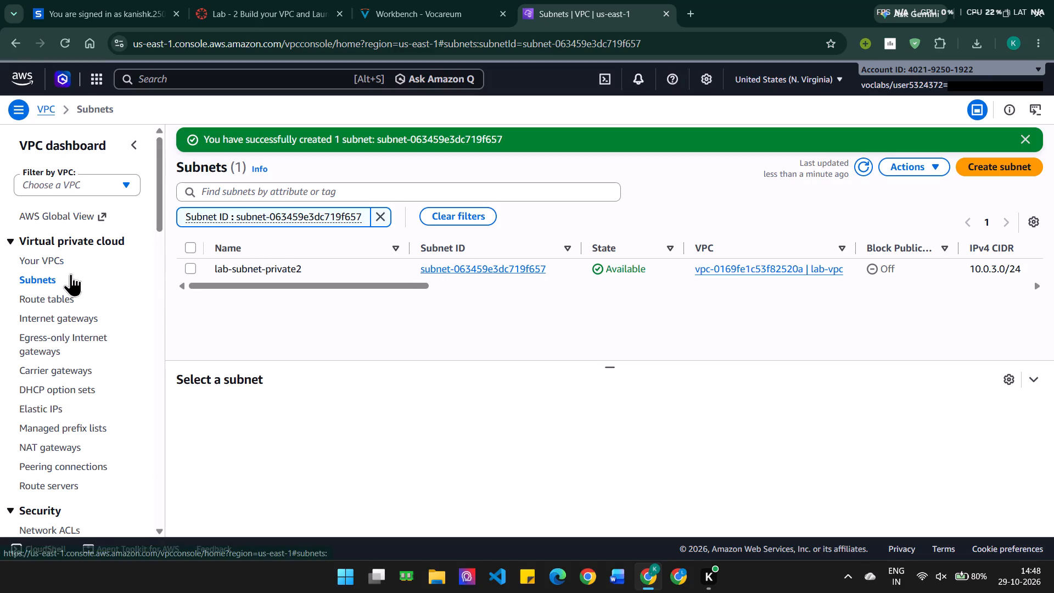
{"action": "left_click", "coordinate": [48, 275]}
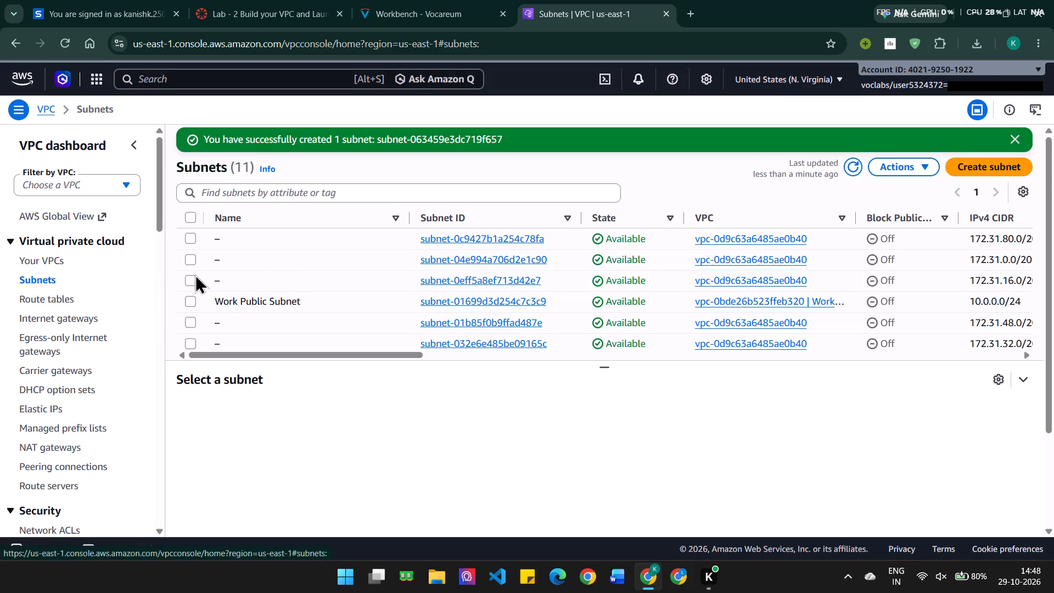
{"action": "scroll", "coordinate": [261, 275], "scroll_direction": "down", "scroll_amount": 3}
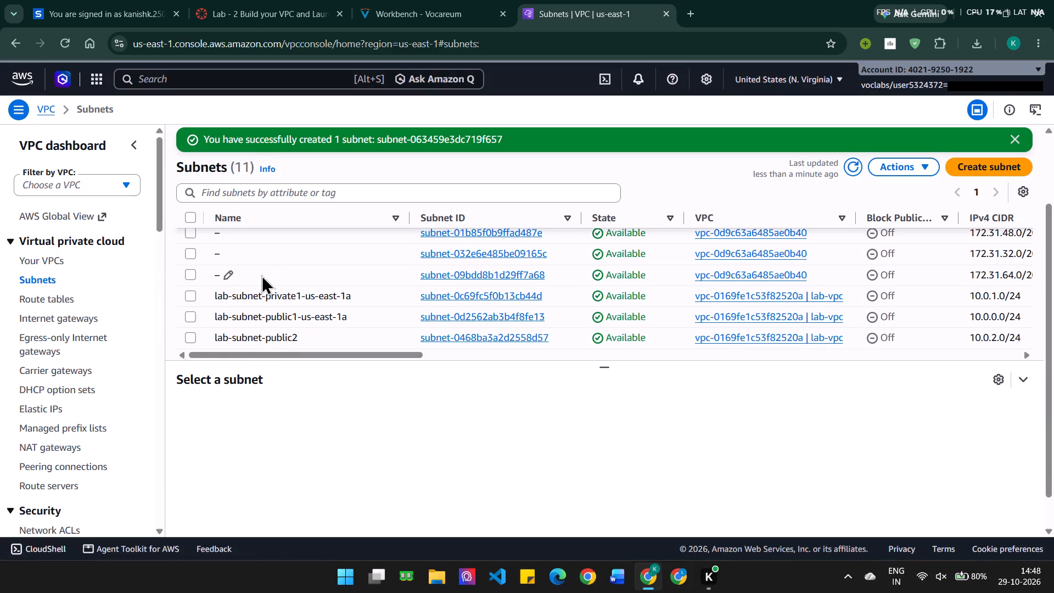
{"action": "scroll", "coordinate": [327, 295], "scroll_direction": "down", "scroll_amount": 1}
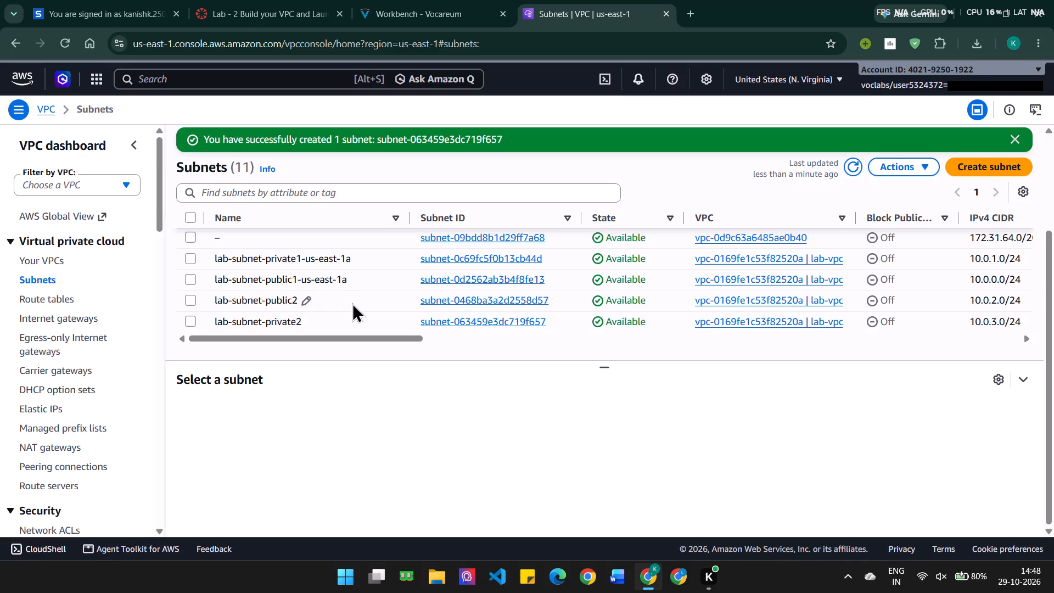
Examine the subnet settings of lab-subnet-public2 and leave them without saving.
{"action": "left_click", "coordinate": [304, 298]}
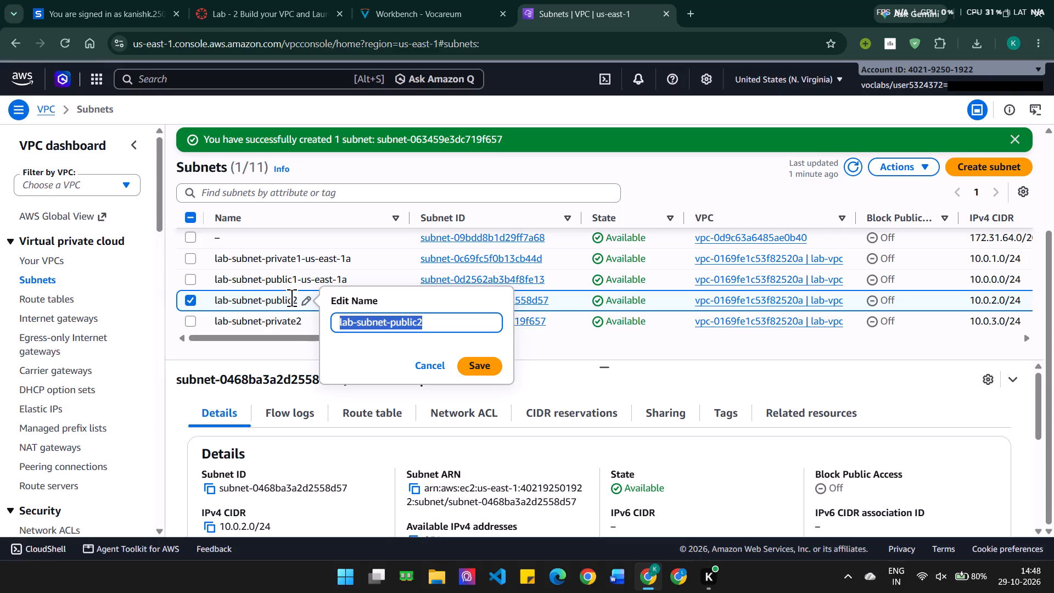
{"action": "left_click", "coordinate": [884, 158]}
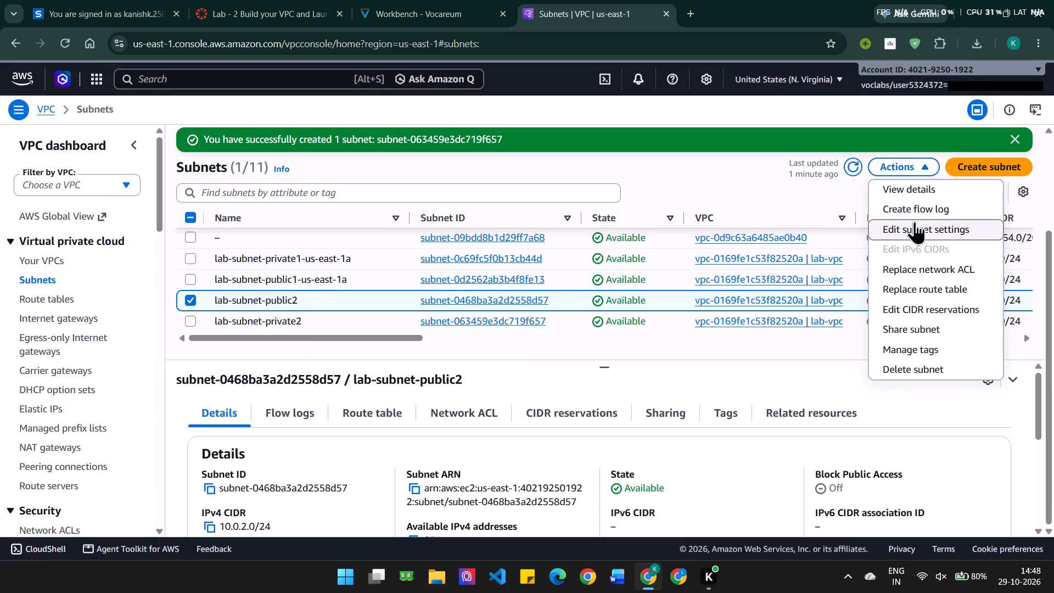
{"action": "left_click", "coordinate": [915, 221]}
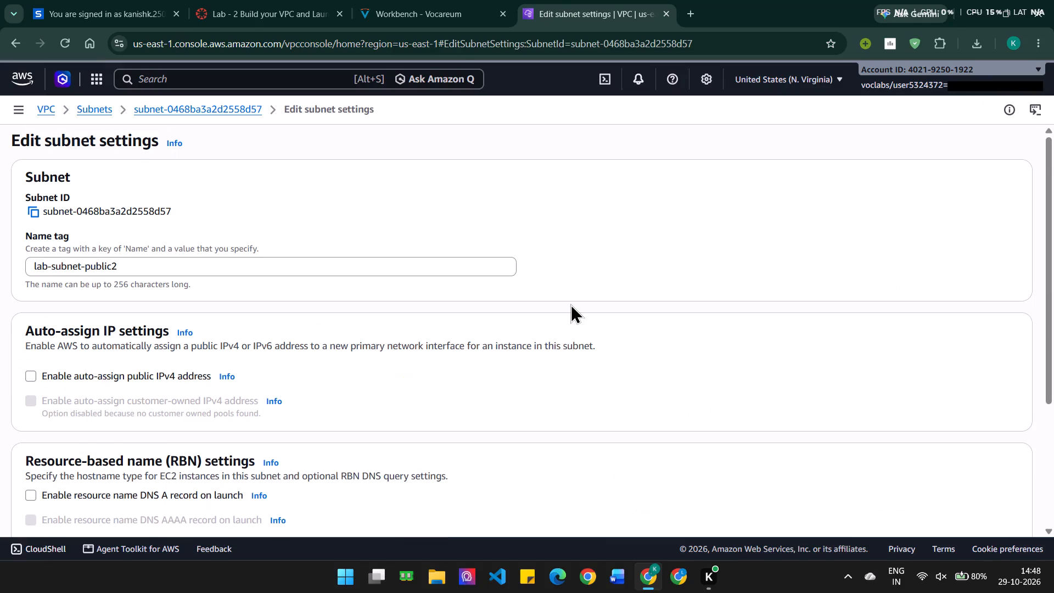
{"action": "scroll", "coordinate": [570, 304], "scroll_direction": "down", "scroll_amount": 5}
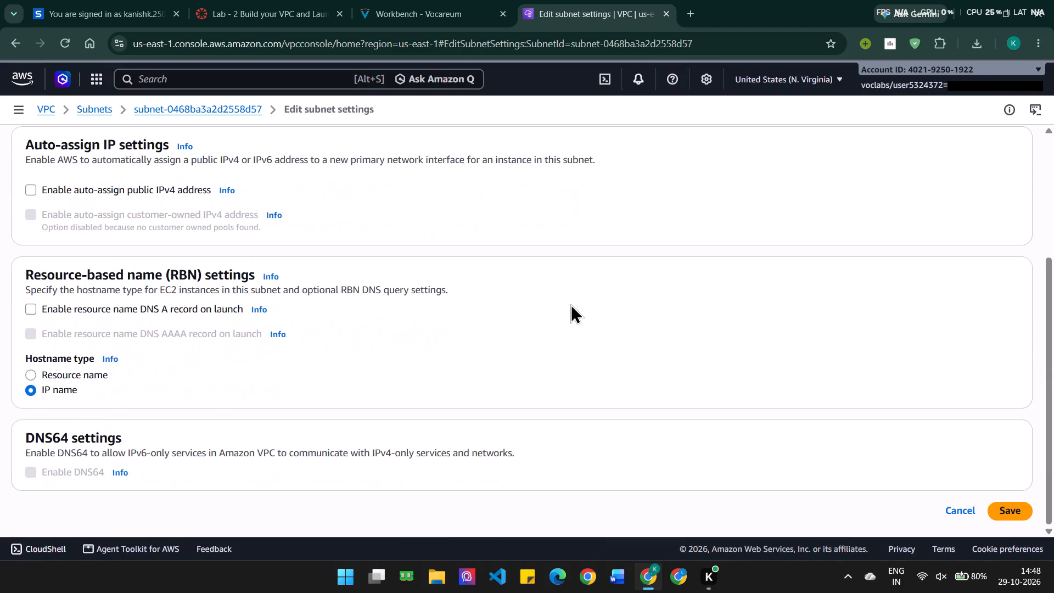
{"action": "scroll", "coordinate": [570, 304], "scroll_direction": "up", "scroll_amount": 2}
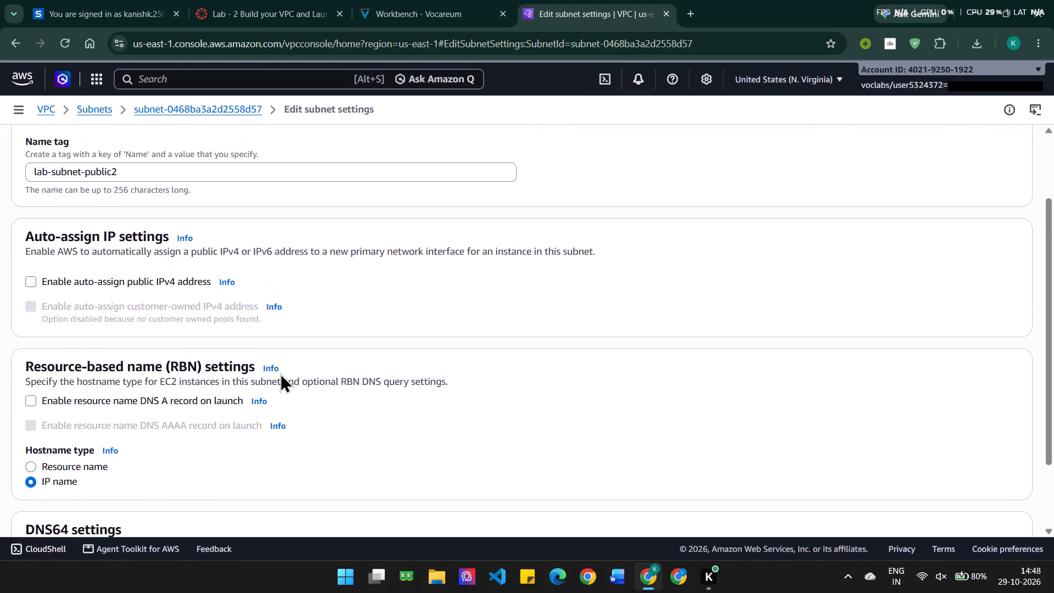
{"action": "scroll", "coordinate": [280, 373], "scroll_direction": "up", "scroll_amount": 2}
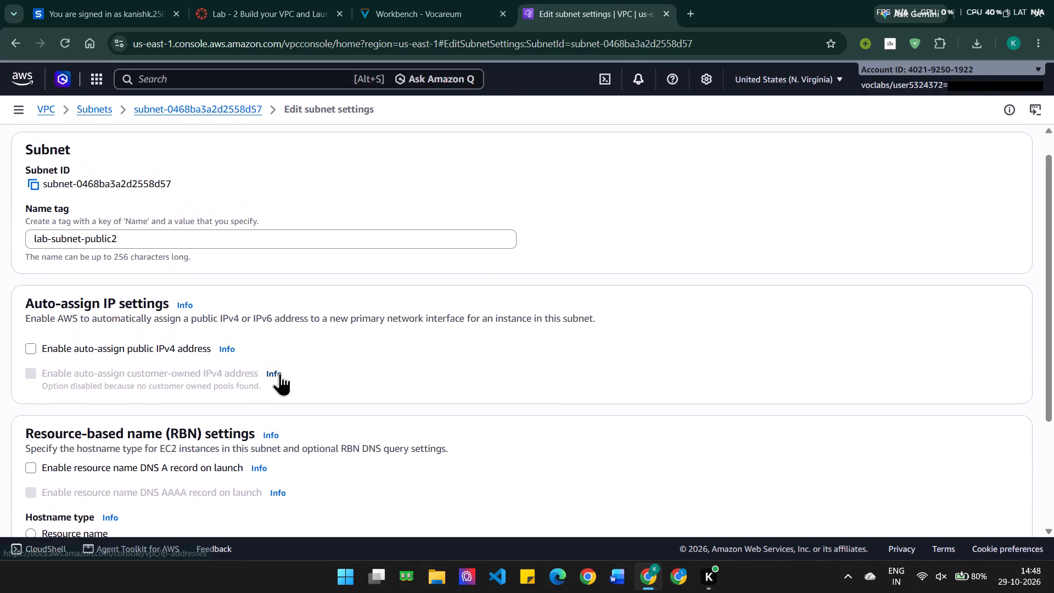
{"action": "scroll", "coordinate": [280, 373], "scroll_direction": "down", "scroll_amount": 6}
{"action": "scroll", "coordinate": [280, 373], "scroll_direction": "right", "scroll_amount": 8}
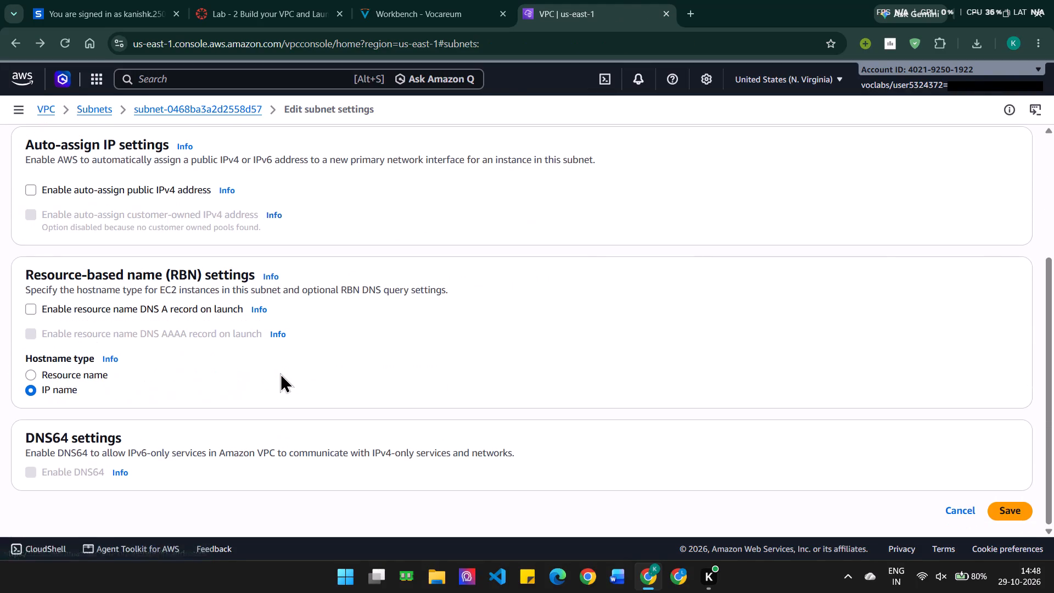
Read steps 13 to 17 of the lab instructions in the Vocareum workbench.
{"action": "left_click", "coordinate": [401, 10]}
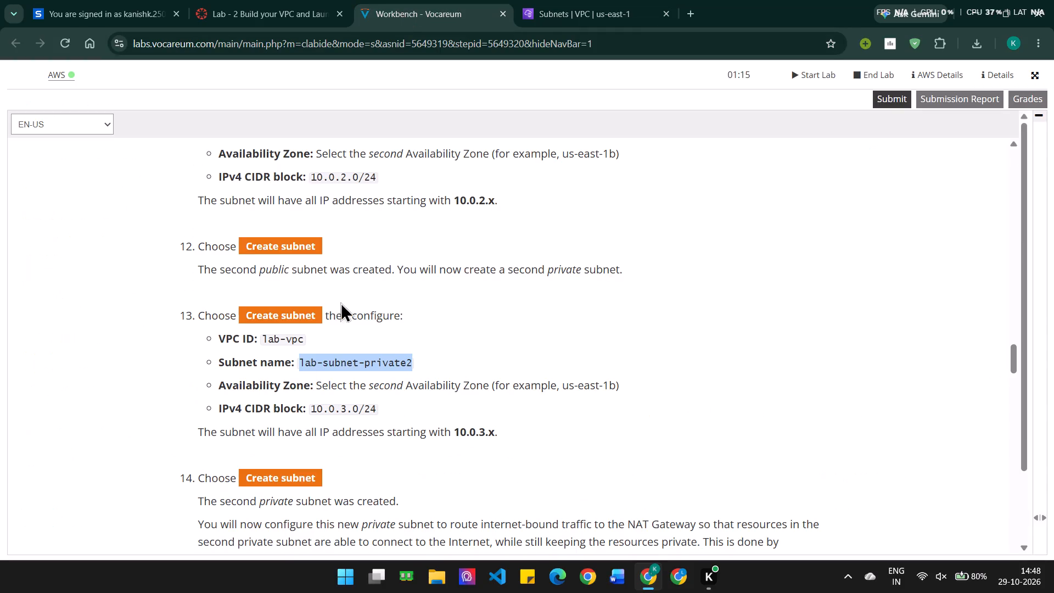
{"action": "left_click", "coordinate": [313, 385]}
{"action": "scroll", "coordinate": [313, 385], "scroll_direction": "down", "scroll_amount": 4}
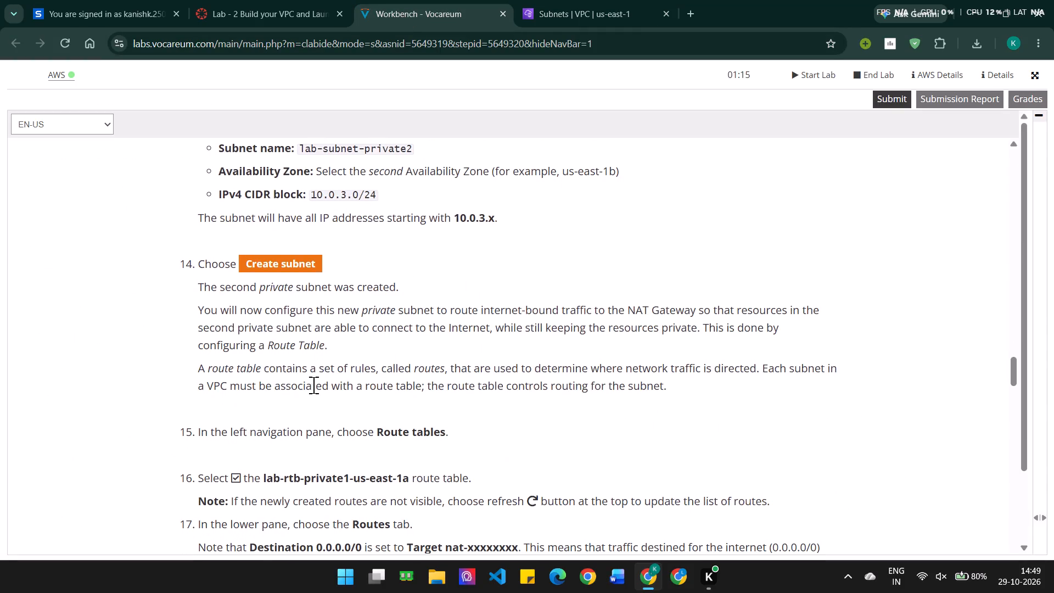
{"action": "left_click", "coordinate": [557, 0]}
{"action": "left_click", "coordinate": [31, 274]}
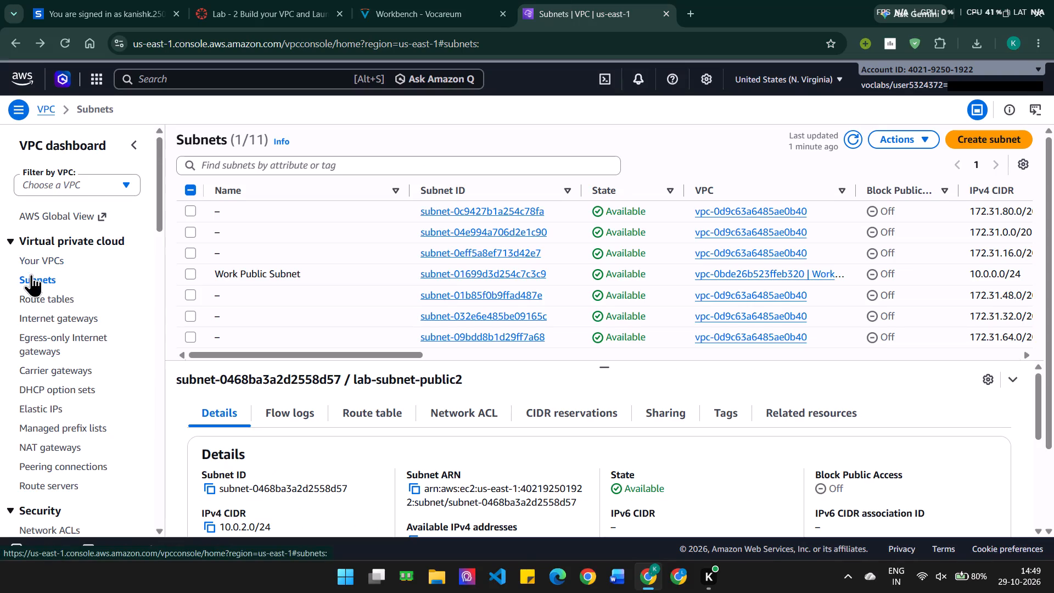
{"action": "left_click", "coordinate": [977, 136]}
Read steps 14 to 18 of the lab instructions and open the route tables list in the VPC console.
{"action": "left_click", "coordinate": [431, 0]}
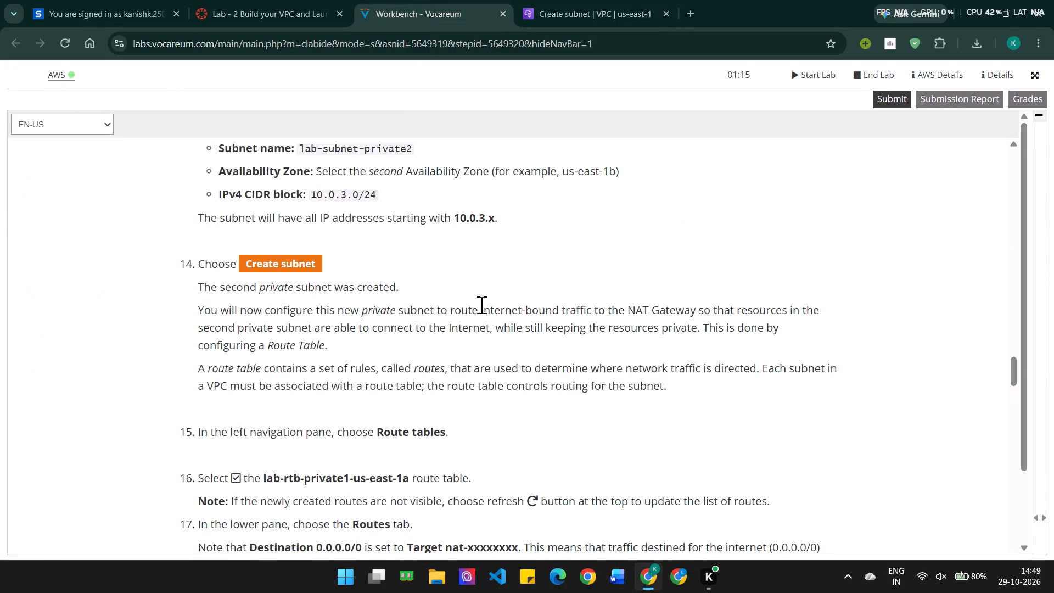
{"action": "scroll", "coordinate": [483, 311], "scroll_direction": "down", "scroll_amount": 1}
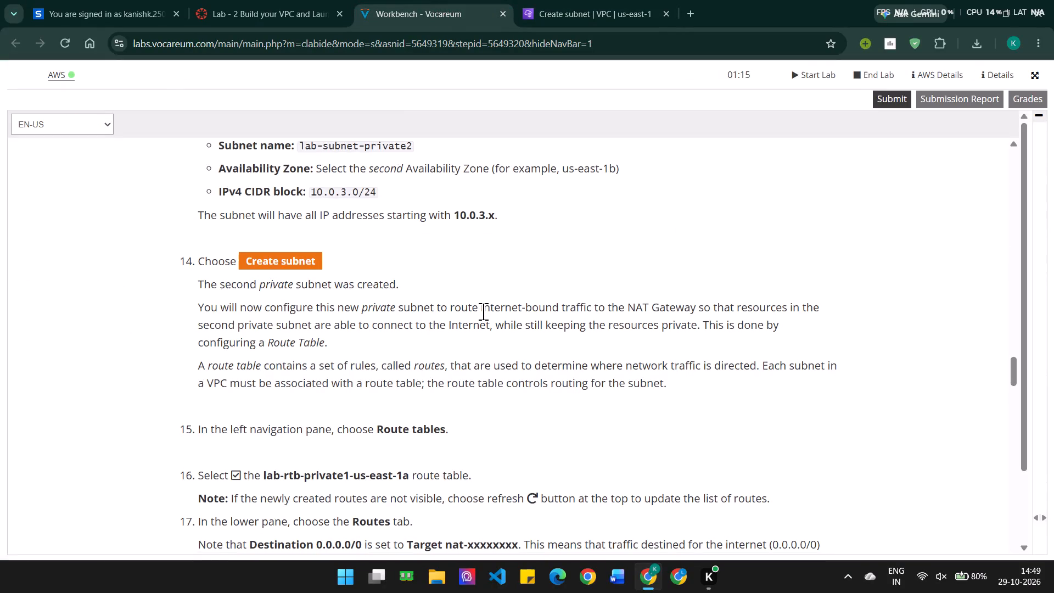
{"action": "scroll", "coordinate": [483, 311], "scroll_direction": "down", "scroll_amount": 2}
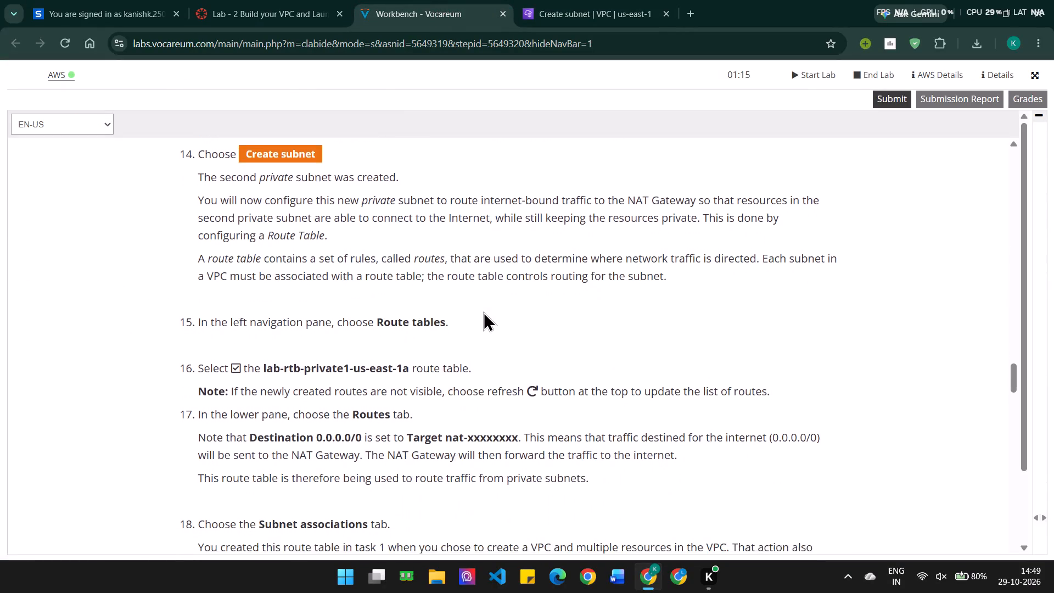
{"action": "scroll", "coordinate": [483, 311], "scroll_direction": "down", "scroll_amount": 1}
{"action": "scroll", "coordinate": [431, 315], "scroll_direction": "down", "scroll_amount": 1}
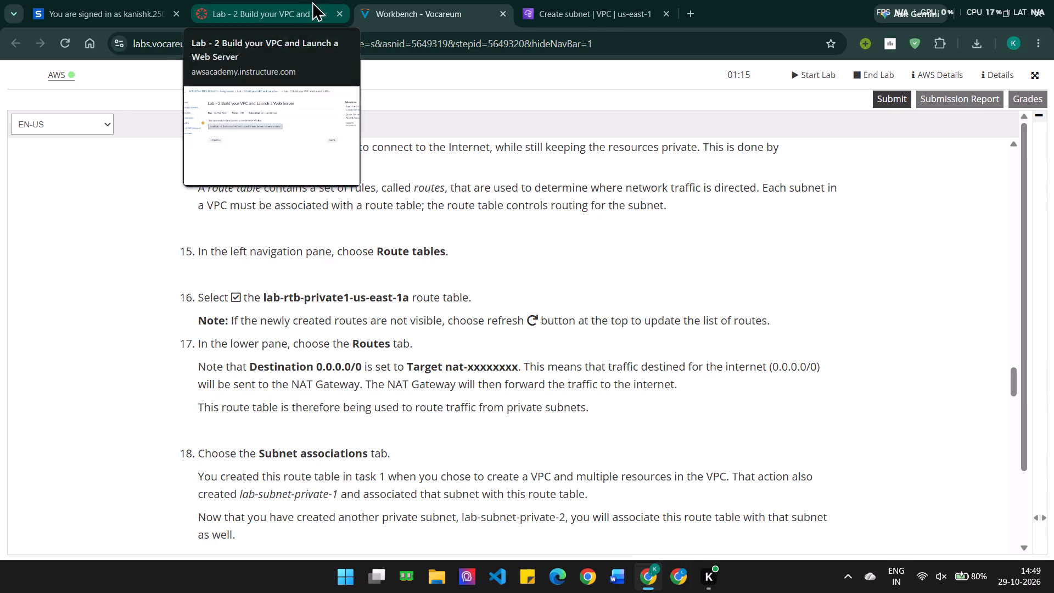
{"action": "left_click", "coordinate": [593, 0]}
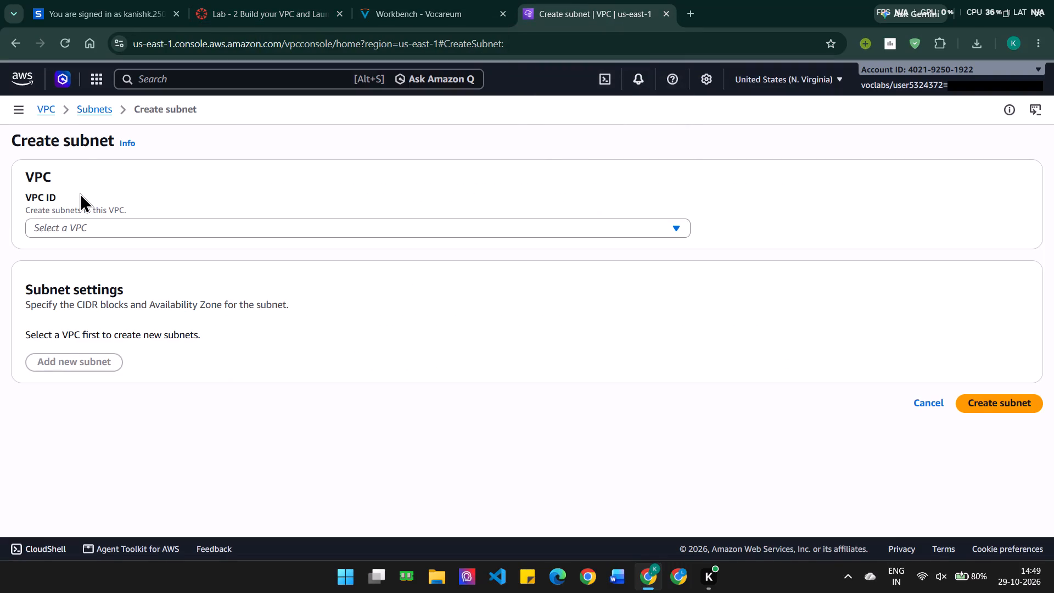
{"action": "scroll", "coordinate": [80, 193], "scroll_direction": "right", "scroll_amount": 6}
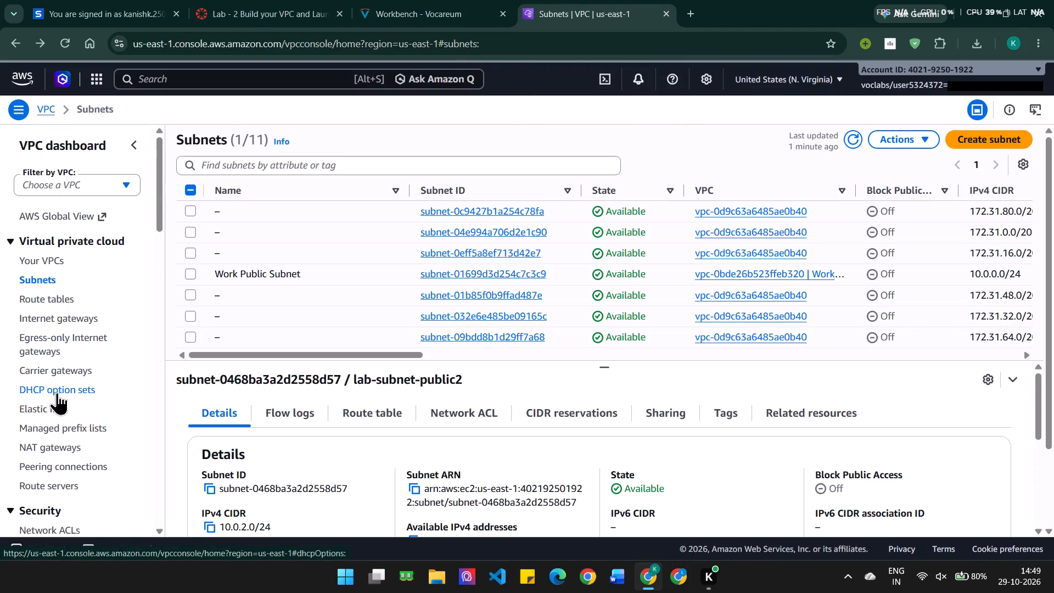
{"action": "left_click", "coordinate": [58, 299]}
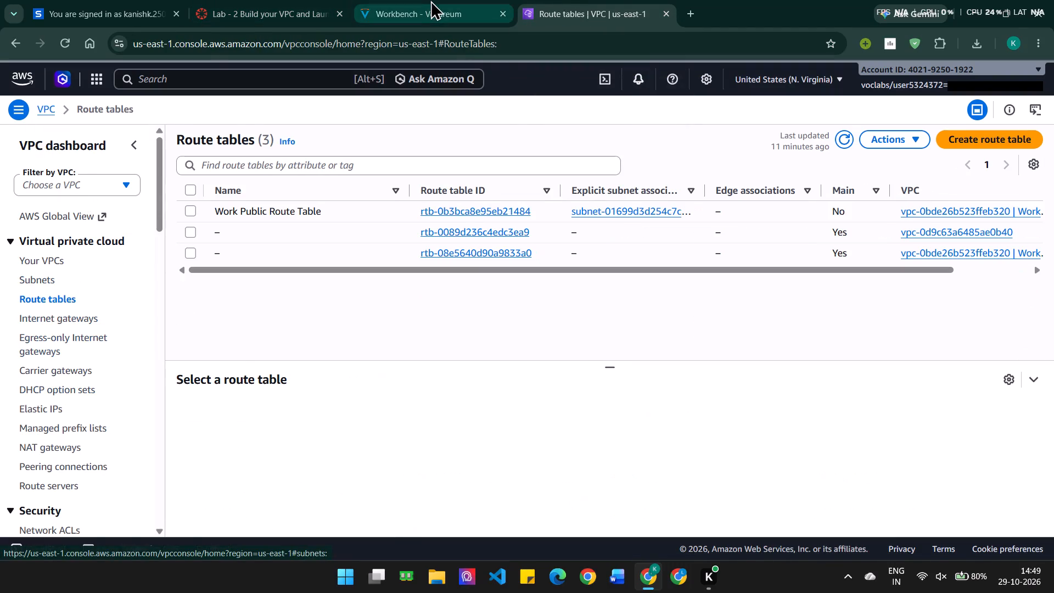
Reread steps 15 to 18 of the lab instructions and look through the route tables for lab-rtb-private1-us-east-1a.
{"action": "left_click", "coordinate": [437, 0]}
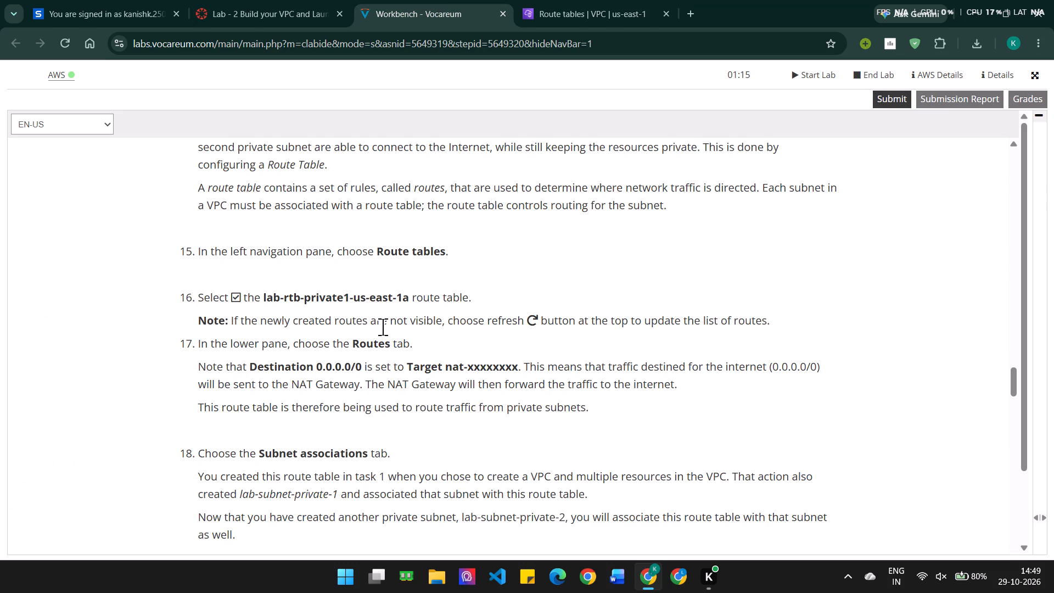
{"action": "scroll", "coordinate": [383, 327], "scroll_direction": "up", "scroll_amount": 1}
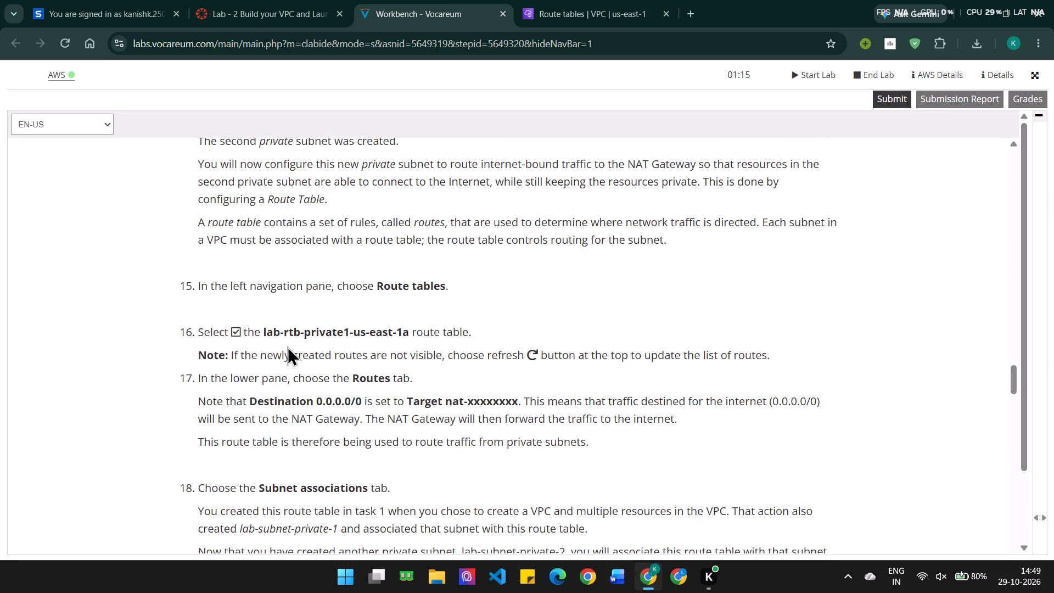
{"action": "scroll", "coordinate": [287, 346], "scroll_direction": "down", "scroll_amount": 1}
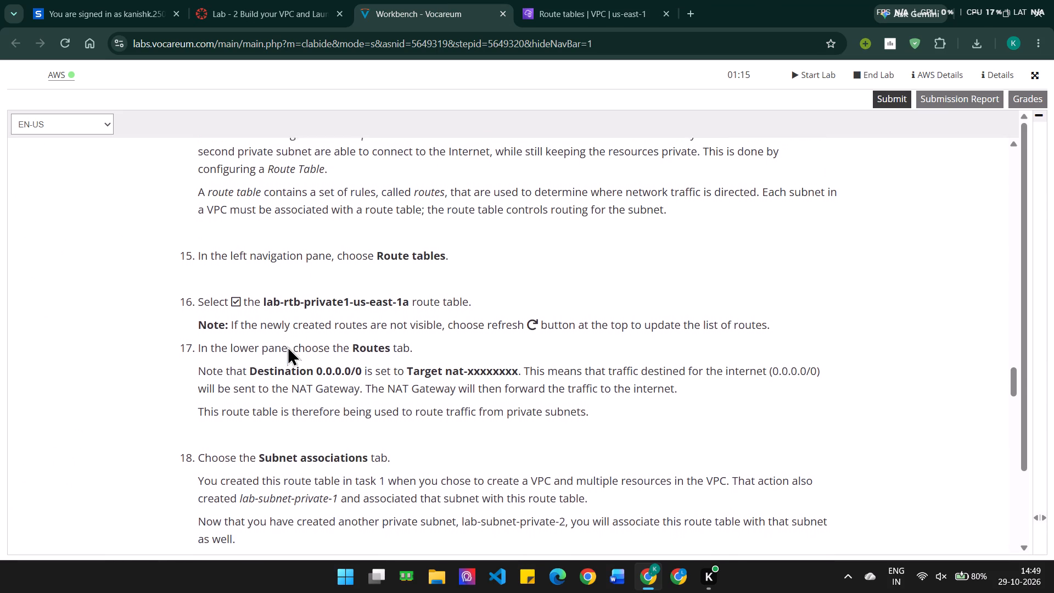
{"action": "scroll", "coordinate": [287, 346], "scroll_direction": "down", "scroll_amount": 1}
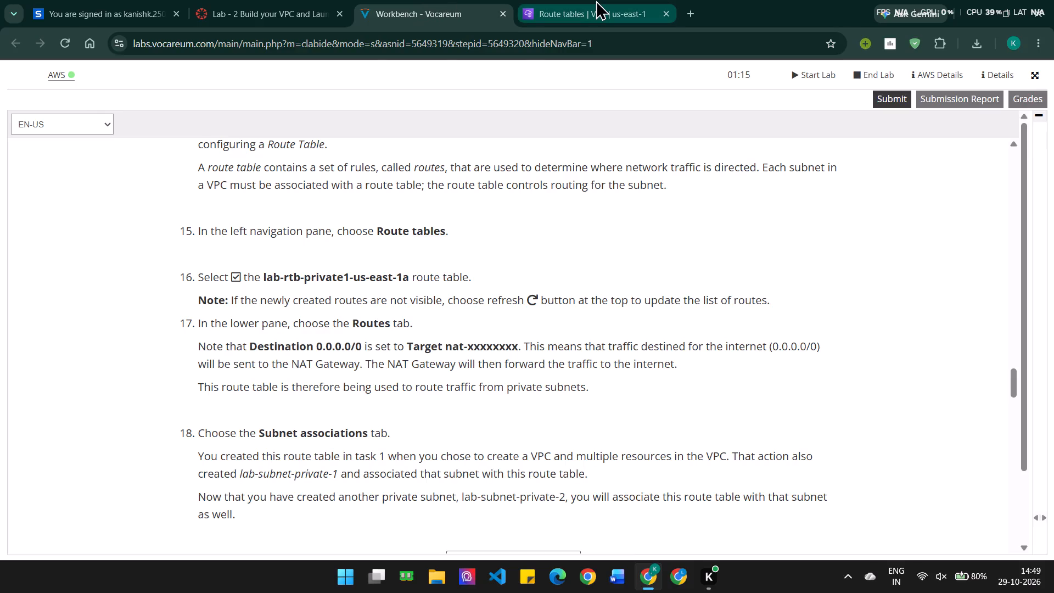
{"action": "left_click", "coordinate": [596, 0]}
{"action": "scroll", "coordinate": [398, 256], "scroll_direction": "down", "scroll_amount": 1}
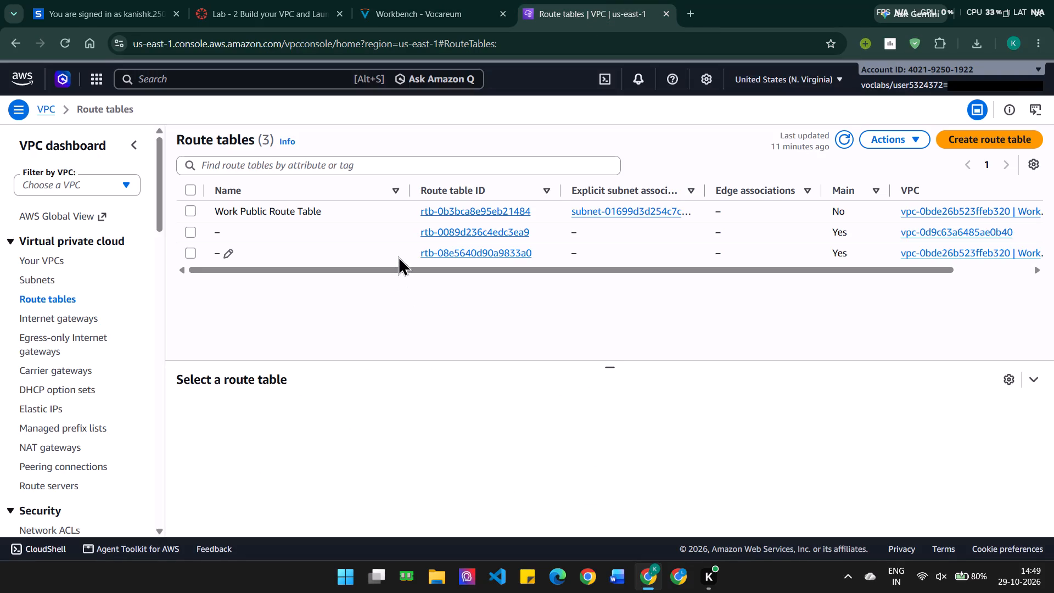
{"action": "scroll", "coordinate": [398, 256], "scroll_direction": "down", "scroll_amount": 1}
{"action": "scroll", "coordinate": [398, 256], "scroll_direction": "up", "scroll_amount": 1}
{"action": "scroll", "coordinate": [398, 256], "scroll_direction": "left", "scroll_amount": 4}
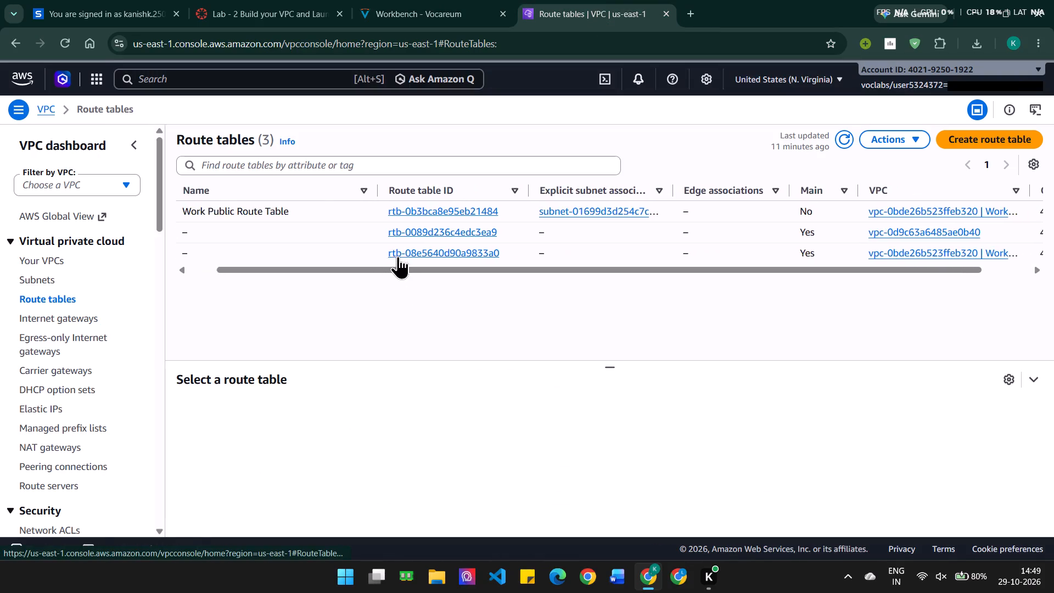
{"action": "scroll", "coordinate": [398, 256], "scroll_direction": "left", "scroll_amount": 2}
{"action": "scroll", "coordinate": [398, 256], "scroll_direction": "right", "scroll_amount": 5}
{"action": "scroll", "coordinate": [398, 256], "scroll_direction": "left", "scroll_amount": 5}
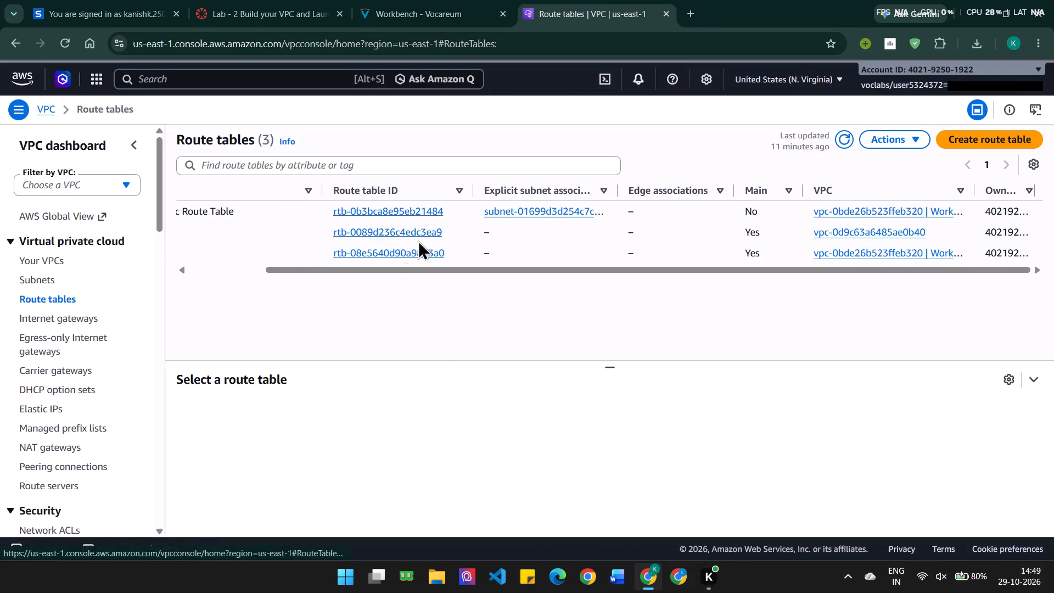
{"action": "scroll", "coordinate": [586, 203], "scroll_direction": "left", "scroll_amount": 6}
{"action": "scroll", "coordinate": [579, 247], "scroll_direction": "left", "scroll_amount": 5}
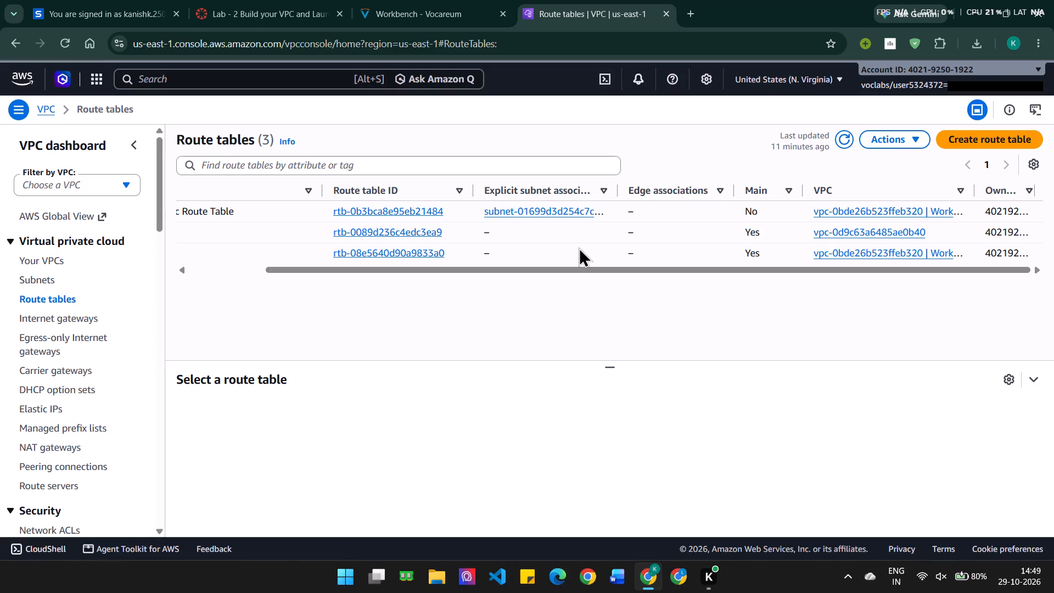
Reload the route tables page, recheck step 16 of the instructions and select the lab-rtb-private1-us-east-1a route table.
{"action": "left_click", "coordinate": [63, 298]}
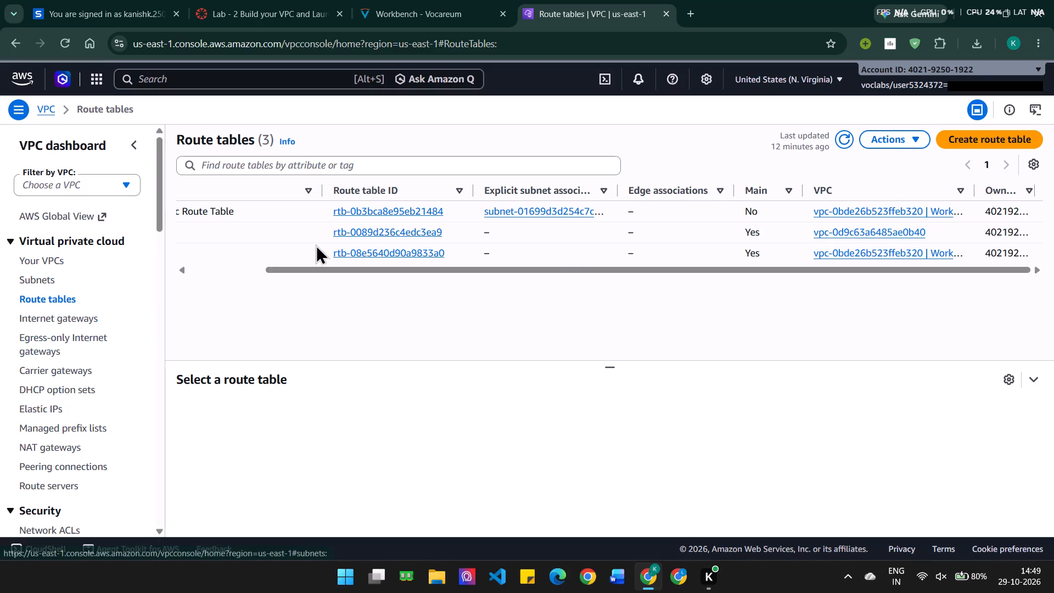
{"action": "scroll", "coordinate": [315, 244], "scroll_direction": "right", "scroll_amount": 4}
{"action": "left_click", "coordinate": [62, 46]}
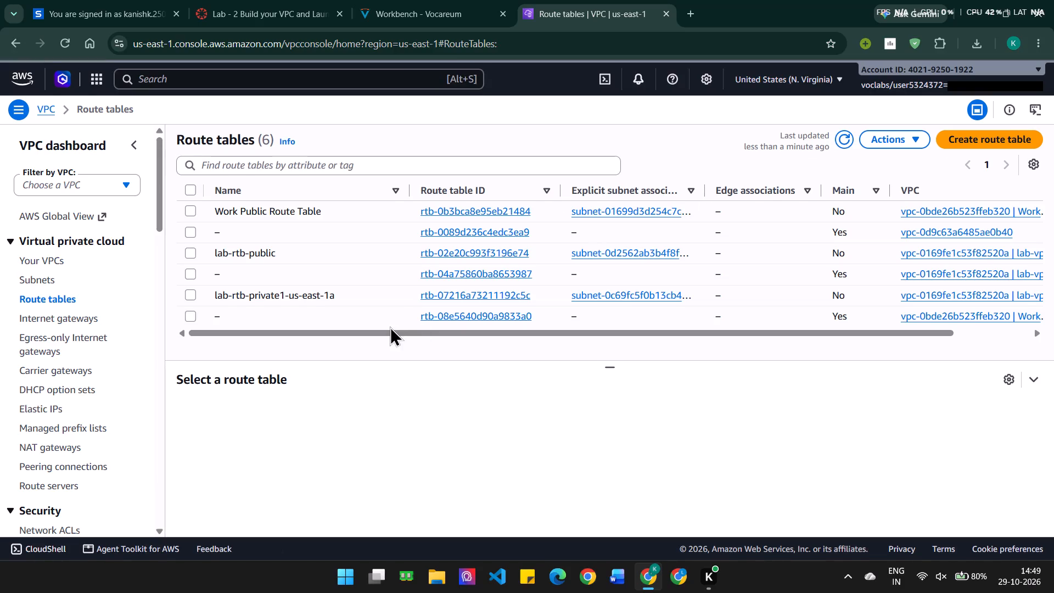
{"action": "left_click", "coordinate": [453, 0]}
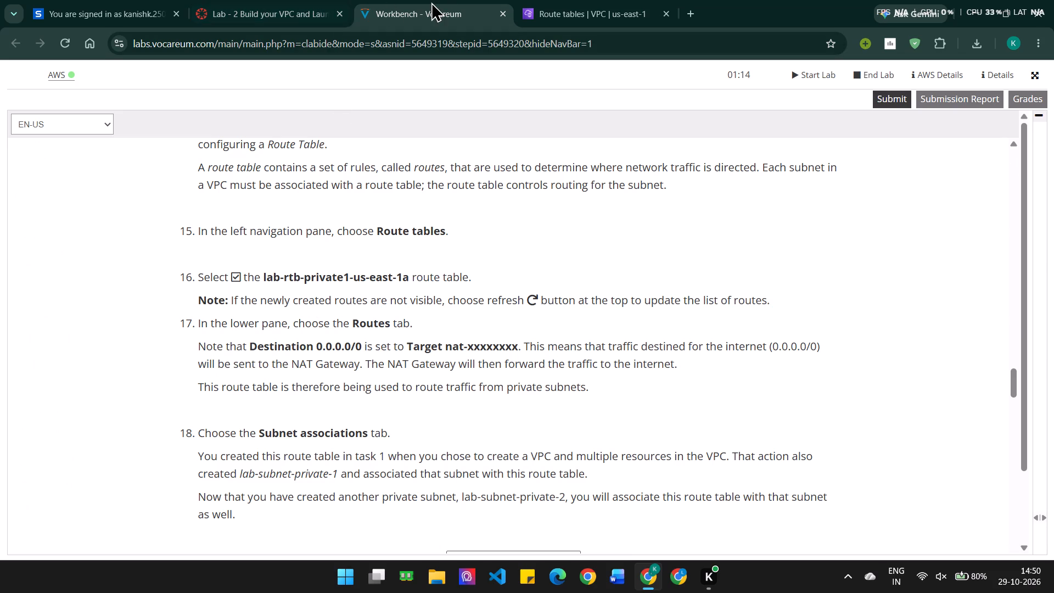
{"action": "left_click", "coordinate": [557, 0]}
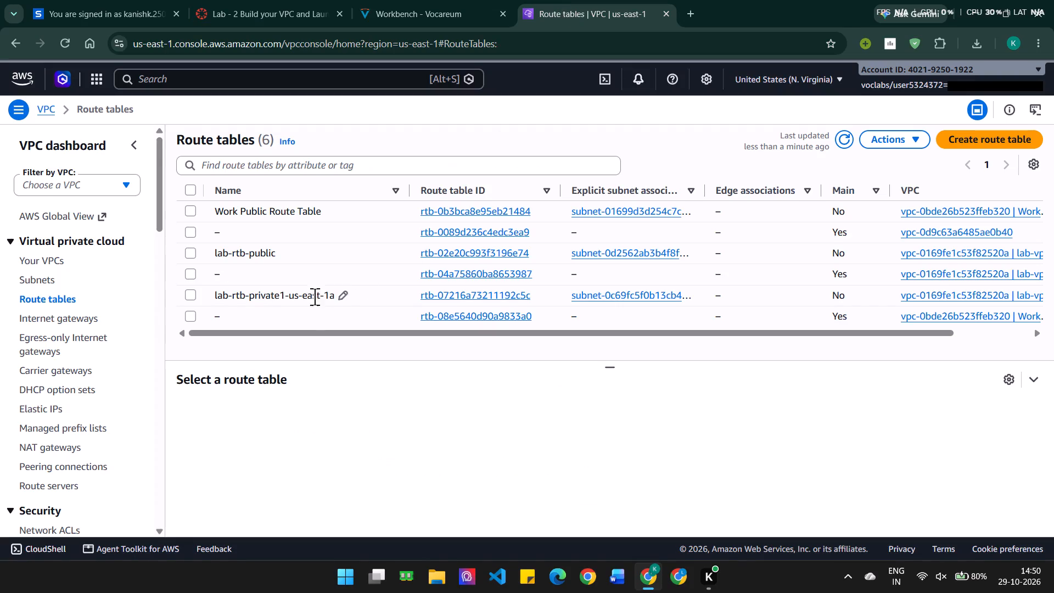
{"action": "left_click", "coordinate": [193, 295]}
{"action": "scroll", "coordinate": [289, 373], "scroll_direction": "down", "scroll_amount": 3}
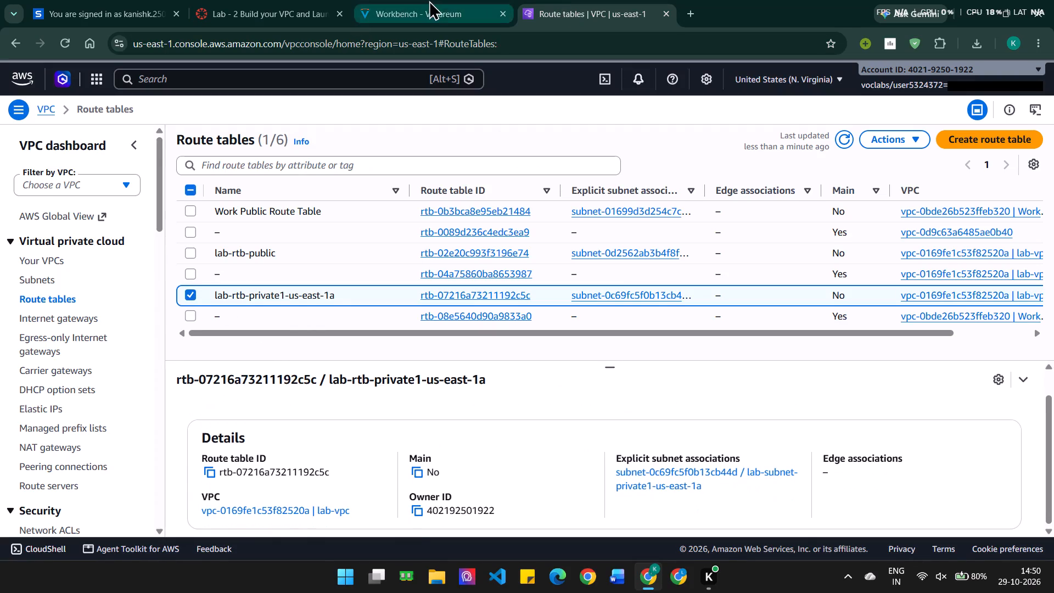
Read steps 16 to 21 of the lab instructions on the private route table's routes and subnet associations.
{"action": "left_click", "coordinate": [435, 0]}
{"action": "scroll", "coordinate": [378, 315], "scroll_direction": "down", "scroll_amount": 1}
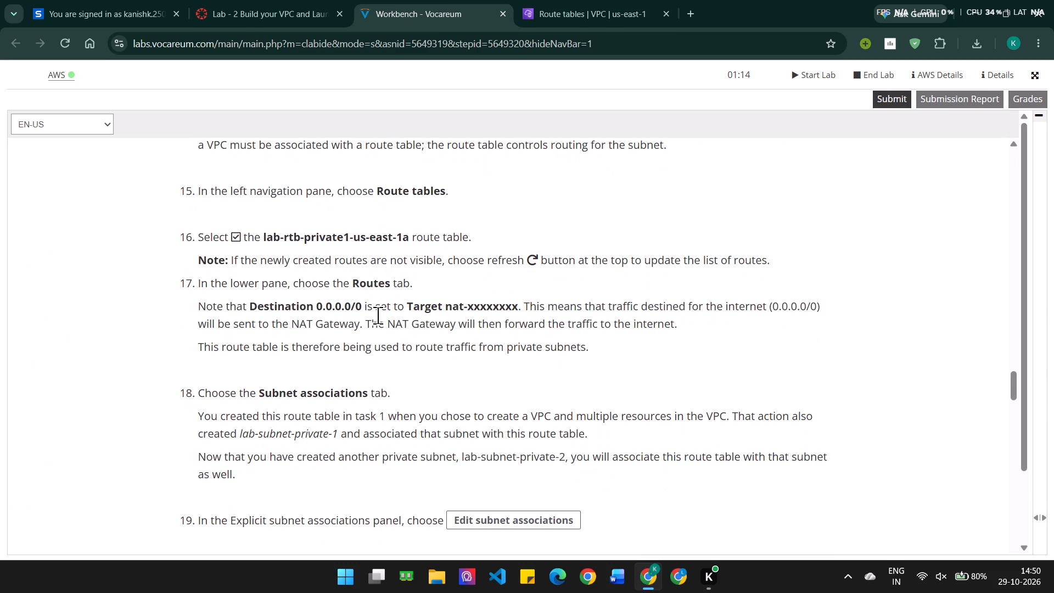
{"action": "scroll", "coordinate": [341, 317], "scroll_direction": "down", "scroll_amount": 1}
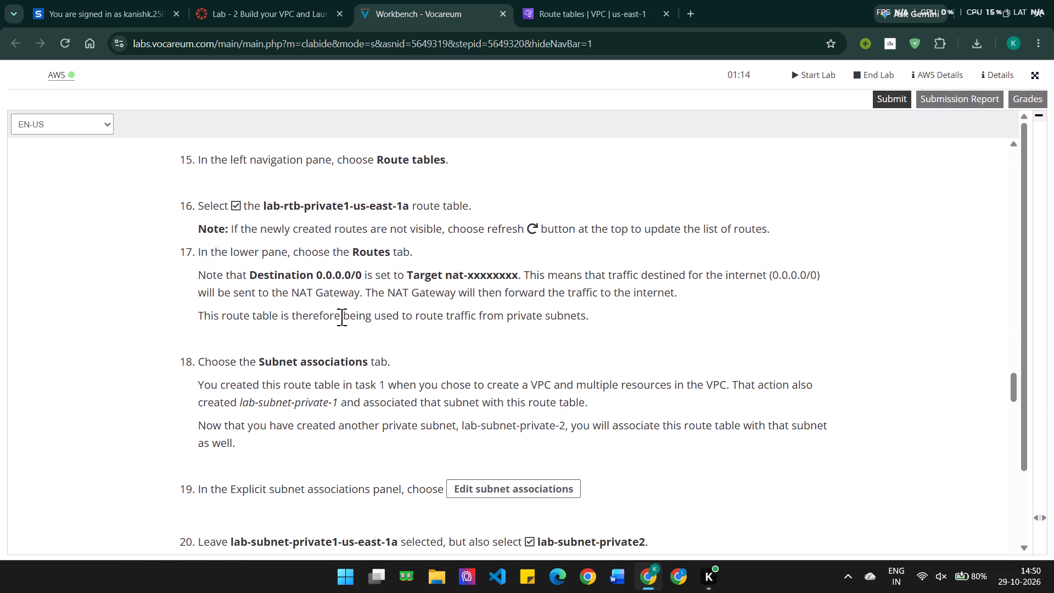
{"action": "scroll", "coordinate": [346, 307], "scroll_direction": "down", "scroll_amount": 1}
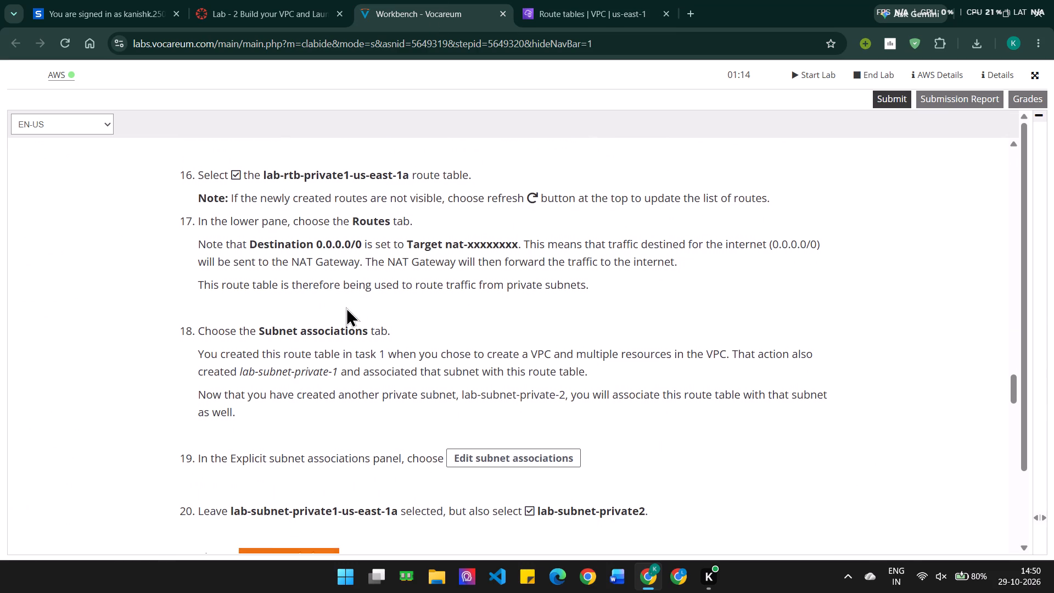
{"action": "scroll", "coordinate": [346, 307], "scroll_direction": "down", "scroll_amount": 3}
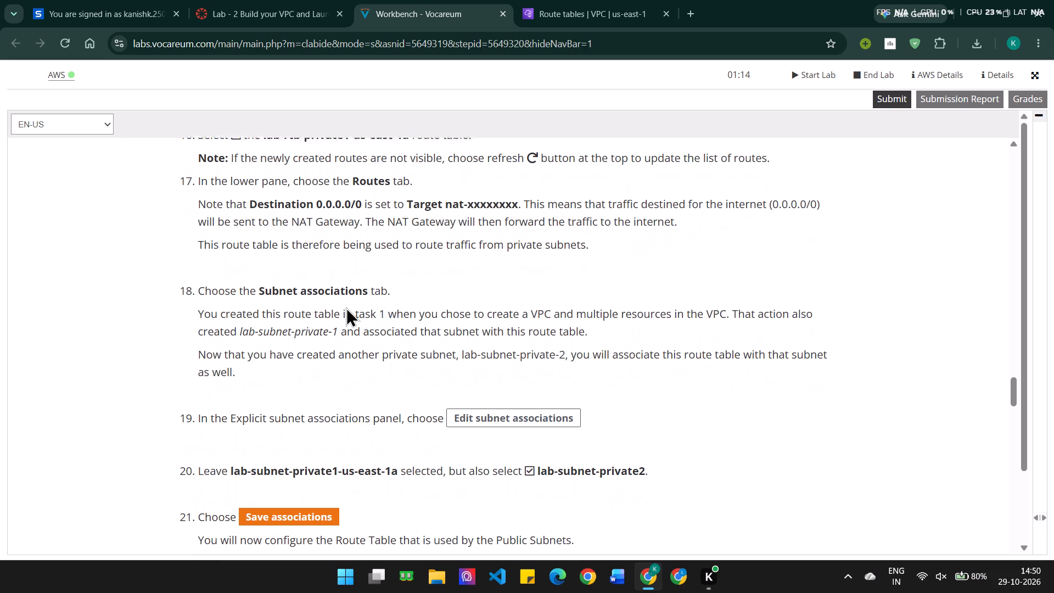
{"action": "scroll", "coordinate": [346, 307], "scroll_direction": "down", "scroll_amount": 1}
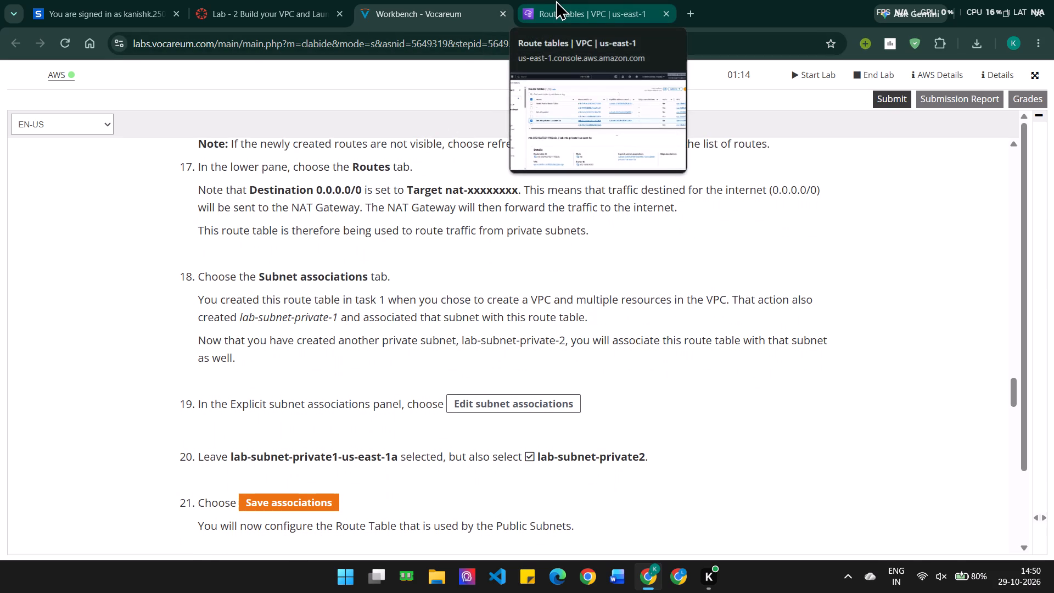
Look through the details and subnet associations of the lab-rtb-private1-us-east-1a route table in the VPC console.
{"action": "left_click", "coordinate": [556, 0]}
{"action": "scroll", "coordinate": [446, 380], "scroll_direction": "down", "scroll_amount": 2}
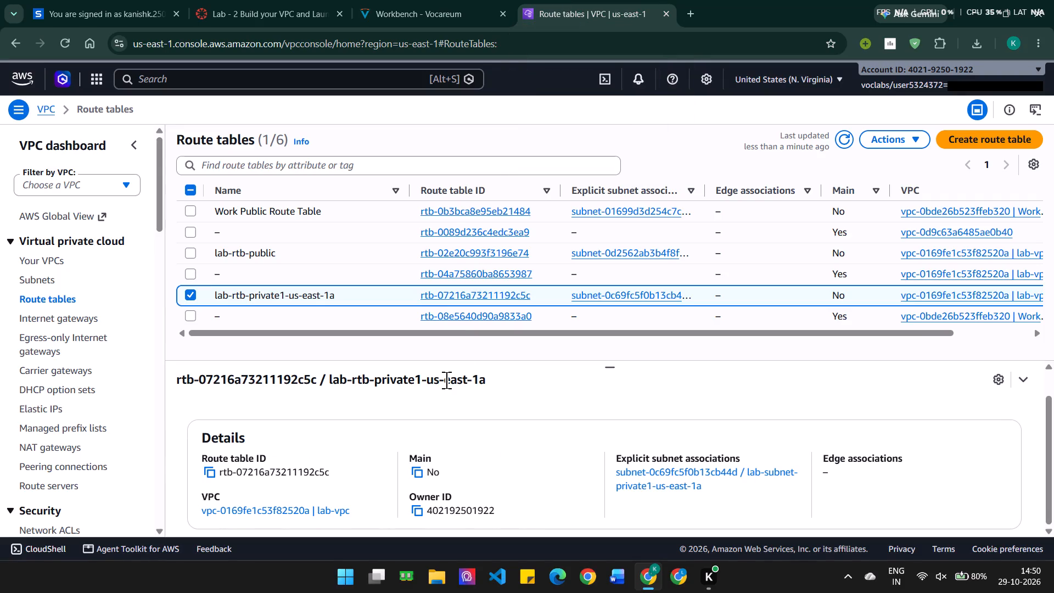
{"action": "scroll", "coordinate": [446, 380], "scroll_direction": "down", "scroll_amount": 1}
{"action": "scroll", "coordinate": [416, 490], "scroll_direction": "down", "scroll_amount": 1}
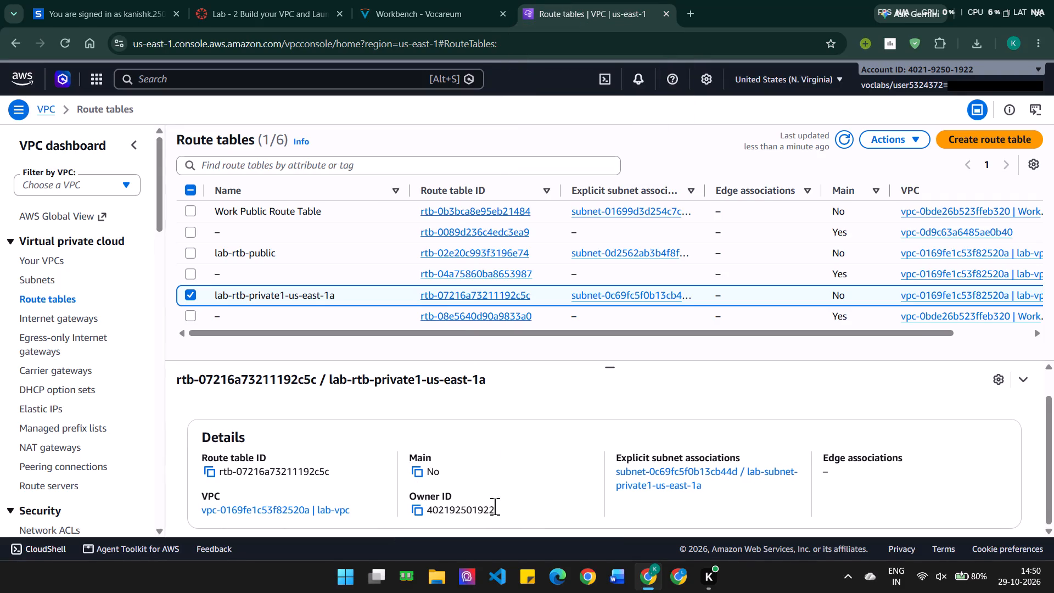
{"action": "scroll", "coordinate": [495, 506], "scroll_direction": "up", "scroll_amount": 1}
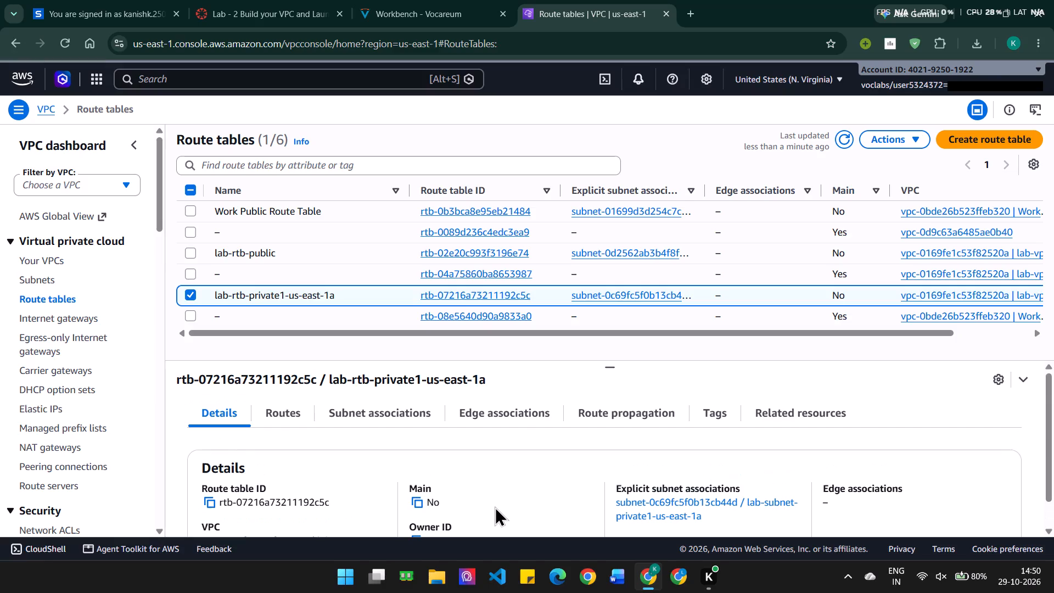
{"action": "left_click", "coordinate": [401, 406]}
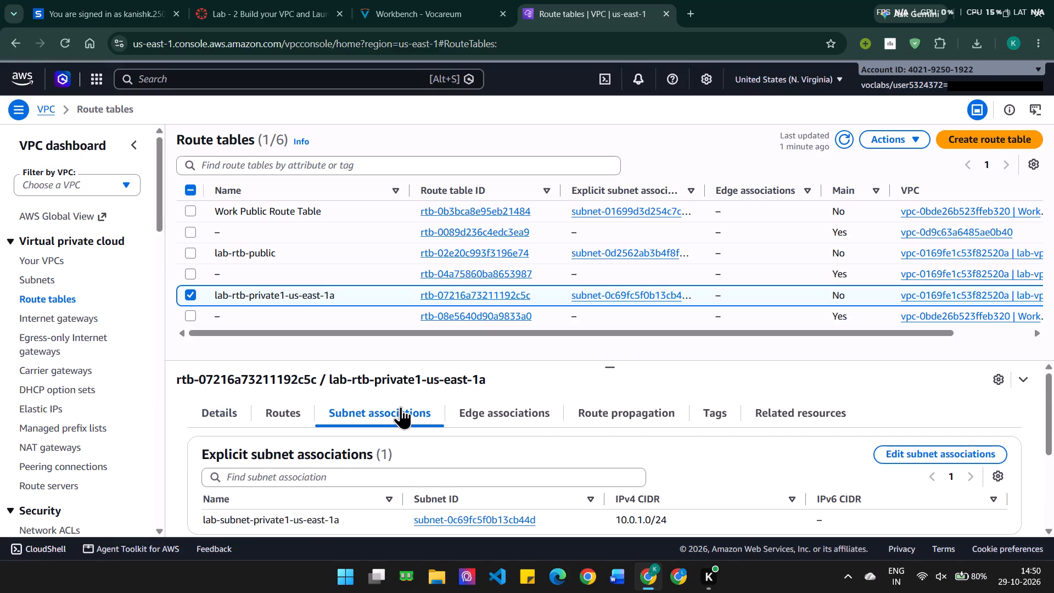
{"action": "scroll", "coordinate": [401, 406], "scroll_direction": "down", "scroll_amount": 2}
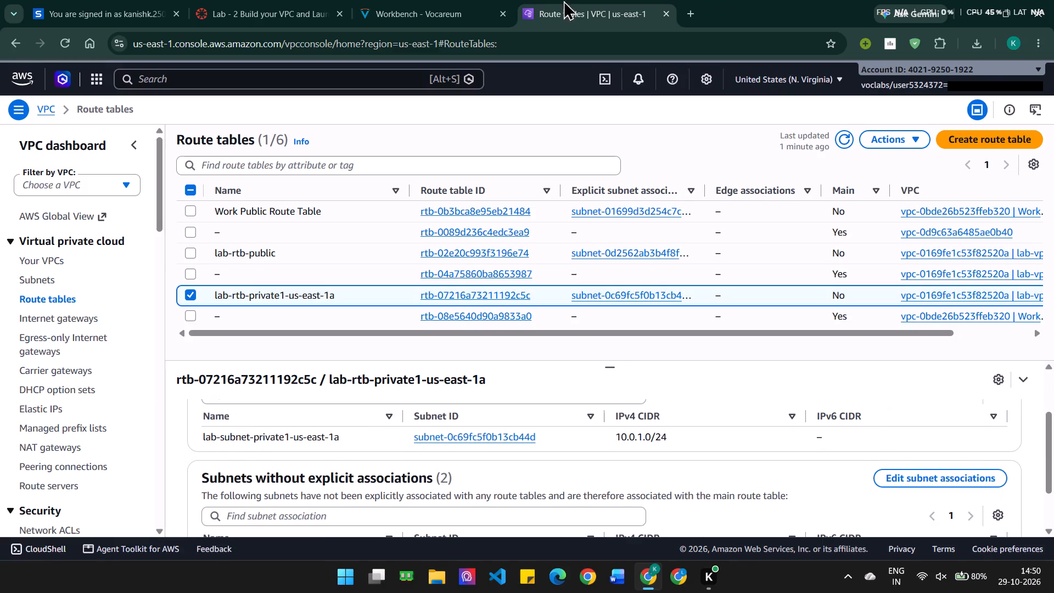
Following lab steps 19 to 21, add lab-subnet-private2 to the explicit subnet associations of lab-rtb-private1-us-east-1a and save.
{"action": "left_click", "coordinate": [455, 2]}
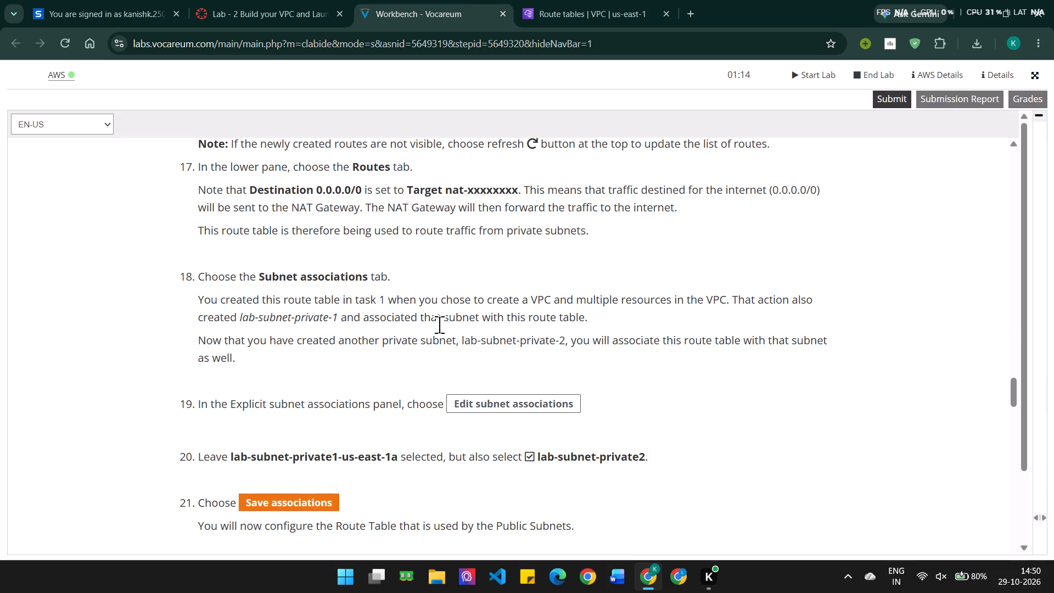
{"action": "scroll", "coordinate": [439, 325], "scroll_direction": "down", "scroll_amount": 2}
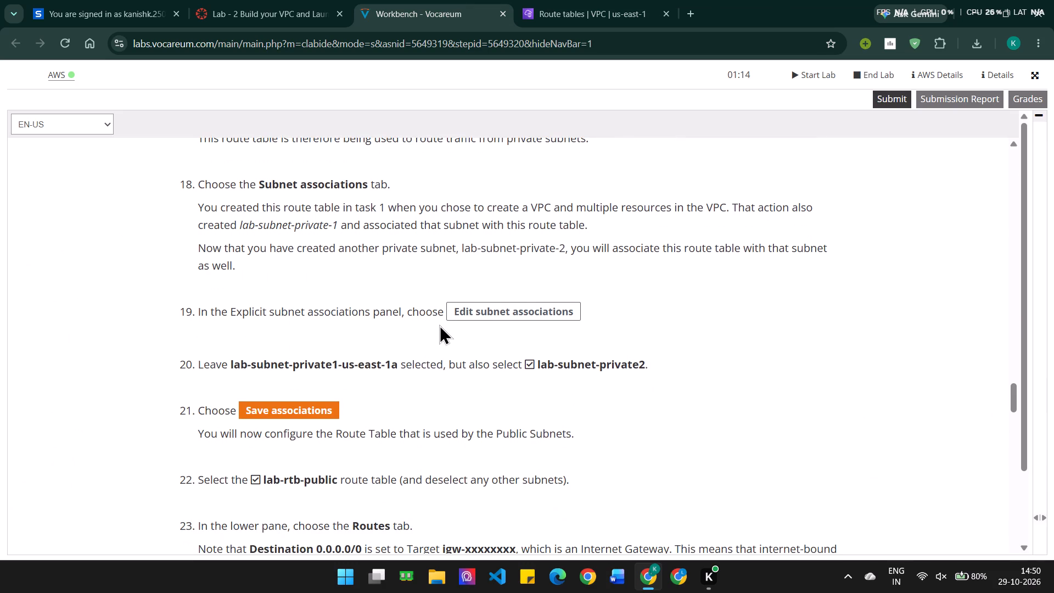
{"action": "scroll", "coordinate": [439, 325], "scroll_direction": "down", "scroll_amount": 1}
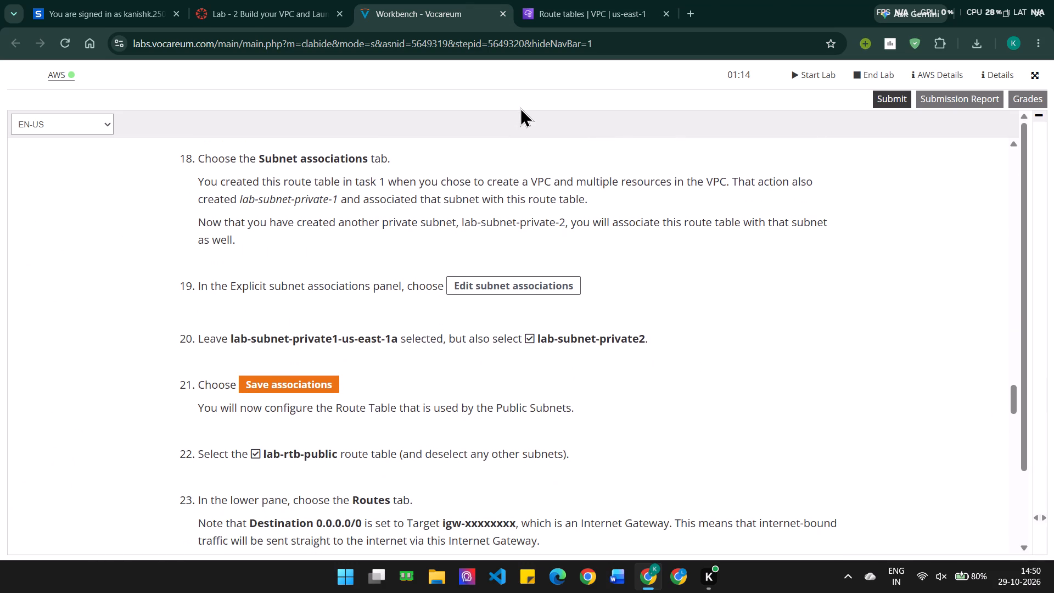
{"action": "left_click", "coordinate": [586, 0]}
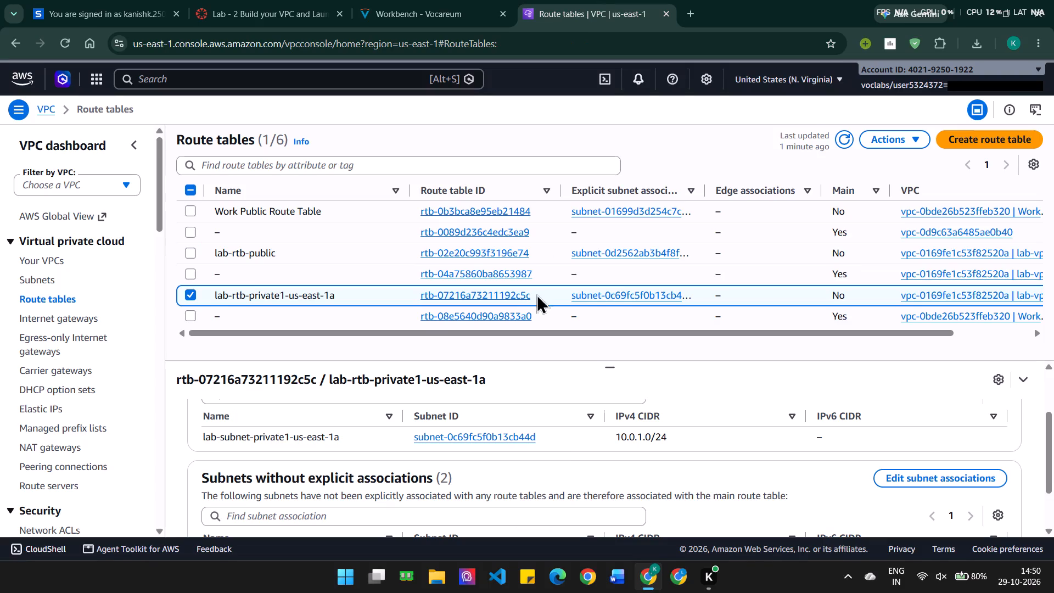
{"action": "left_click", "coordinate": [939, 479]}
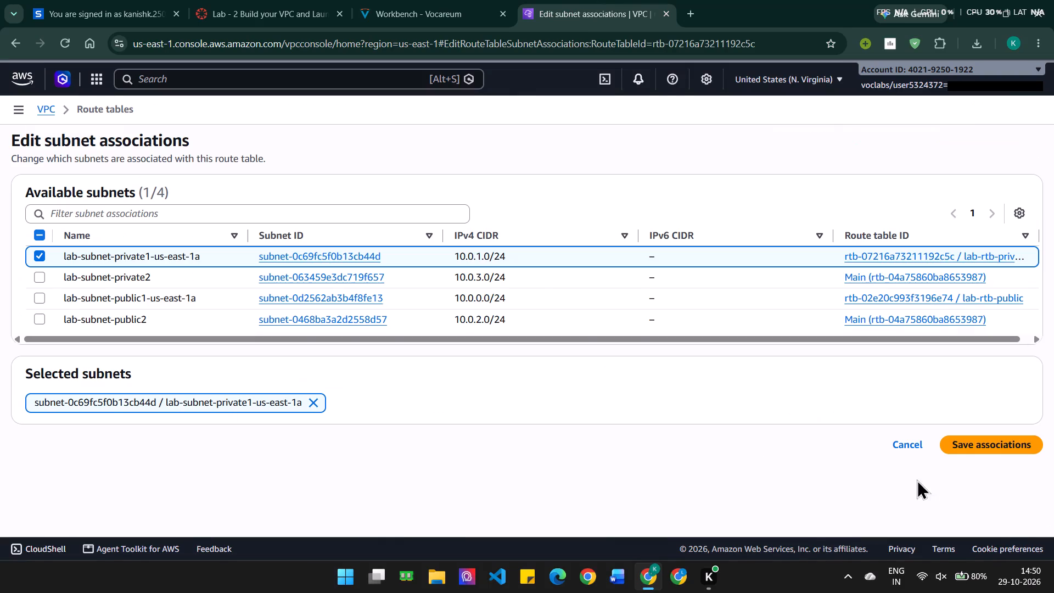
{"action": "left_click", "coordinate": [448, 0]}
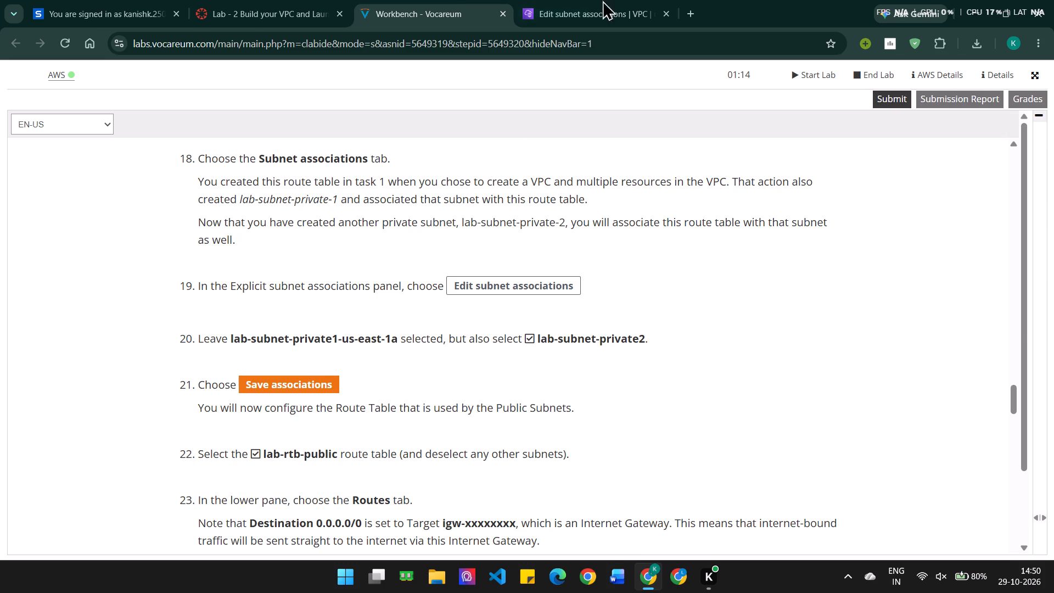
{"action": "left_click", "coordinate": [571, 2]}
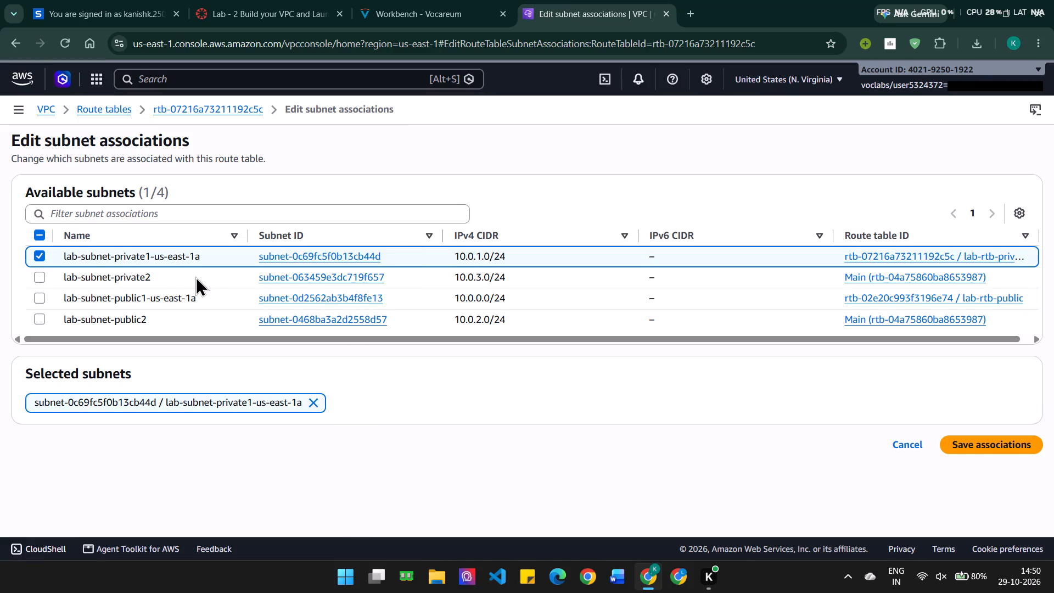
{"action": "left_click", "coordinate": [420, 14]}
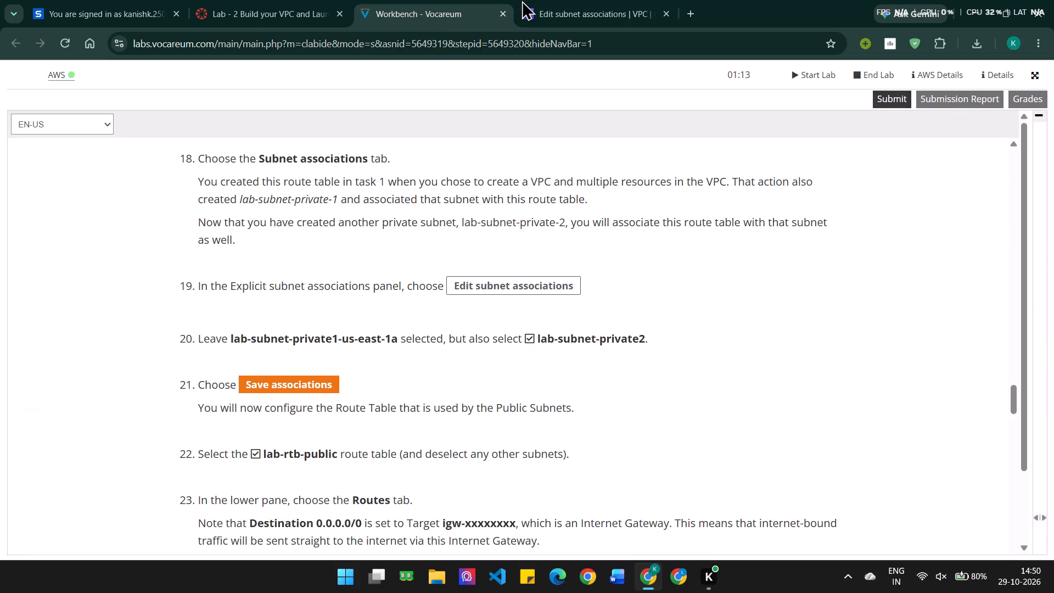
{"action": "left_click", "coordinate": [597, 0]}
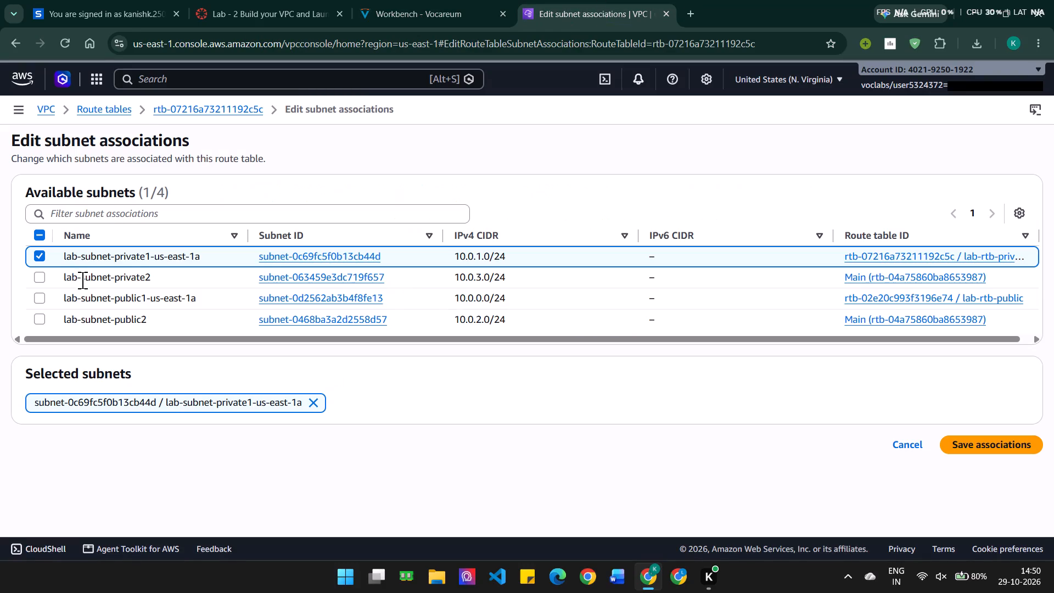
{"action": "left_click", "coordinate": [82, 280]}
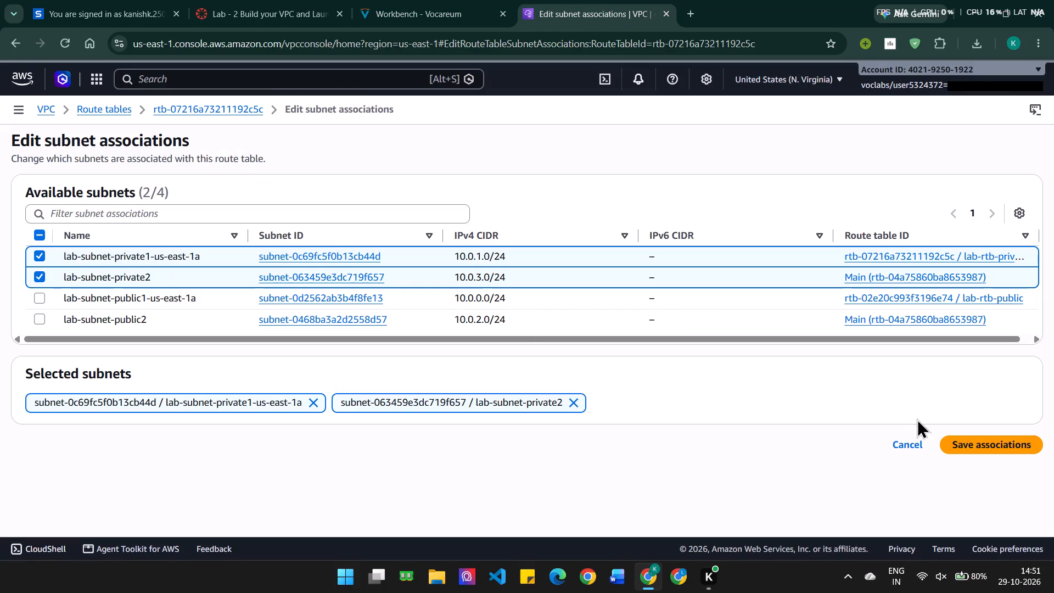
{"action": "left_click", "coordinate": [986, 445]}
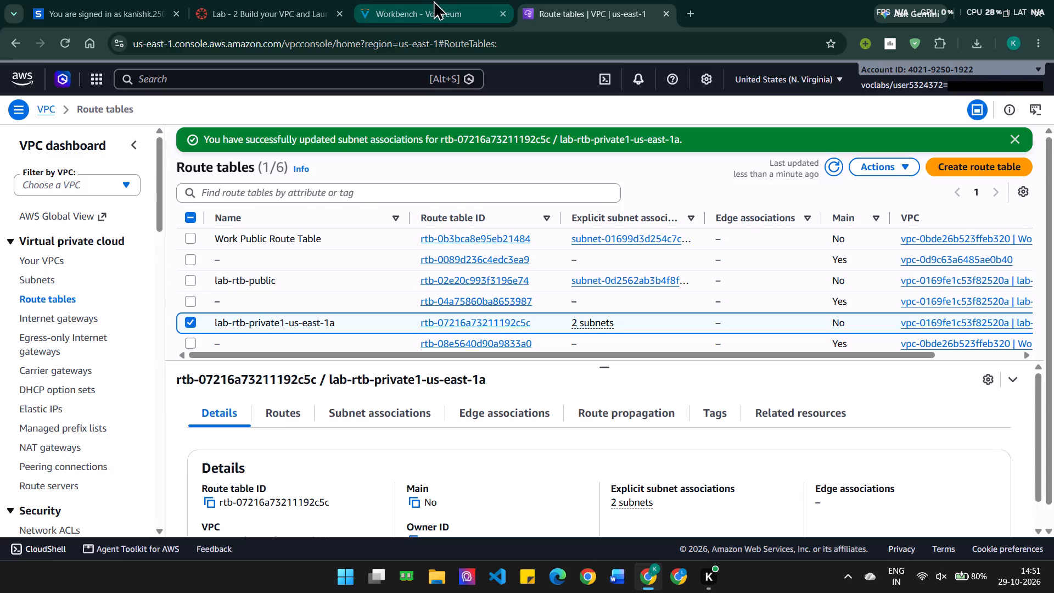
Following lab steps 22 to 27, select only lab-rtb-public, add lab-subnet-public2 to its explicit subnet associations and save.
{"action": "left_click", "coordinate": [433, 0]}
{"action": "scroll", "coordinate": [454, 396], "scroll_direction": "down", "scroll_amount": 1}
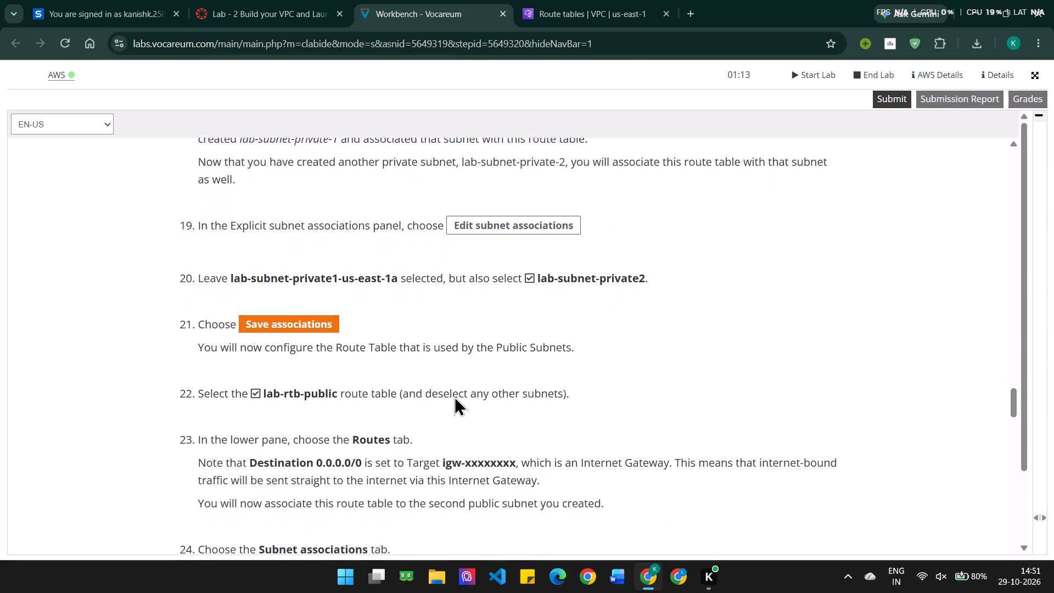
{"action": "scroll", "coordinate": [454, 396], "scroll_direction": "down", "scroll_amount": 1}
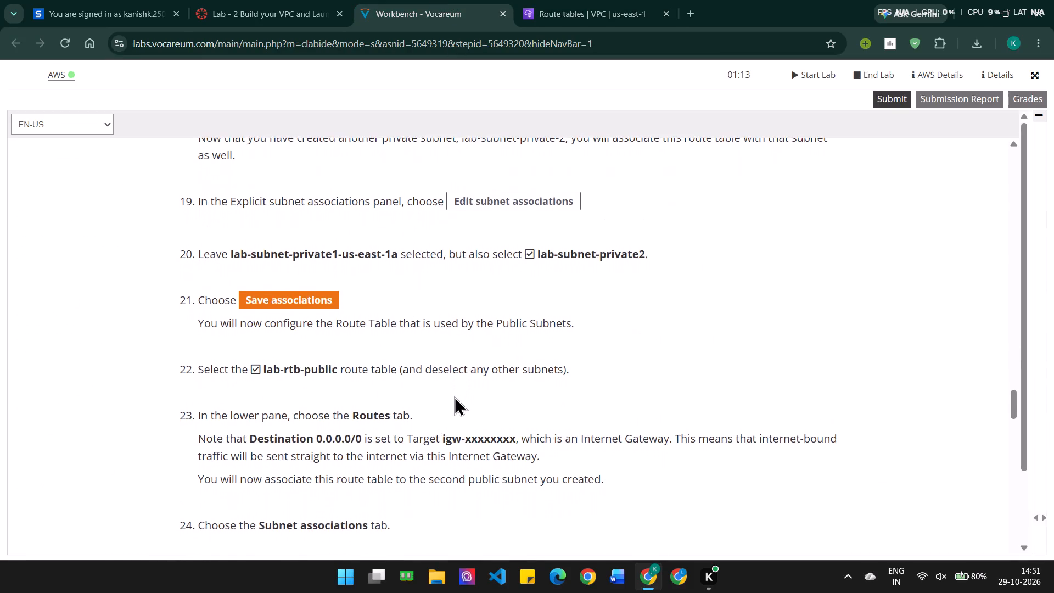
{"action": "scroll", "coordinate": [454, 396], "scroll_direction": "down", "scroll_amount": 1}
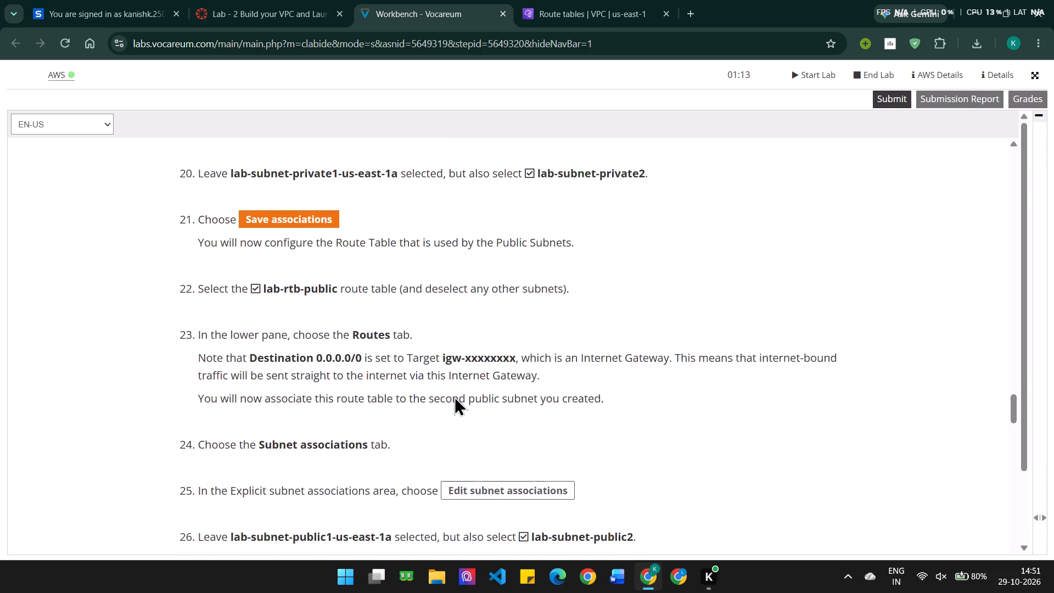
{"action": "scroll", "coordinate": [454, 396], "scroll_direction": "down", "scroll_amount": 1}
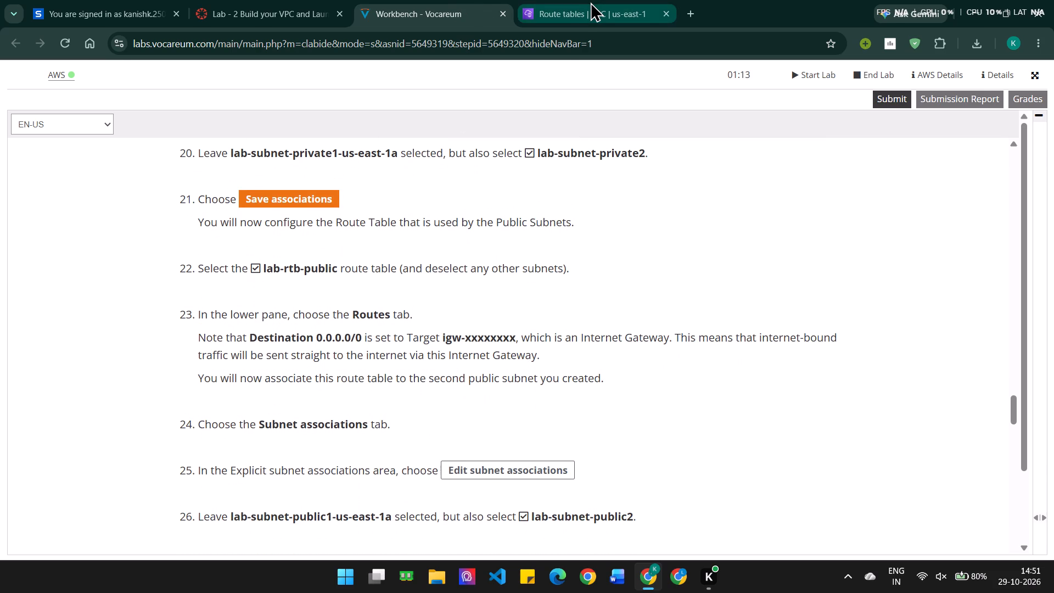
{"action": "left_click", "coordinate": [590, 2]}
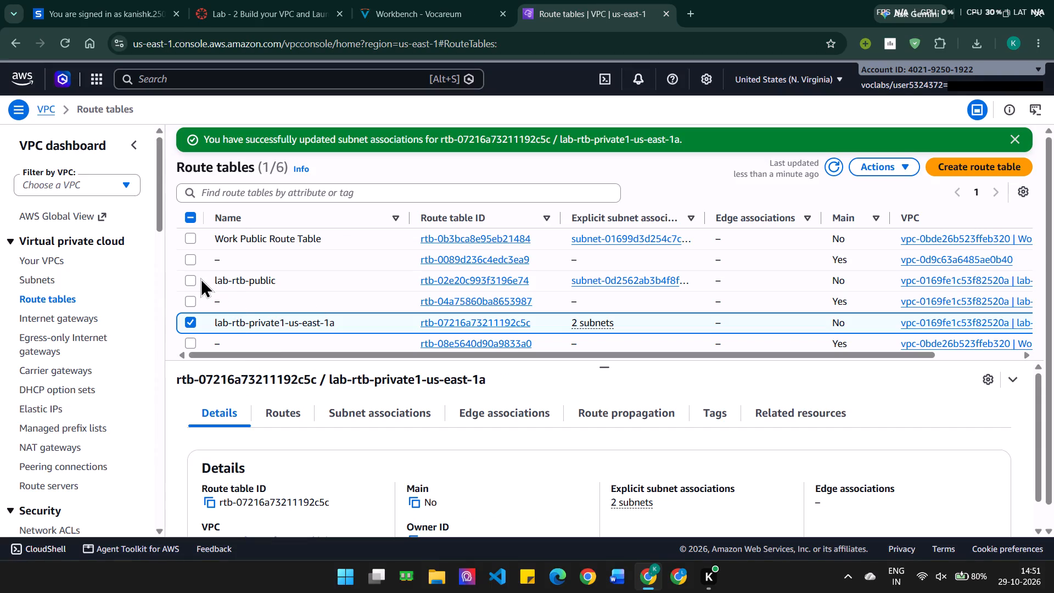
{"action": "left_click", "coordinate": [194, 278]}
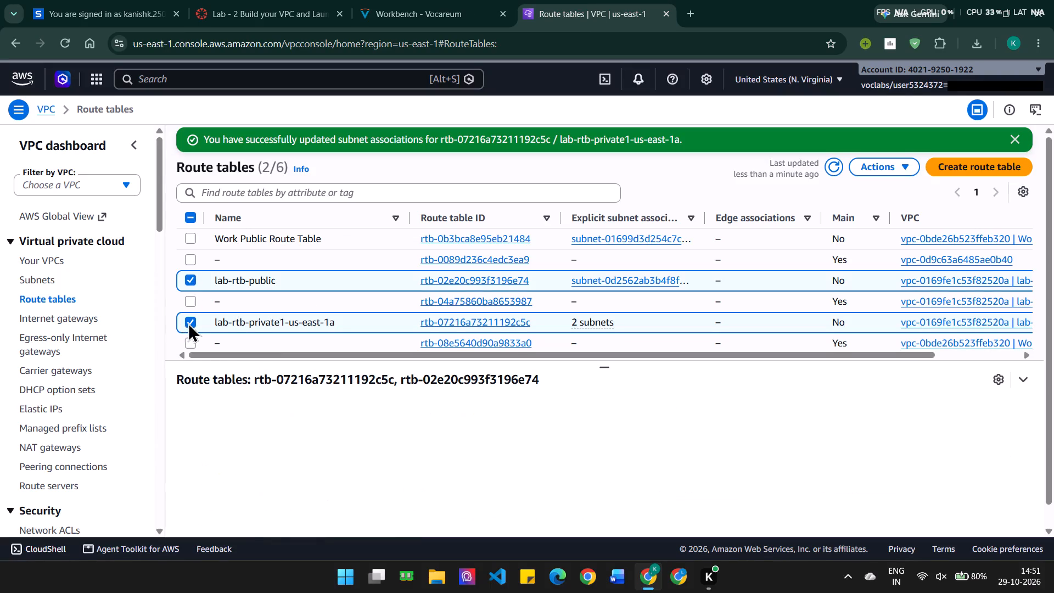
{"action": "left_click", "coordinate": [187, 322]}
{"action": "left_click", "coordinate": [374, 415]}
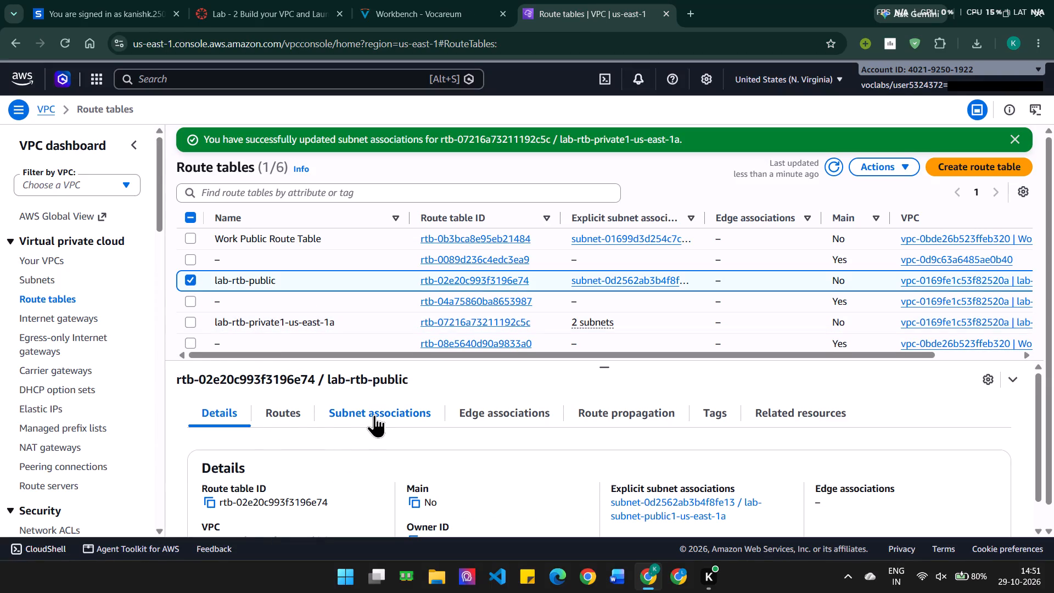
{"action": "left_click", "coordinate": [887, 450]}
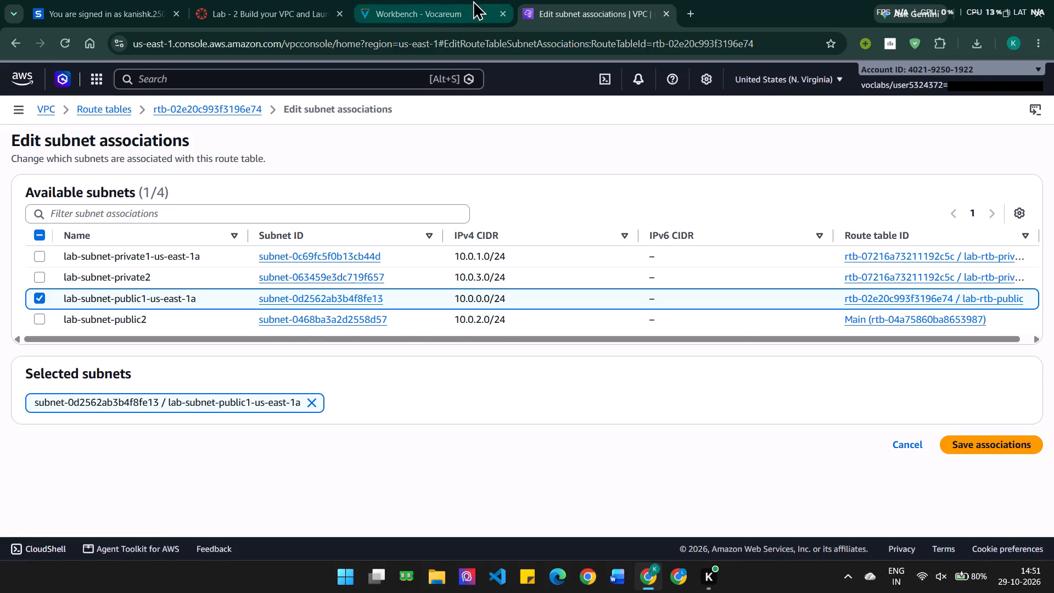
{"action": "left_click", "coordinate": [473, 0]}
{"action": "scroll", "coordinate": [500, 382], "scroll_direction": "down", "scroll_amount": 4}
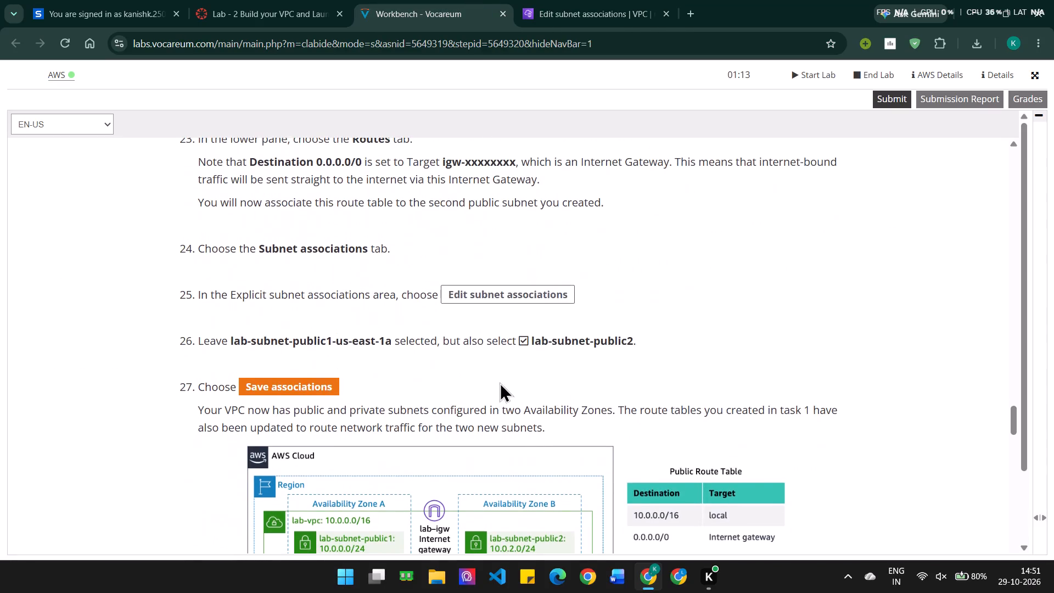
{"action": "left_click", "coordinate": [602, 0]}
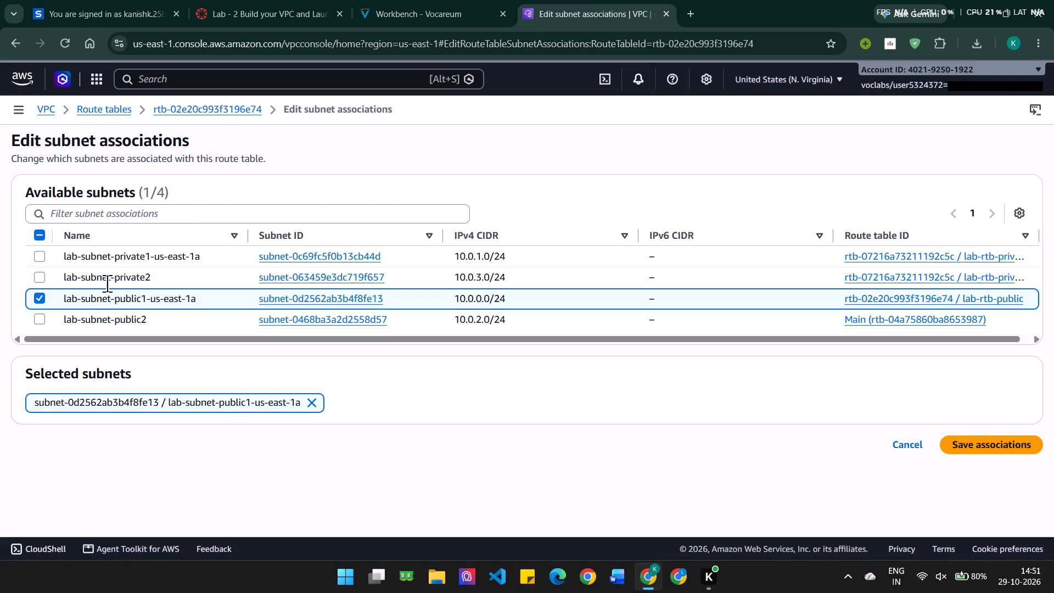
{"action": "left_click", "coordinate": [104, 322]}
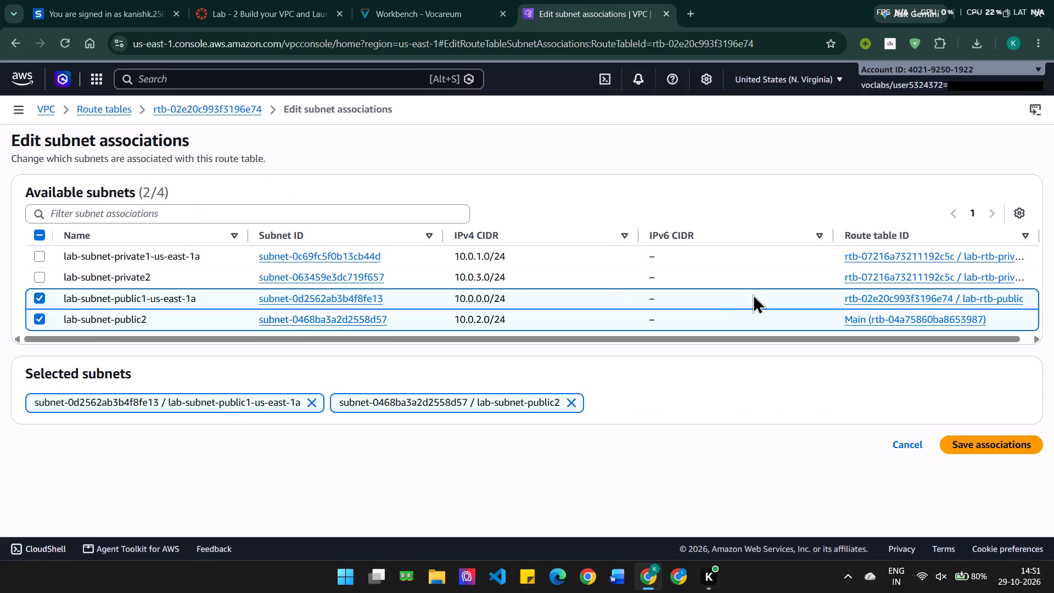
{"action": "left_click", "coordinate": [980, 443]}
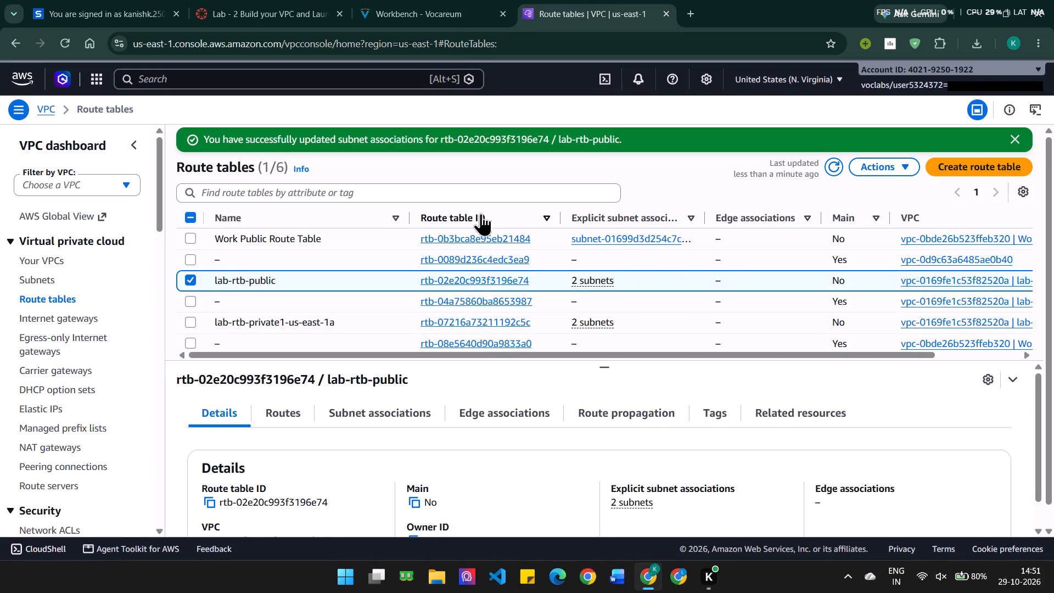
Following Task 3 of the lab instructions, start creating a VPC security group and name it Web Security Group.
{"action": "scroll", "coordinate": [469, 275], "scroll_direction": "down", "scroll_amount": 6}
{"action": "left_click", "coordinate": [447, 0]}
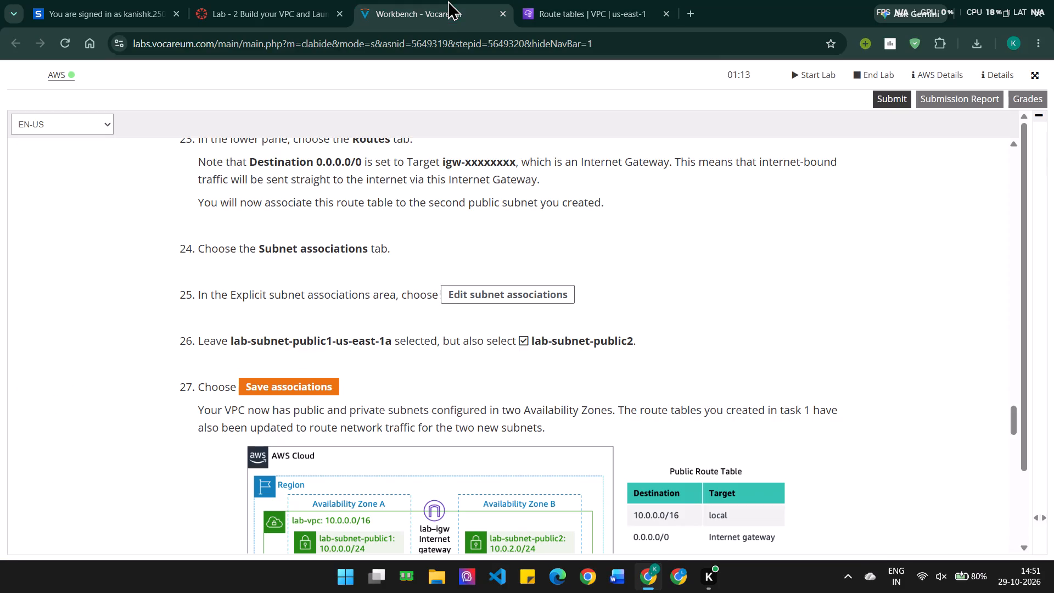
{"action": "scroll", "coordinate": [451, 332], "scroll_direction": "down", "scroll_amount": 4}
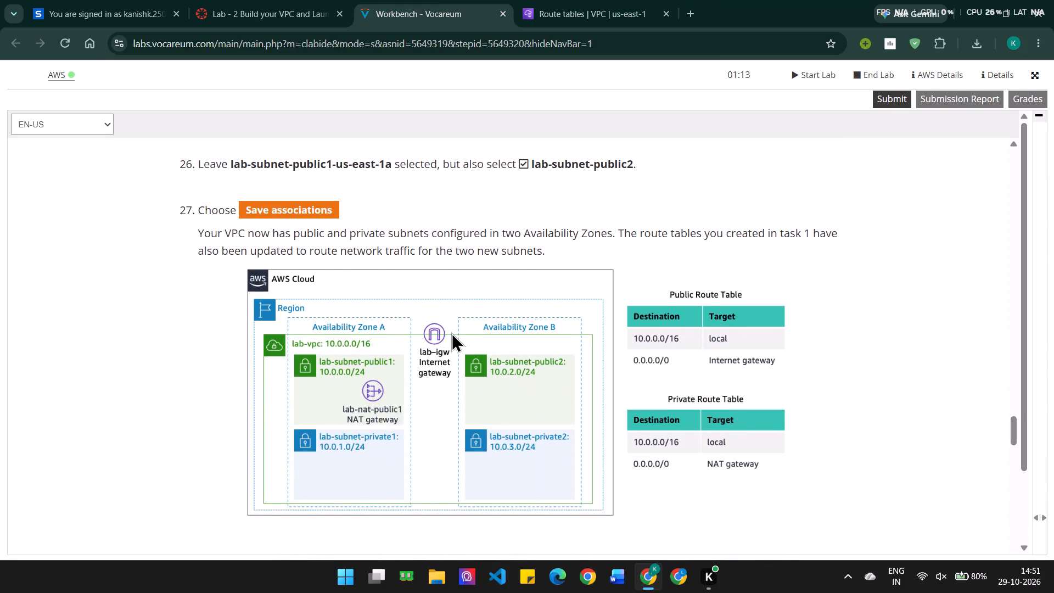
{"action": "scroll", "coordinate": [451, 332], "scroll_direction": "down", "scroll_amount": 4}
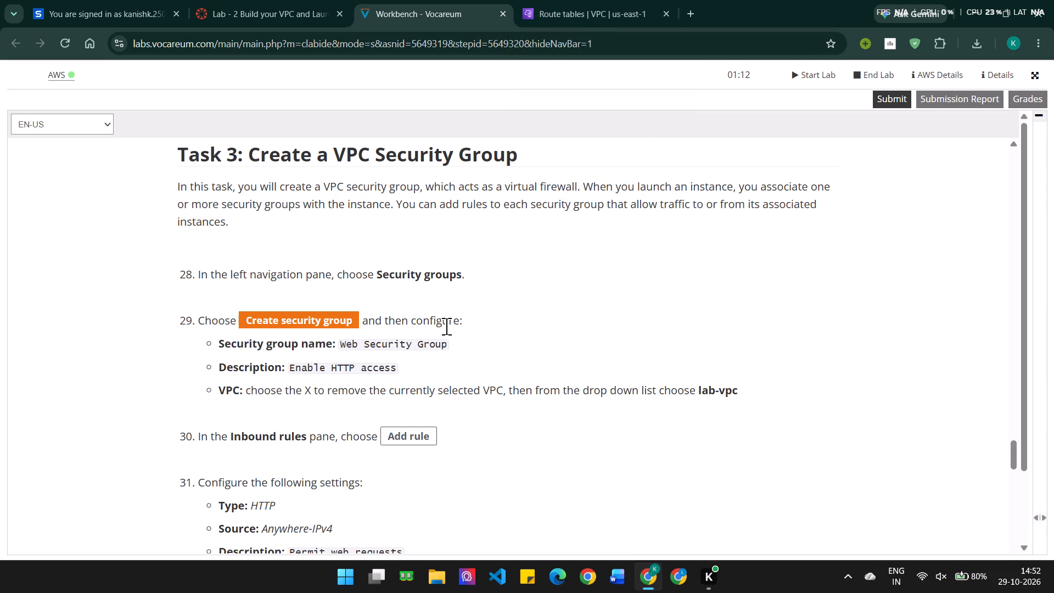
{"action": "left_click_drag", "start_coordinate": [449, 339], "coordinate": [339, 338]}
{"action": "key", "text": "ctrl+c"}
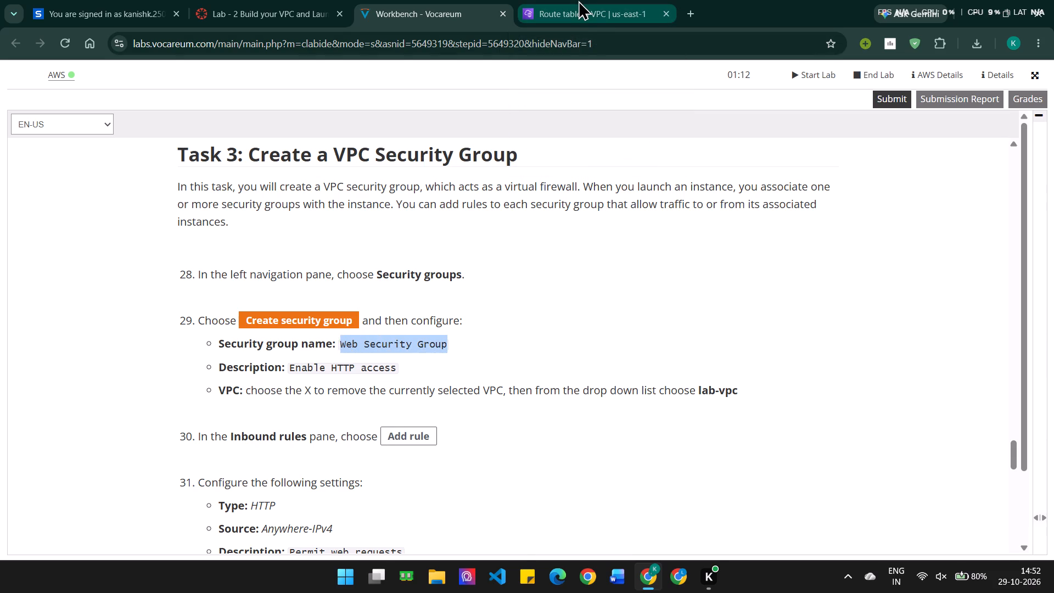
{"action": "left_click", "coordinate": [578, 0]}
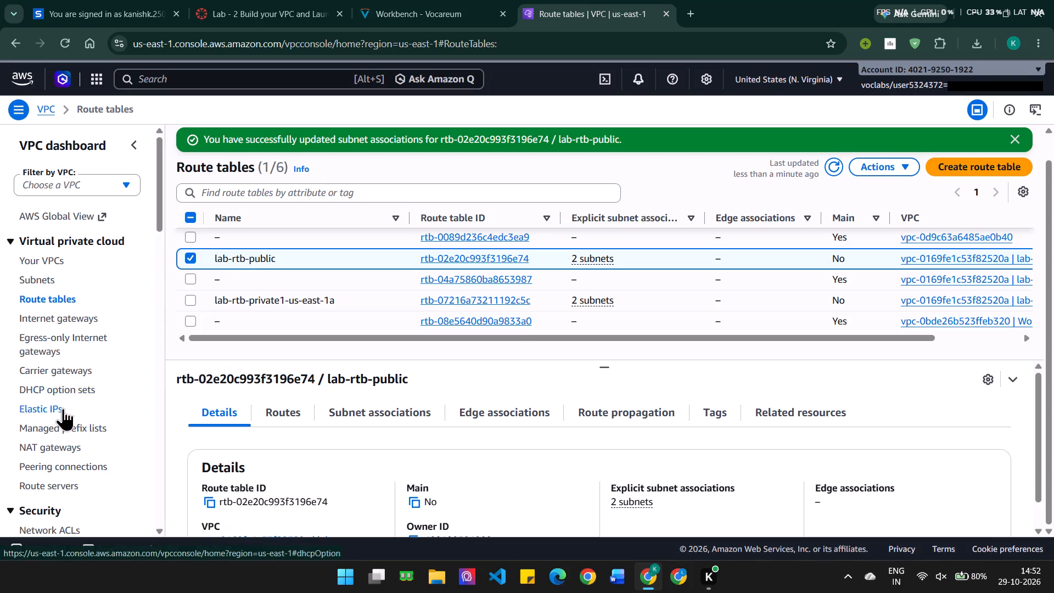
{"action": "scroll", "coordinate": [72, 426], "scroll_direction": "down", "scroll_amount": 3}
{"action": "left_click", "coordinate": [72, 426]}
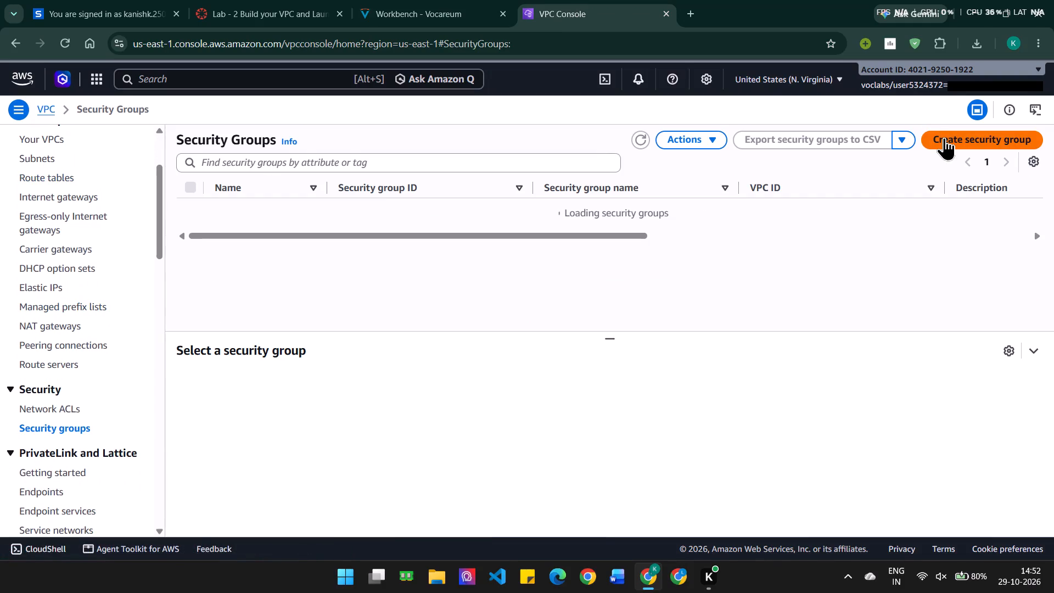
{"action": "left_click", "coordinate": [944, 137]}
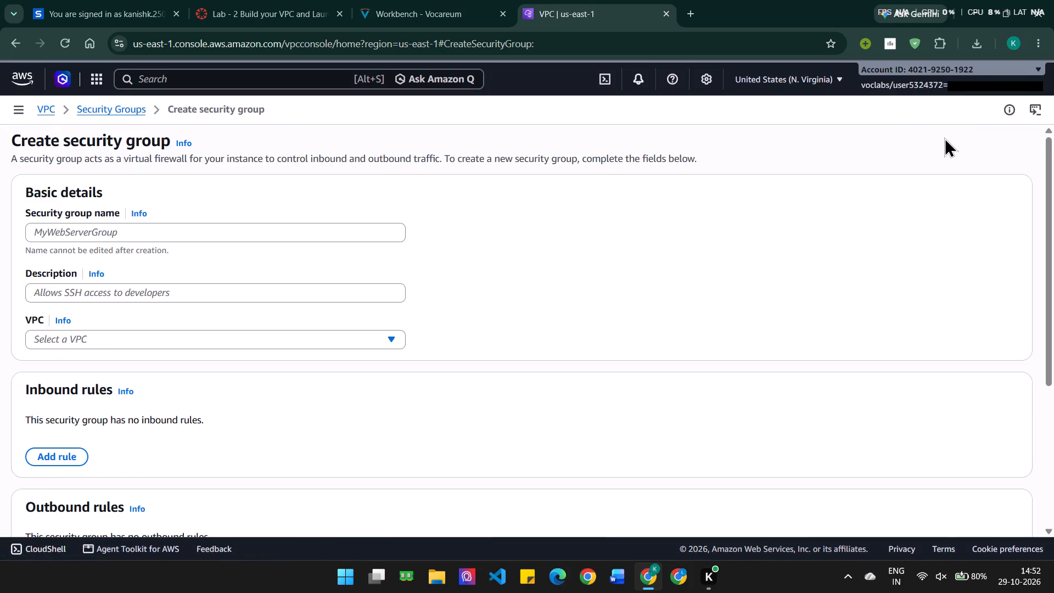
{"action": "left_click", "coordinate": [369, 227]}
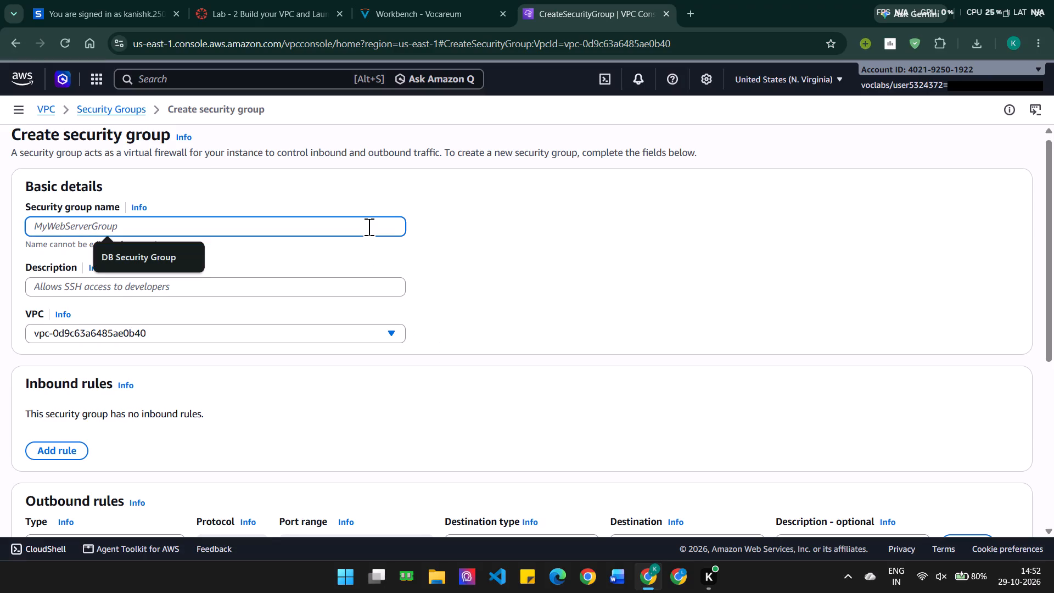
{"action": "key", "text": "ctrl+v"}
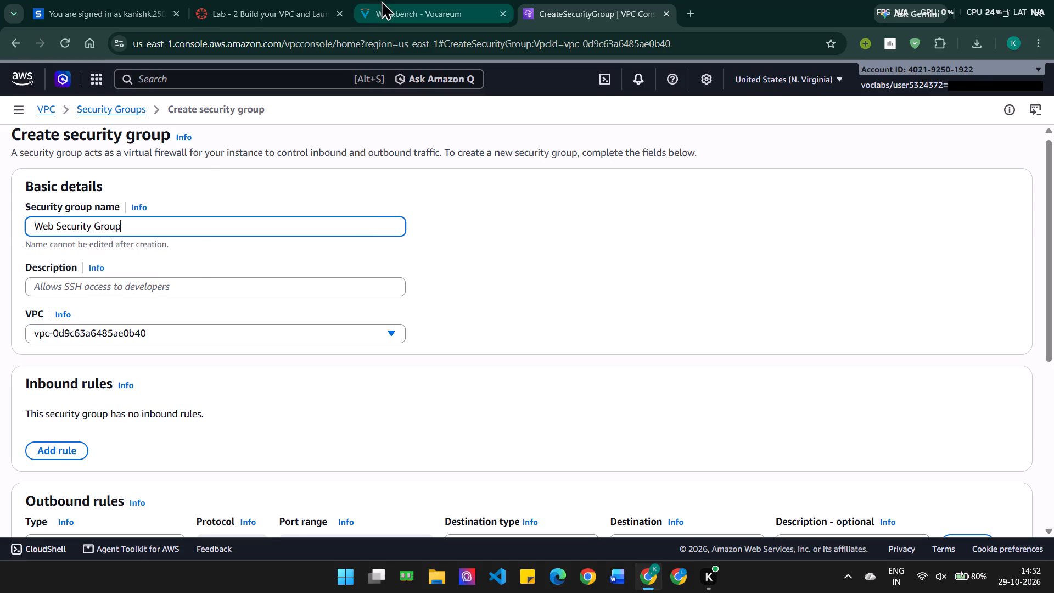
Set the new security group's description to Enable HTTP access and its VPC to lab-vpc, as given in lab step 29.
{"action": "left_click", "coordinate": [381, 0]}
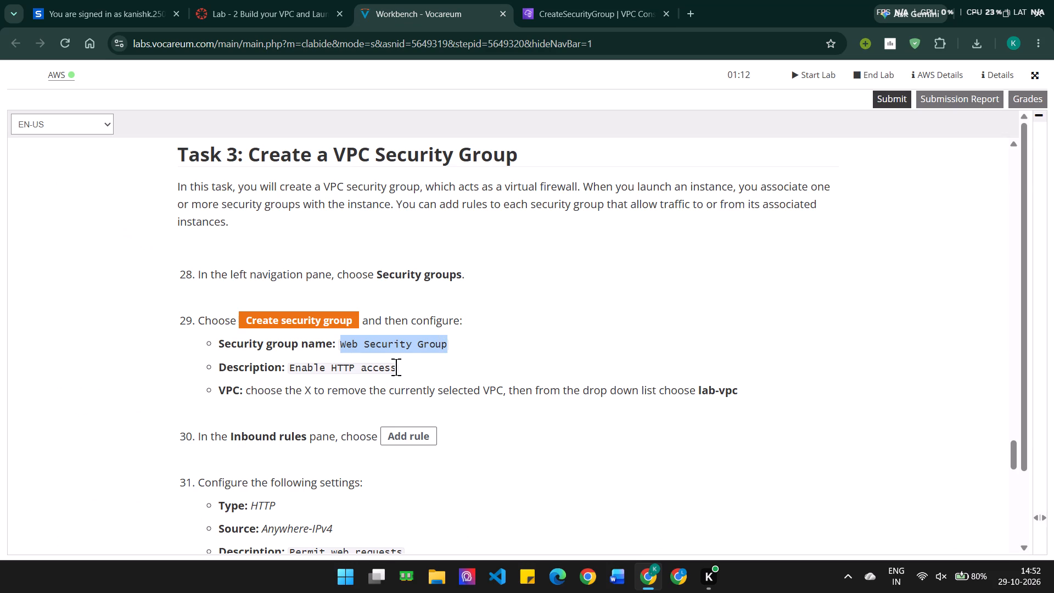
{"action": "left_click_drag", "start_coordinate": [396, 367], "coordinate": [289, 371]}
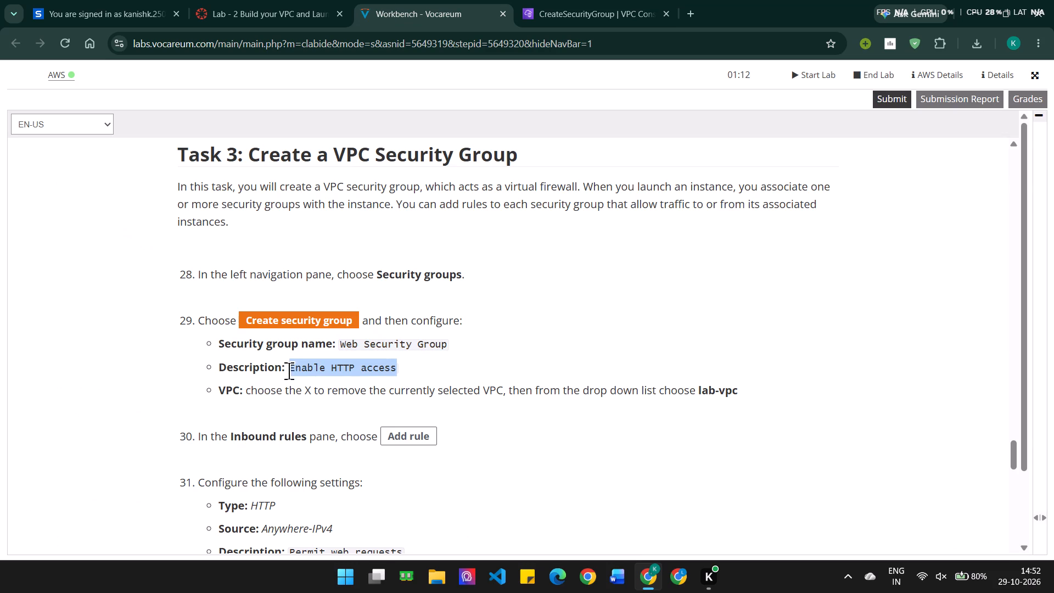
{"action": "left_click_drag", "start_coordinate": [289, 371], "coordinate": [290, 371]}
{"action": "key", "text": "ctrl+c"}
{"action": "left_click", "coordinate": [579, 0]}
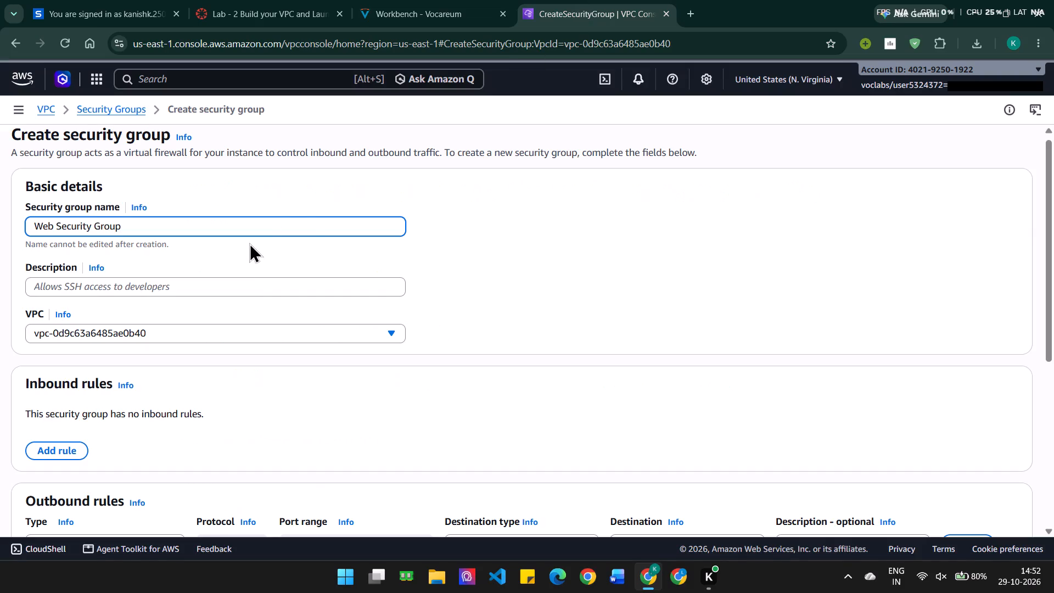
{"action": "left_click", "coordinate": [240, 285]}
{"action": "key", "text": "ctrl+v"}
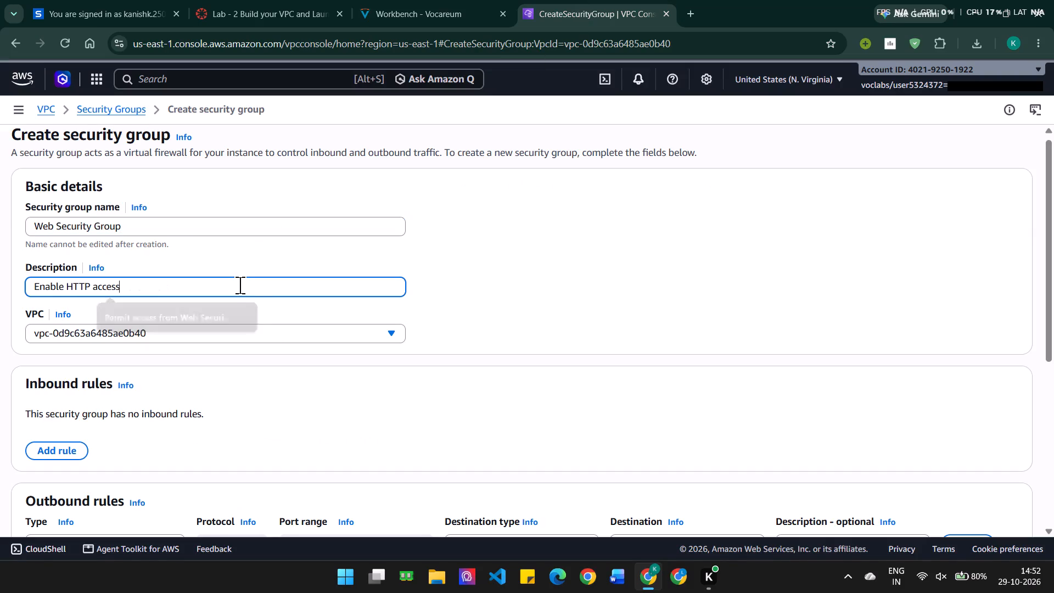
{"action": "left_click", "coordinate": [447, 0]}
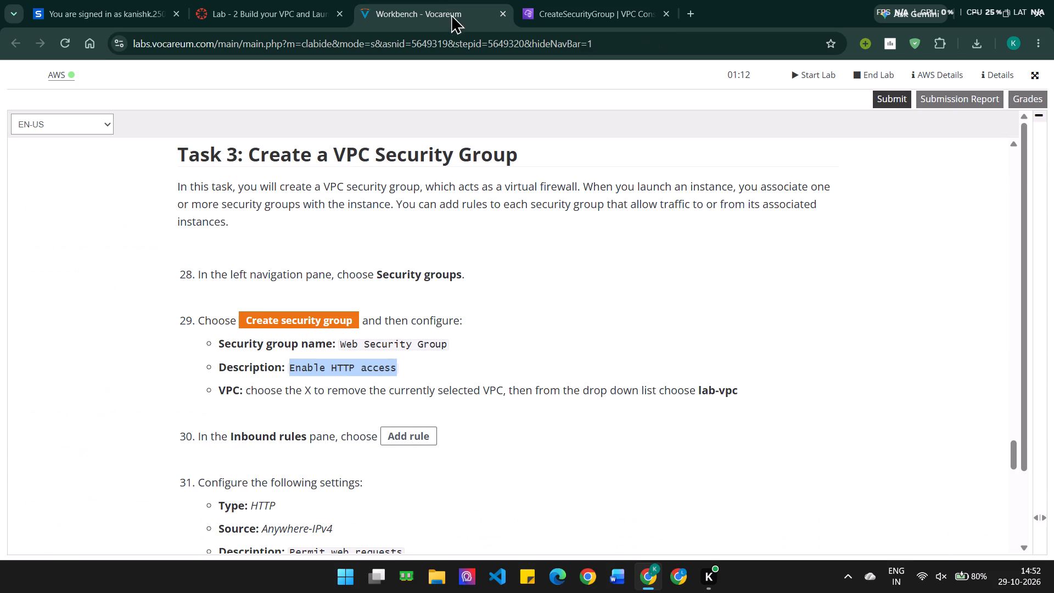
{"action": "left_click", "coordinate": [557, 0]}
{"action": "left_click", "coordinate": [369, 334]}
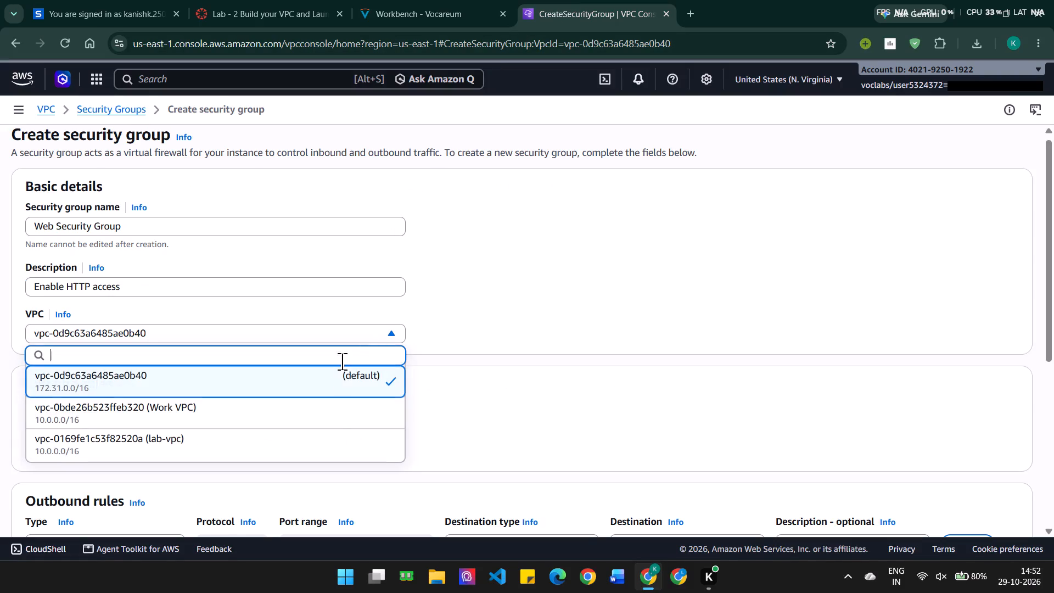
{"action": "left_click", "coordinate": [324, 447]}
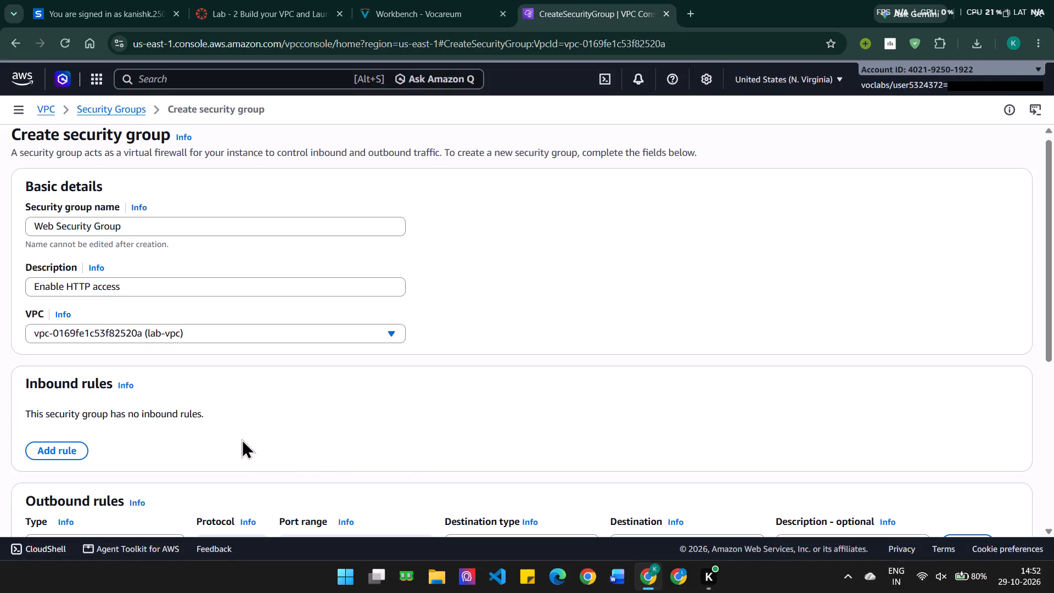
Add an inbound rule to the security group and copy the rule description "Permit web requests" from lab step 31.
{"action": "left_click", "coordinate": [74, 448]}
{"action": "scroll", "coordinate": [74, 448], "scroll_direction": "down", "scroll_amount": 1}
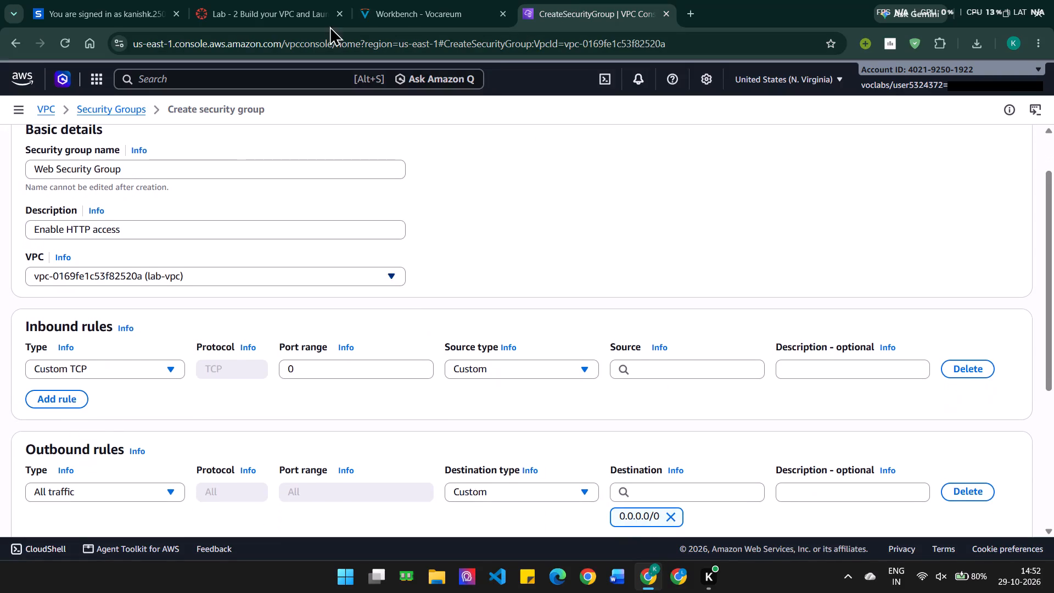
{"action": "left_click", "coordinate": [436, 0]}
{"action": "scroll", "coordinate": [461, 368], "scroll_direction": "down", "scroll_amount": 1}
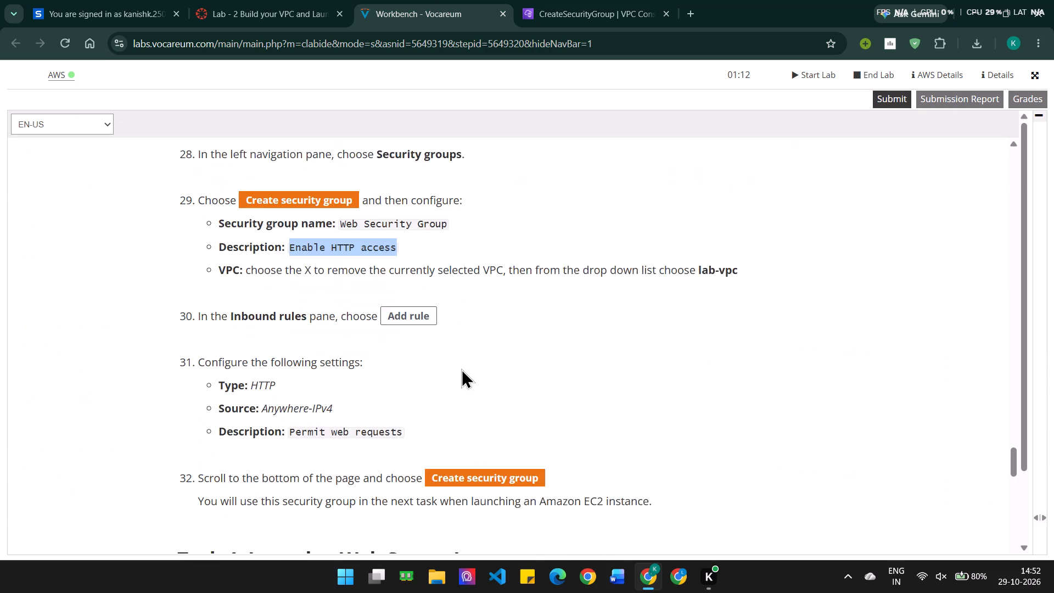
{"action": "scroll", "coordinate": [461, 368], "scroll_direction": "down", "scroll_amount": 3}
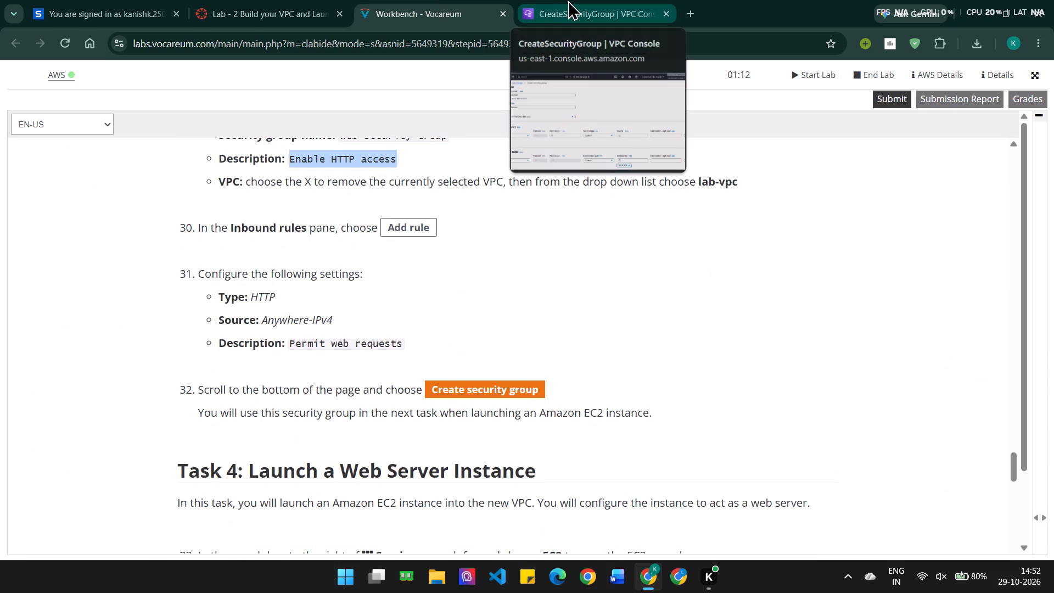
{"action": "left_click_drag", "start_coordinate": [402, 344], "coordinate": [319, 343]}
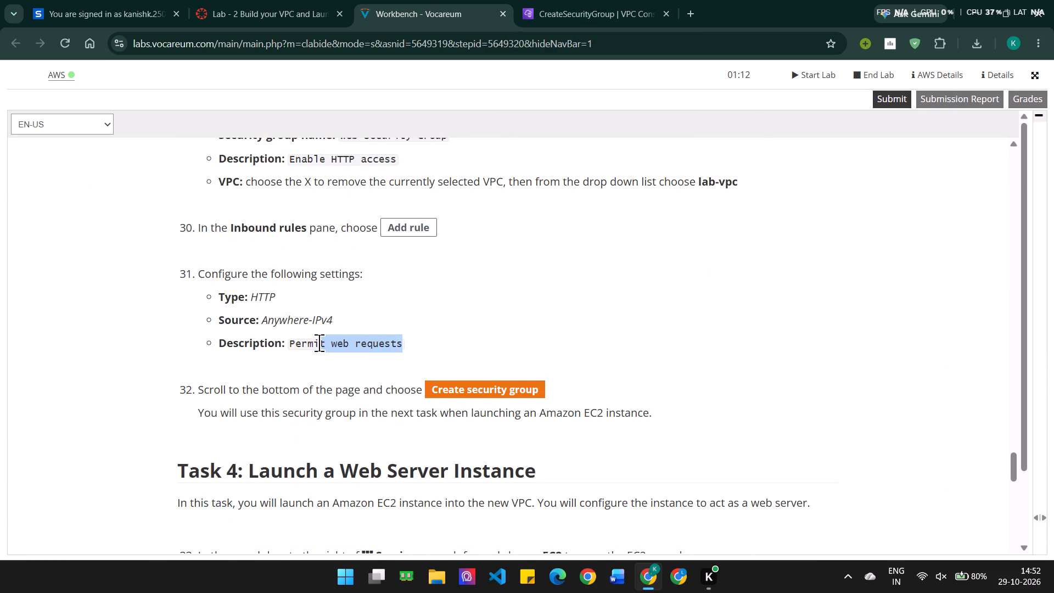
{"action": "left_click_drag", "start_coordinate": [319, 343], "coordinate": [290, 343]}
{"action": "key", "text": "ctrl+c"}
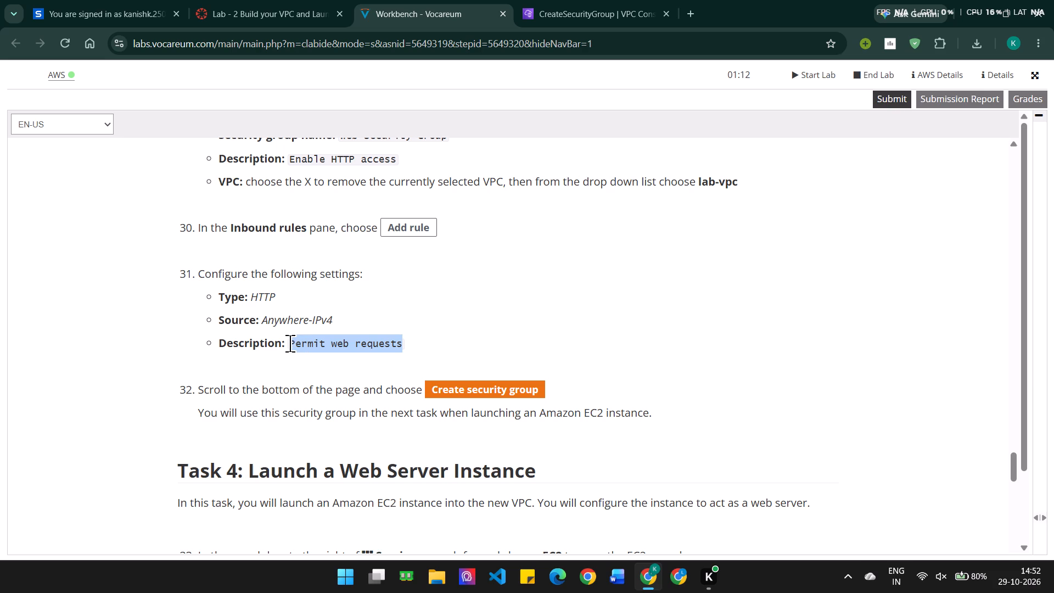
Set the new inbound rule's source type to Anywhere-IPv4 and its type to HTTP.
{"action": "left_click", "coordinate": [580, 0]}
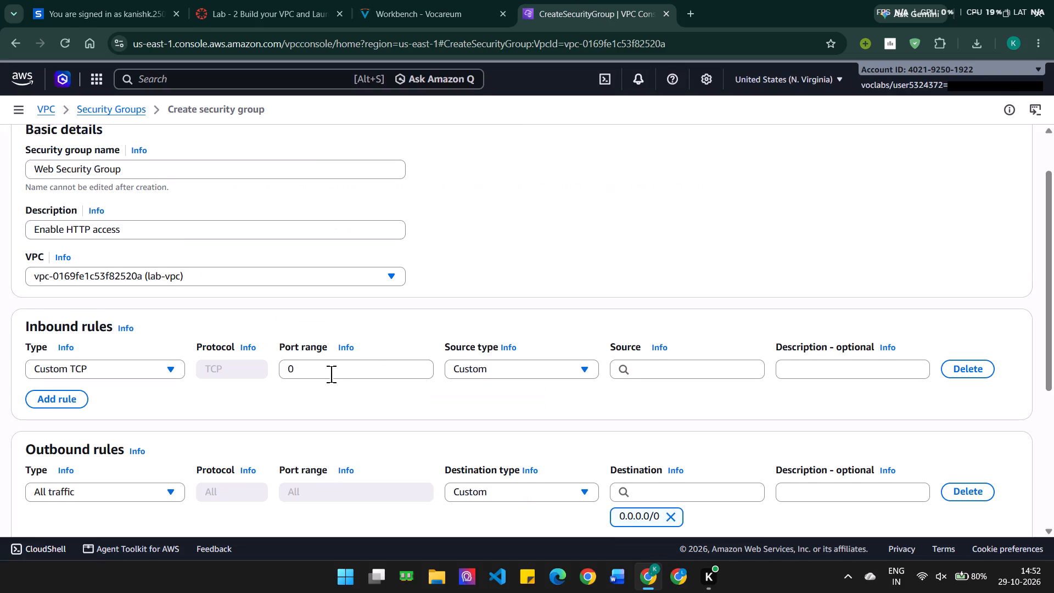
{"action": "scroll", "coordinate": [331, 374], "scroll_direction": "down", "scroll_amount": 2}
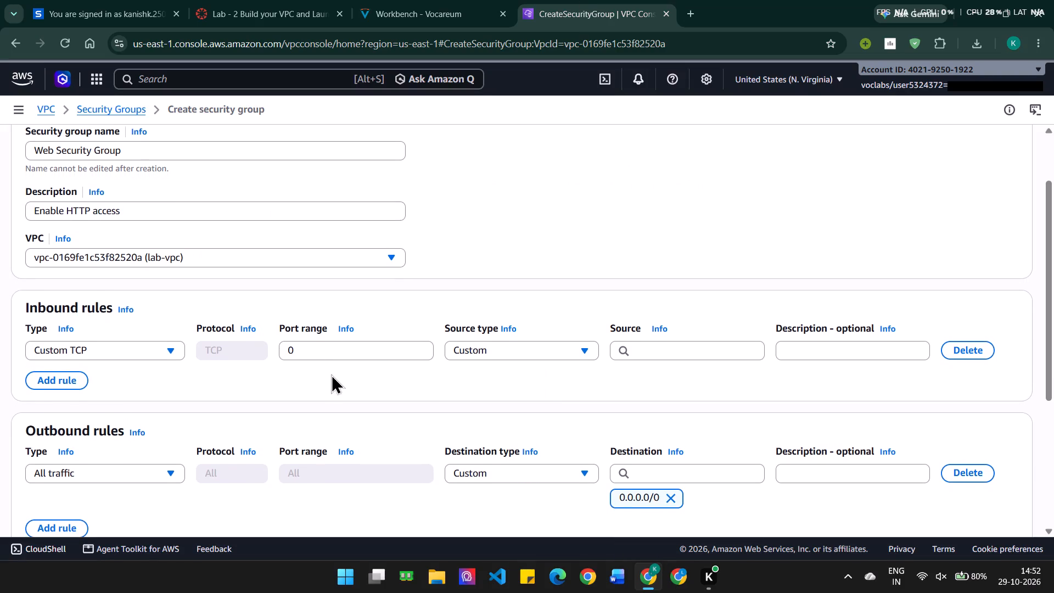
{"action": "left_click", "coordinate": [490, 353]}
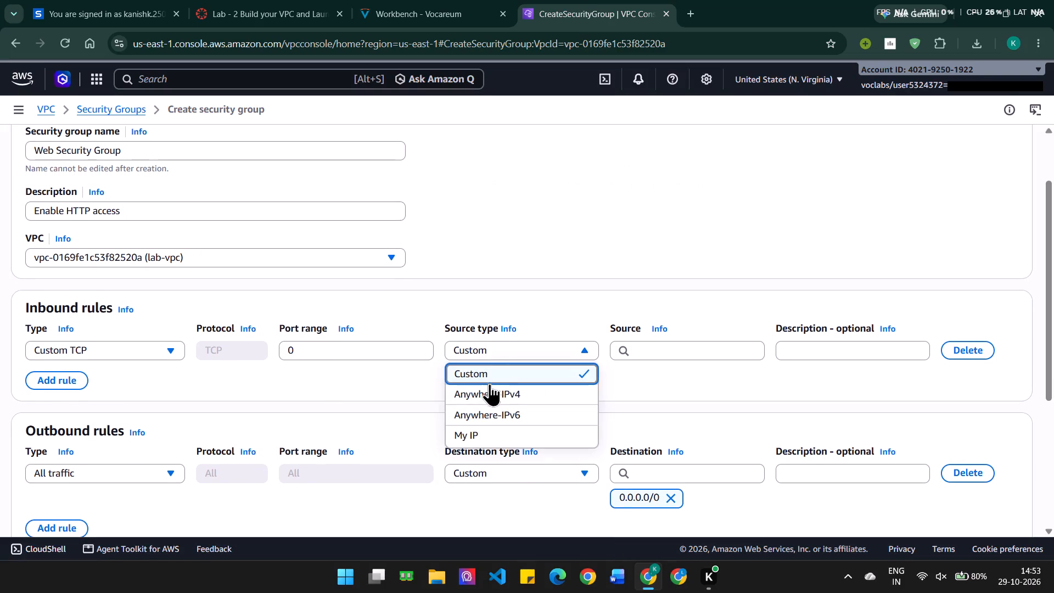
{"action": "left_click", "coordinate": [490, 394]}
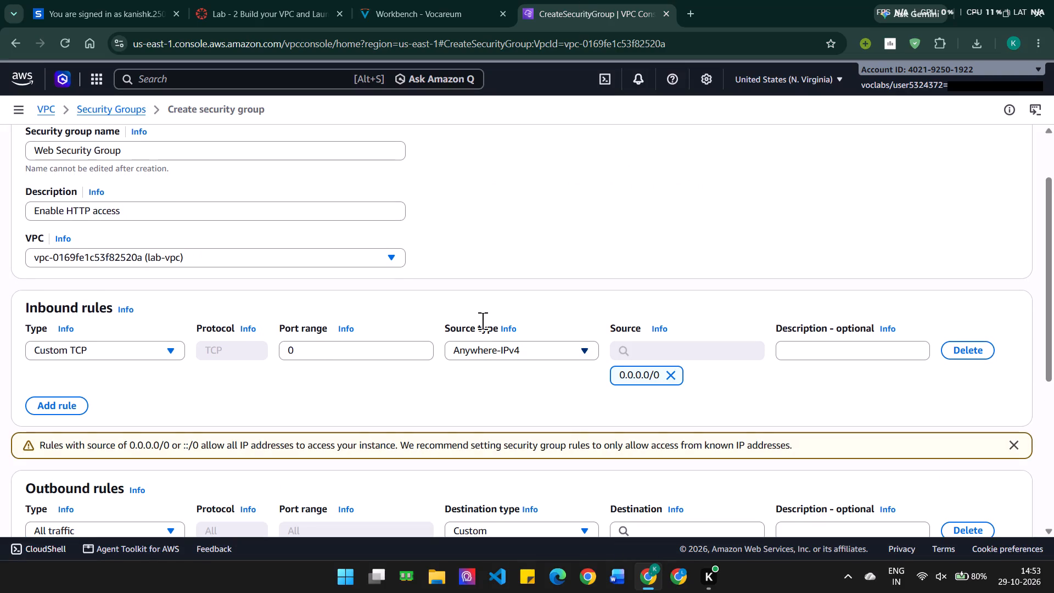
{"action": "left_click", "coordinate": [406, 0]}
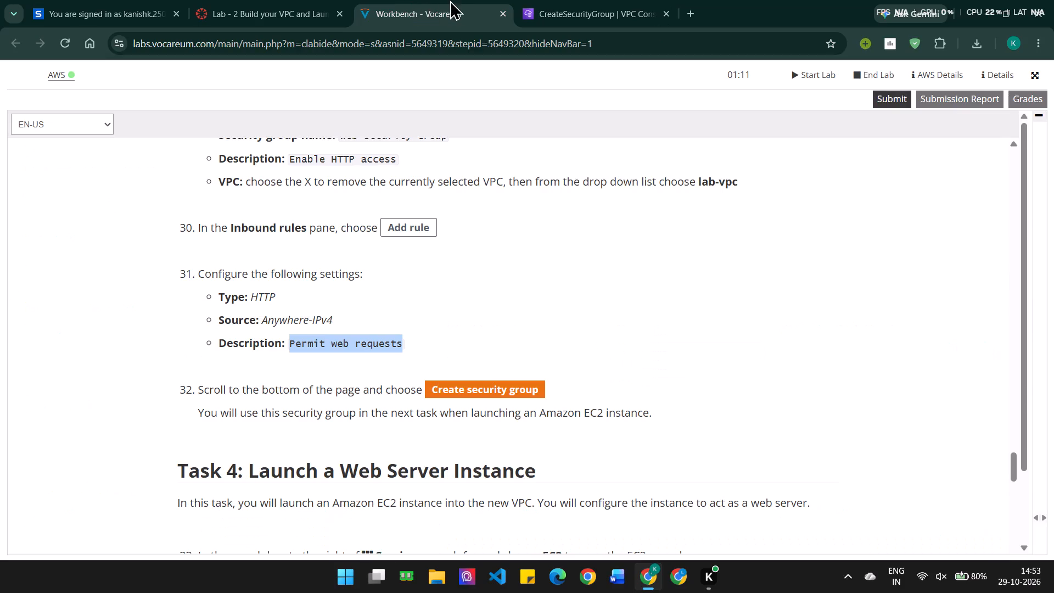
{"action": "left_click", "coordinate": [576, 0]}
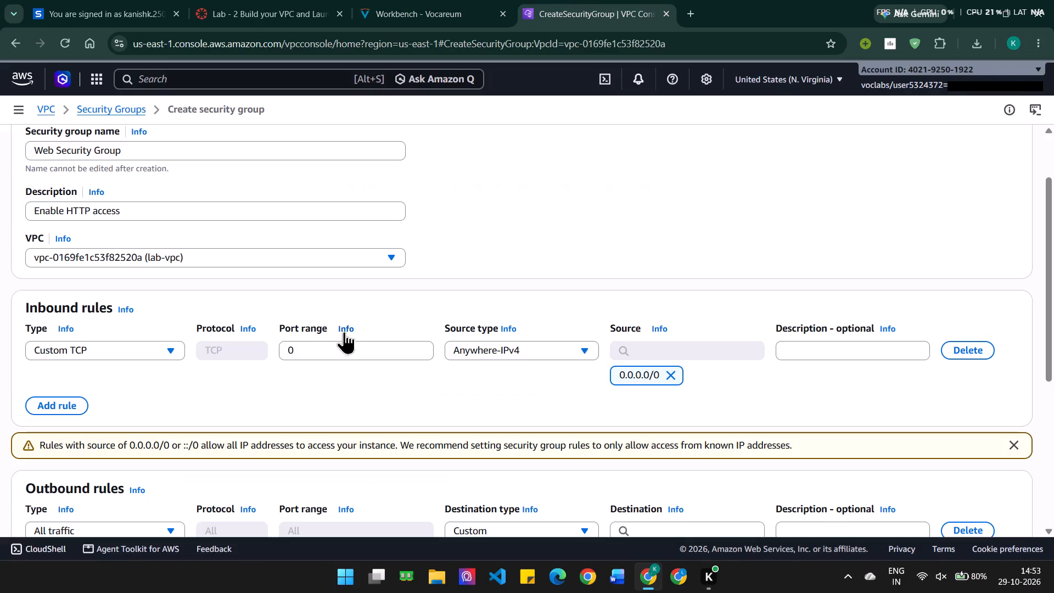
{"action": "left_click", "coordinate": [146, 349]}
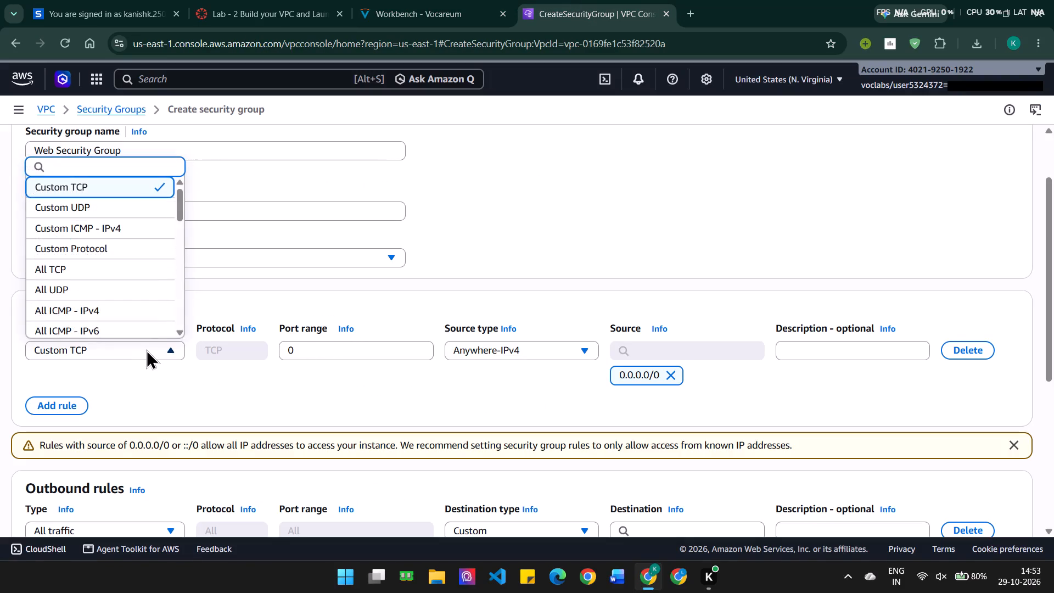
{"action": "key", "text": "h"}
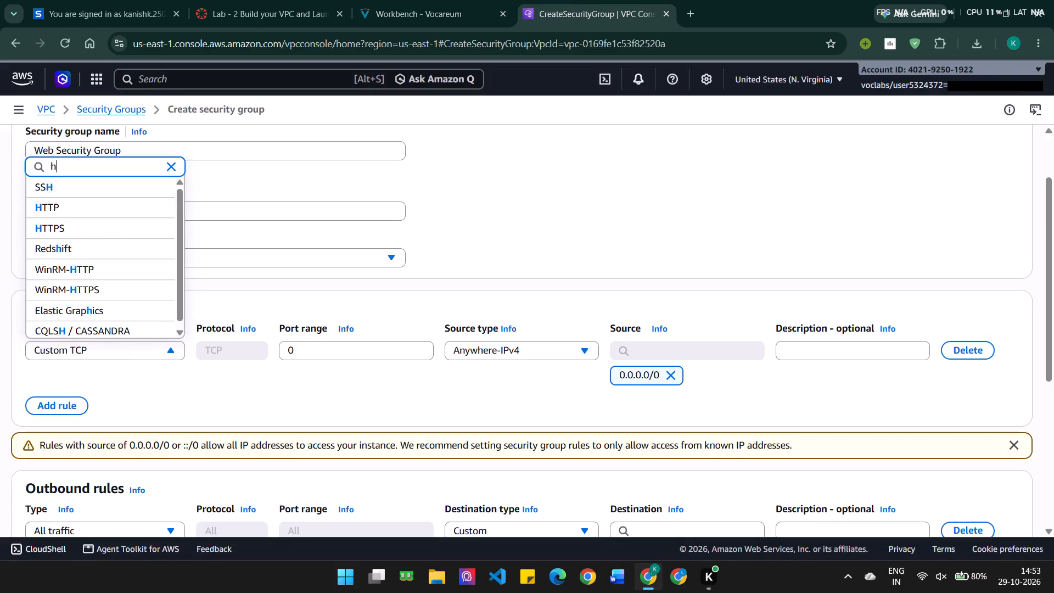
{"action": "left_click", "coordinate": [96, 209]}
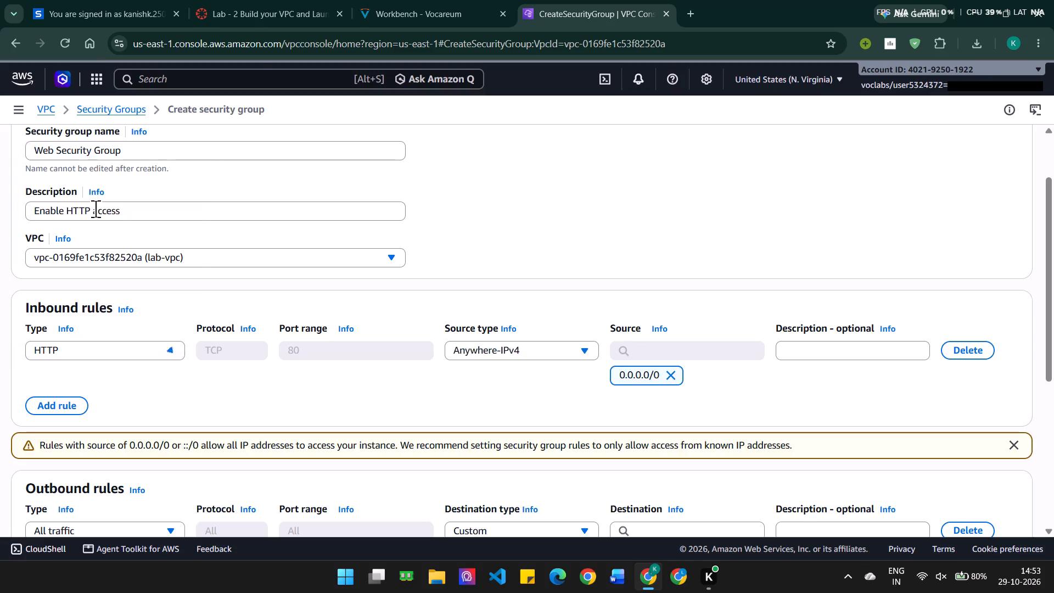
Check lab step 31 again and enter Permit web requests as the HTTP inbound rule's description.
{"action": "left_click", "coordinate": [476, 0]}
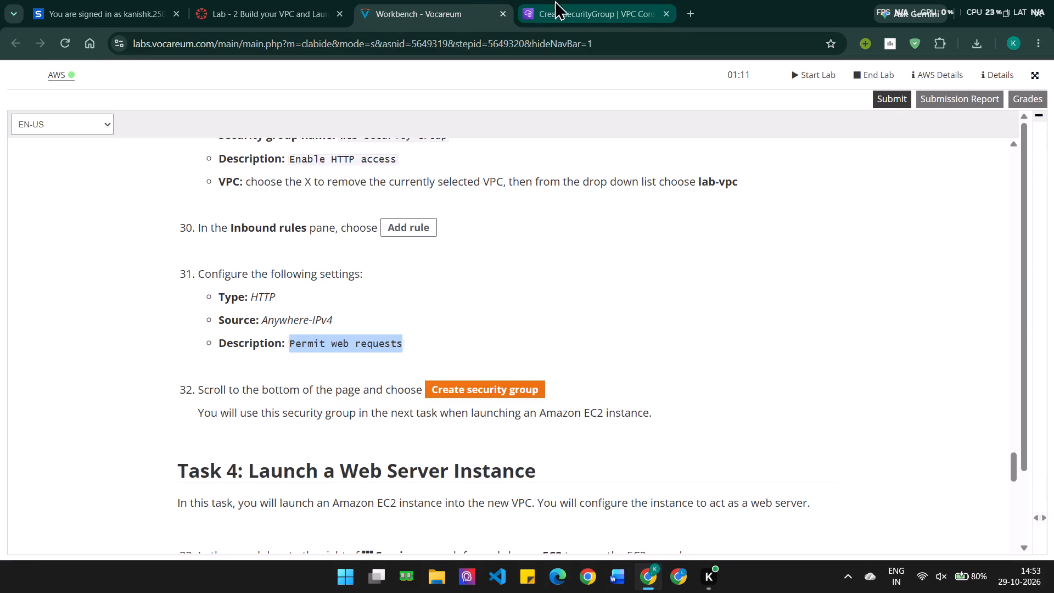
{"action": "left_click", "coordinate": [559, 0]}
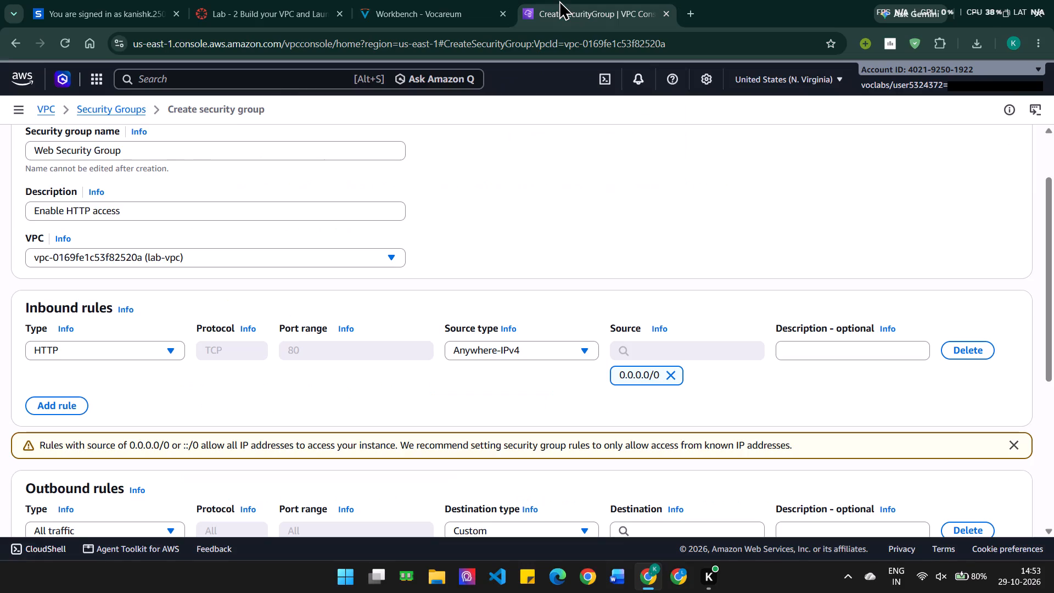
{"action": "left_click", "coordinate": [829, 356]}
{"action": "key", "text": "ctrl+v"}
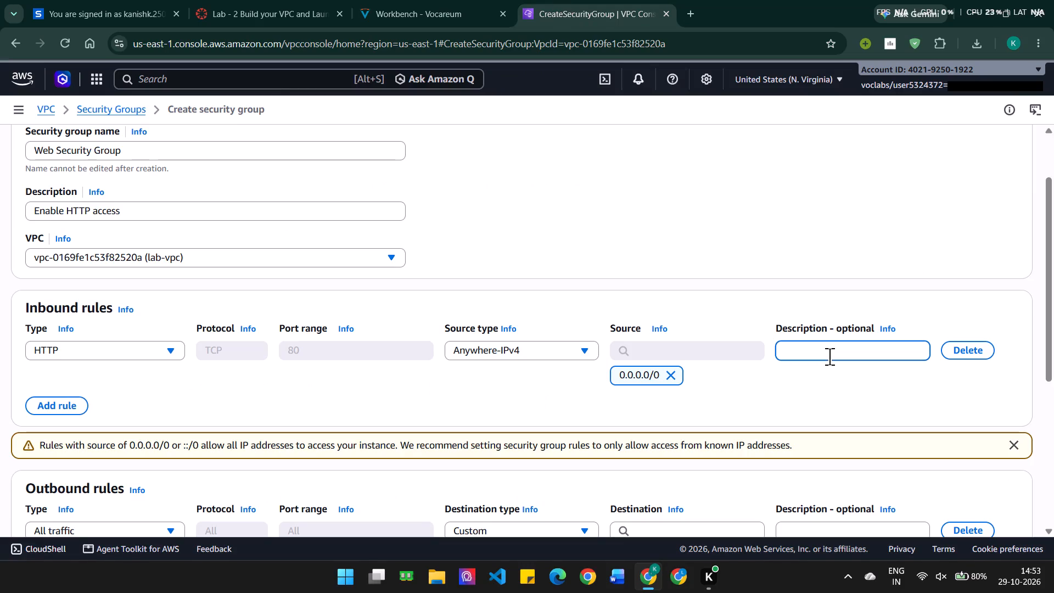
{"action": "scroll", "coordinate": [829, 356], "scroll_direction": "down", "scroll_amount": 3}
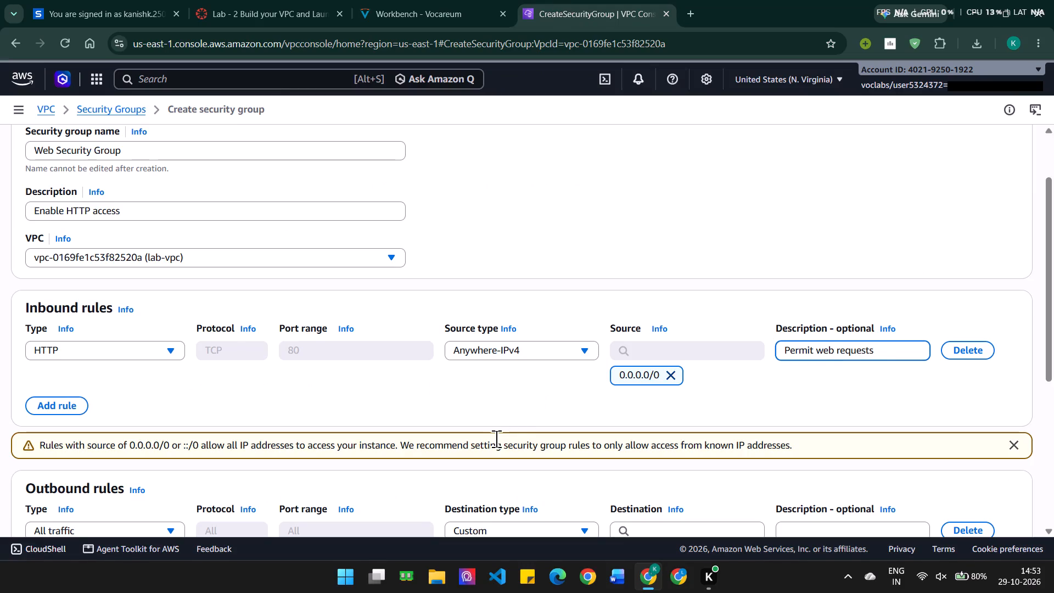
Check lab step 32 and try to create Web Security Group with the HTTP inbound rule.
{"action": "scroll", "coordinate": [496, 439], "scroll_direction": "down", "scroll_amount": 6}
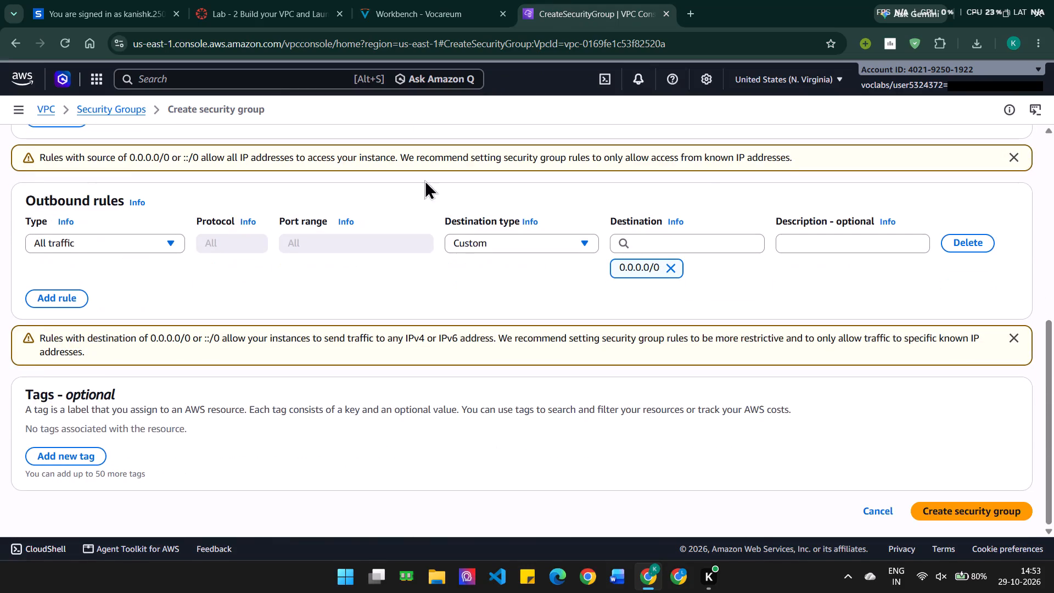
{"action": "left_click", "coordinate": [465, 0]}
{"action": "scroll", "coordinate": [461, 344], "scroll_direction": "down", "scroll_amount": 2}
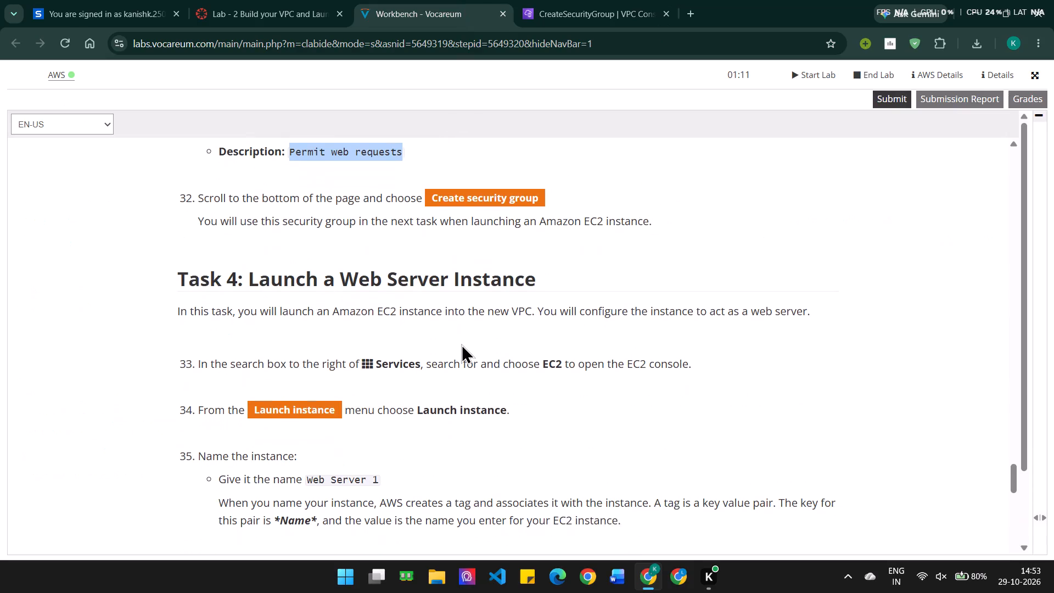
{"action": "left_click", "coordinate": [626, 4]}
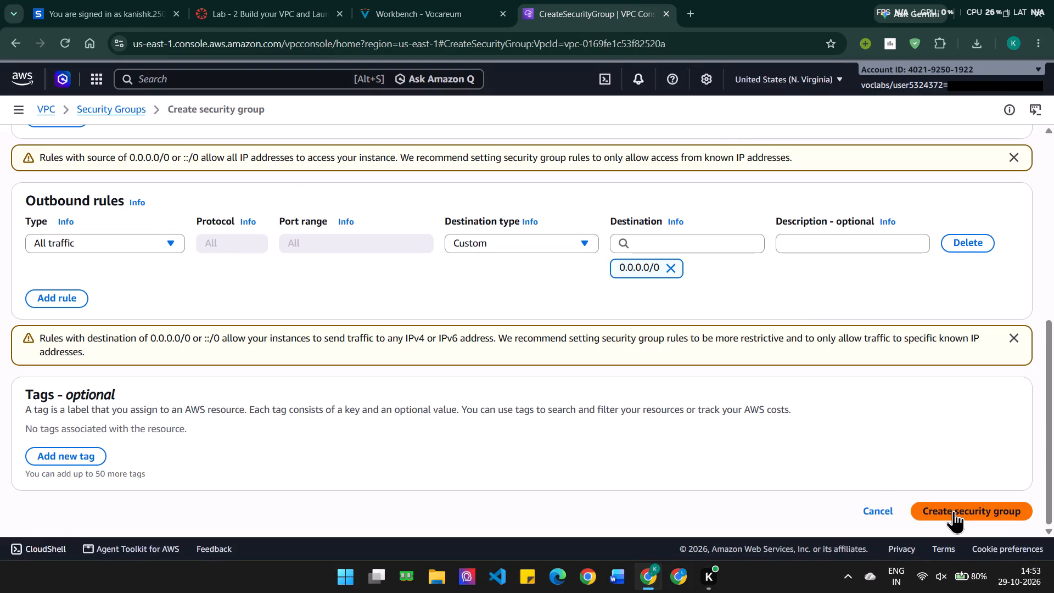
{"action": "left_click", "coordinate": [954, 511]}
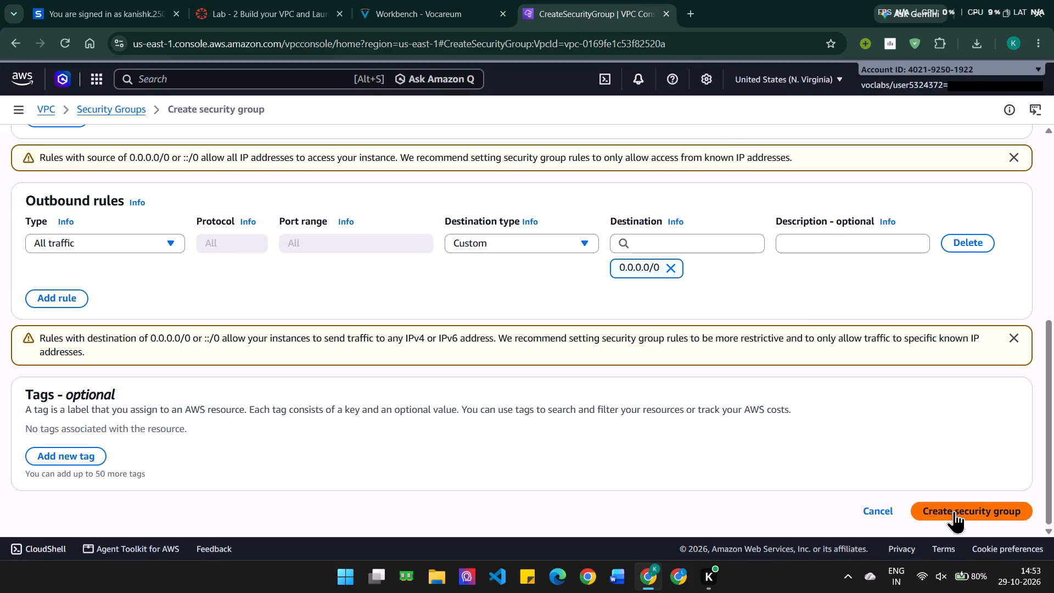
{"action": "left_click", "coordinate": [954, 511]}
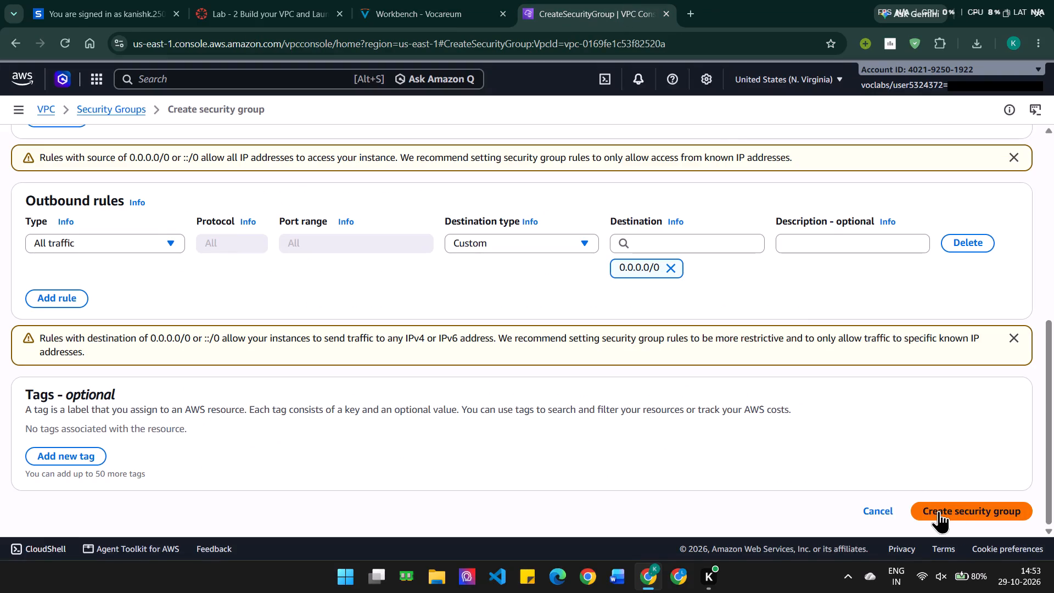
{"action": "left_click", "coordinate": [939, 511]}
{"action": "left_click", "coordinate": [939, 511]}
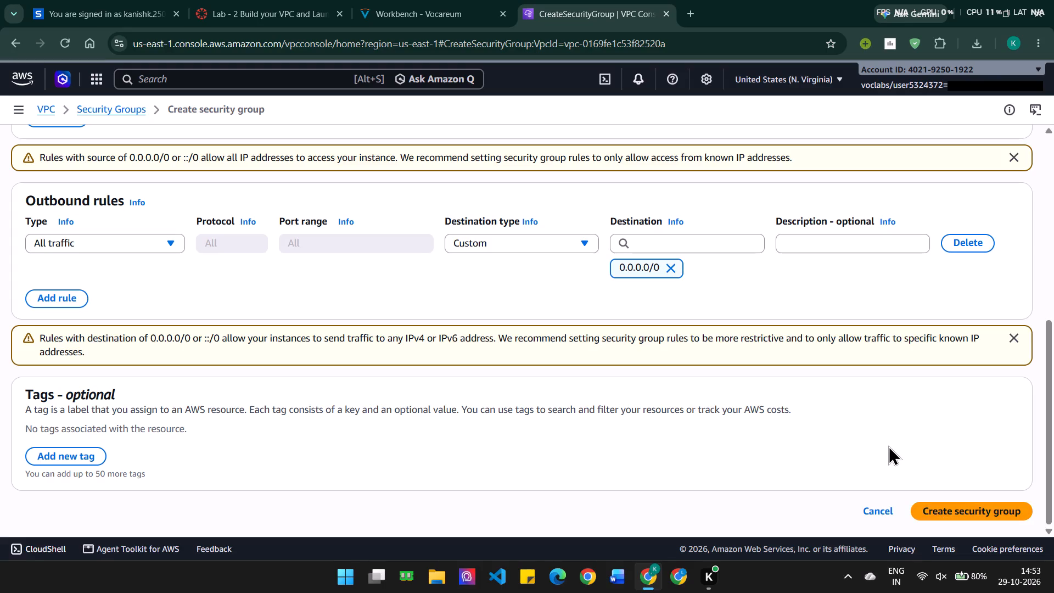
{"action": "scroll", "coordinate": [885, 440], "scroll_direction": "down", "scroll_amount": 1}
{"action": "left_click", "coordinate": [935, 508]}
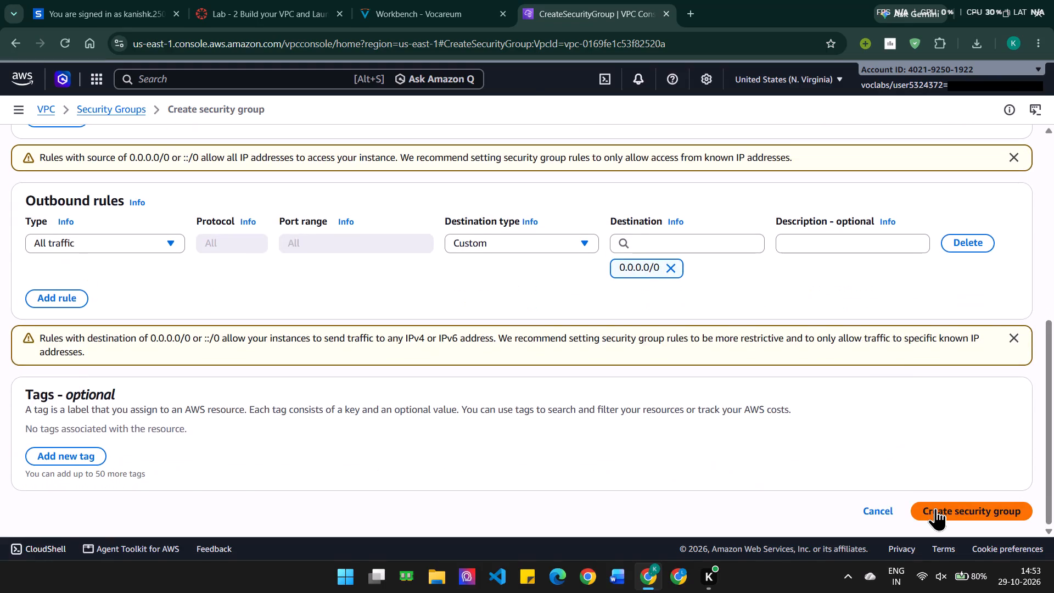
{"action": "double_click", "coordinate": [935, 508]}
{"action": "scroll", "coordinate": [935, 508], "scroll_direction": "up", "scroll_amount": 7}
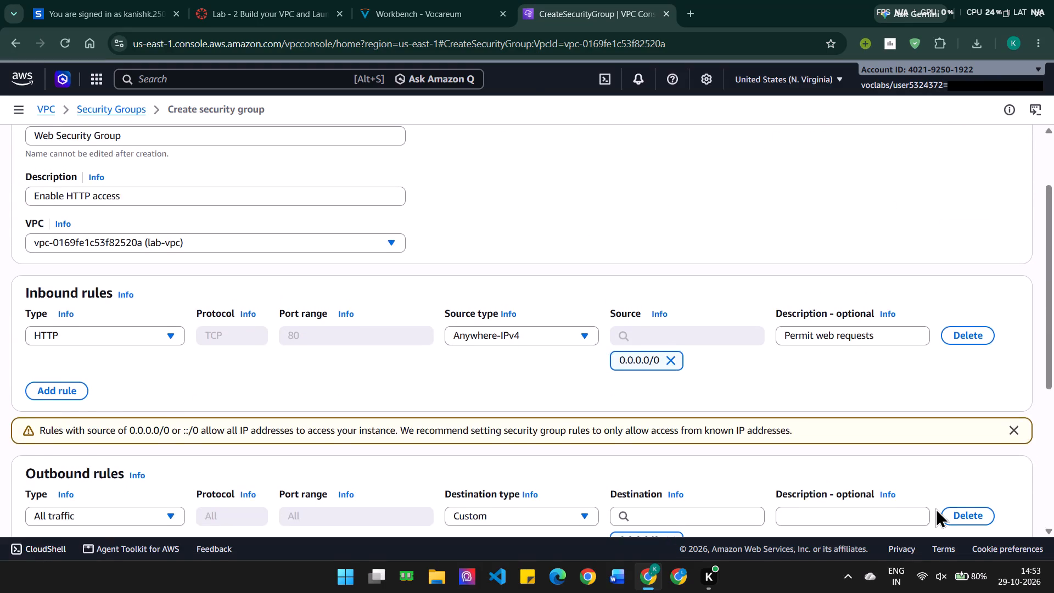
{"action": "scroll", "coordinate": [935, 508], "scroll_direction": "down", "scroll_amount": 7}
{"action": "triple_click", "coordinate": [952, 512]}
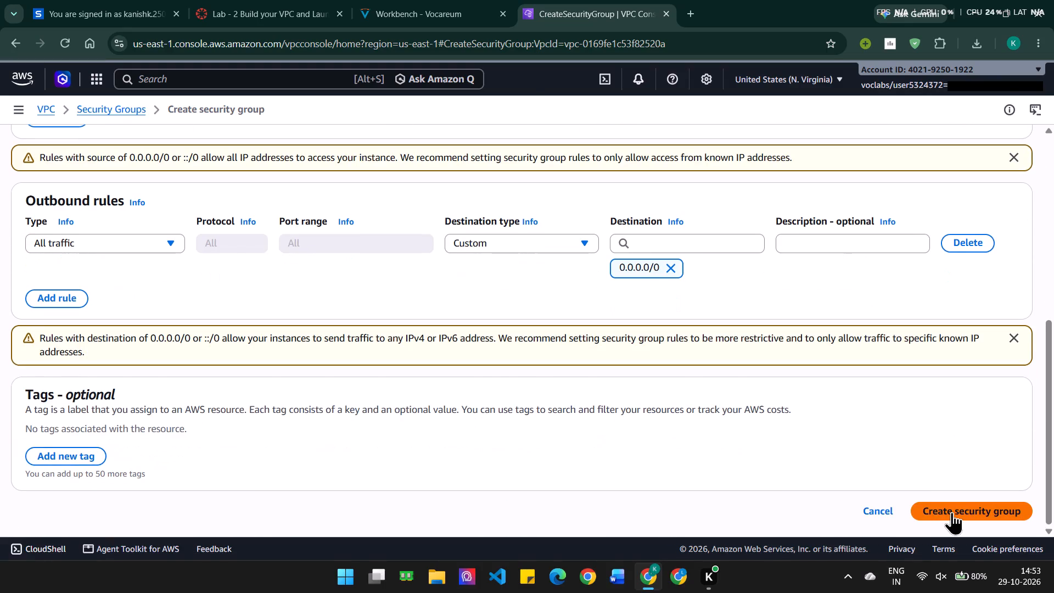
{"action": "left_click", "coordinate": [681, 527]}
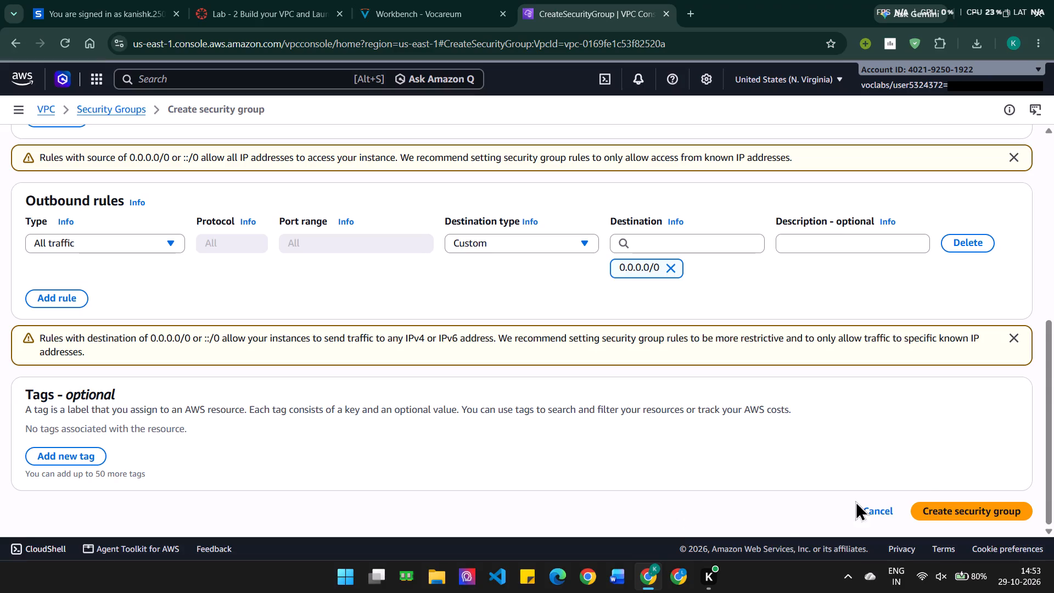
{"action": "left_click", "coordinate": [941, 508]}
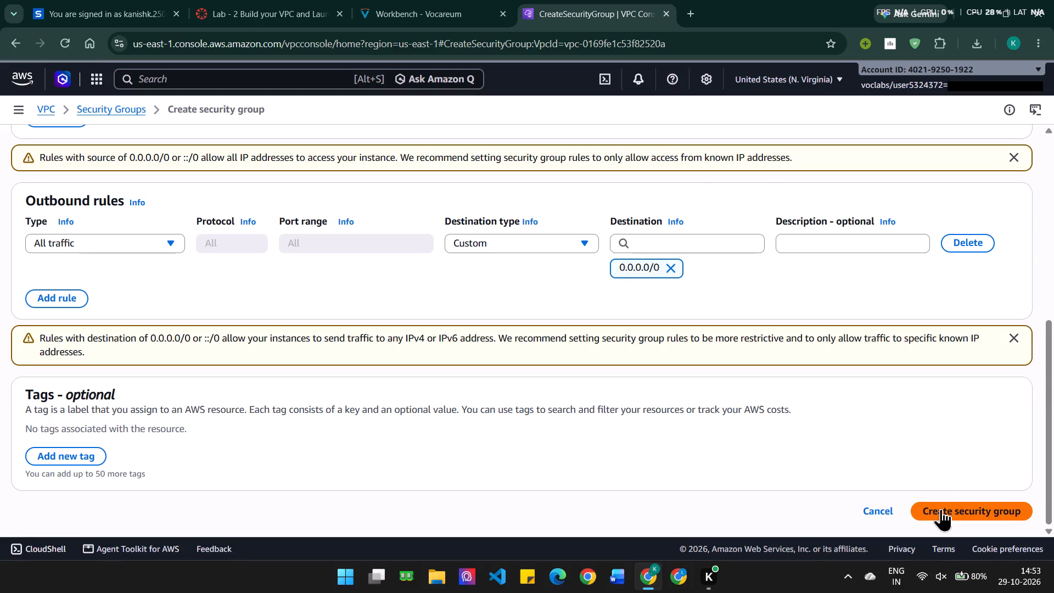
Remove the 0.0.0.0/0 destination from the all-traffic outbound rule and recheck the security group settings in lab steps 29 to 32.
{"action": "scroll", "coordinate": [893, 416], "scroll_direction": "up", "scroll_amount": 1}
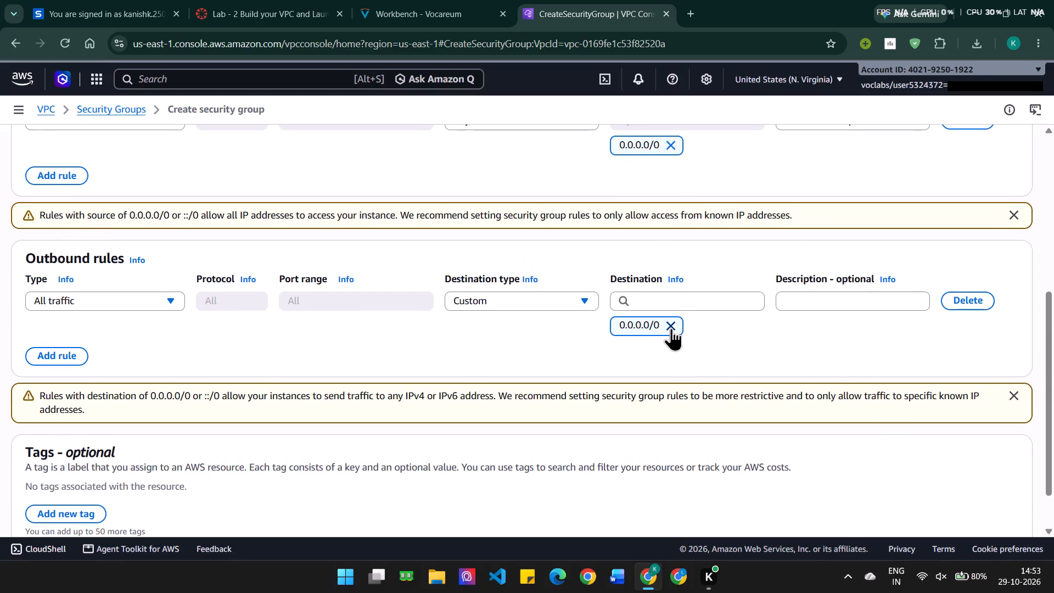
{"action": "left_click", "coordinate": [671, 328]}
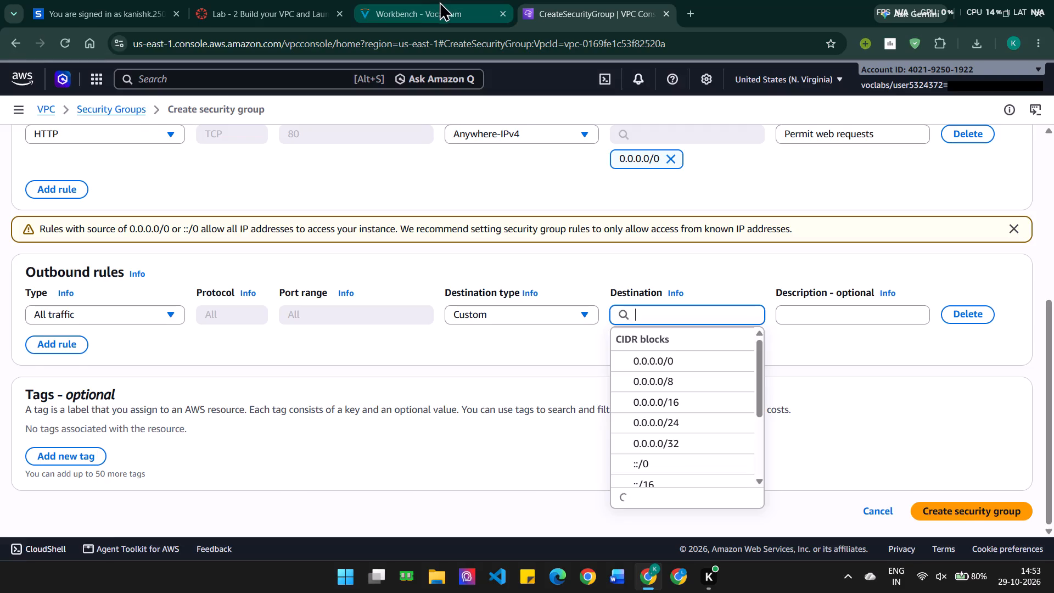
{"action": "left_click", "coordinate": [441, 0]}
{"action": "scroll", "coordinate": [593, 325], "scroll_direction": "up", "scroll_amount": 1}
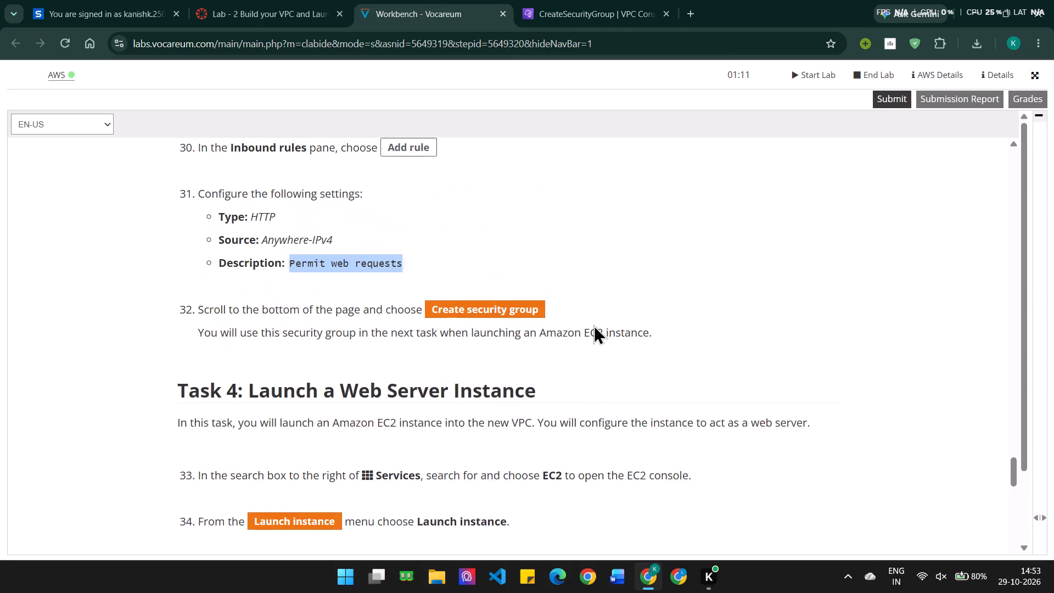
{"action": "scroll", "coordinate": [593, 325], "scroll_direction": "up", "scroll_amount": 2}
{"action": "scroll", "coordinate": [593, 325], "scroll_direction": "down", "scroll_amount": 2}
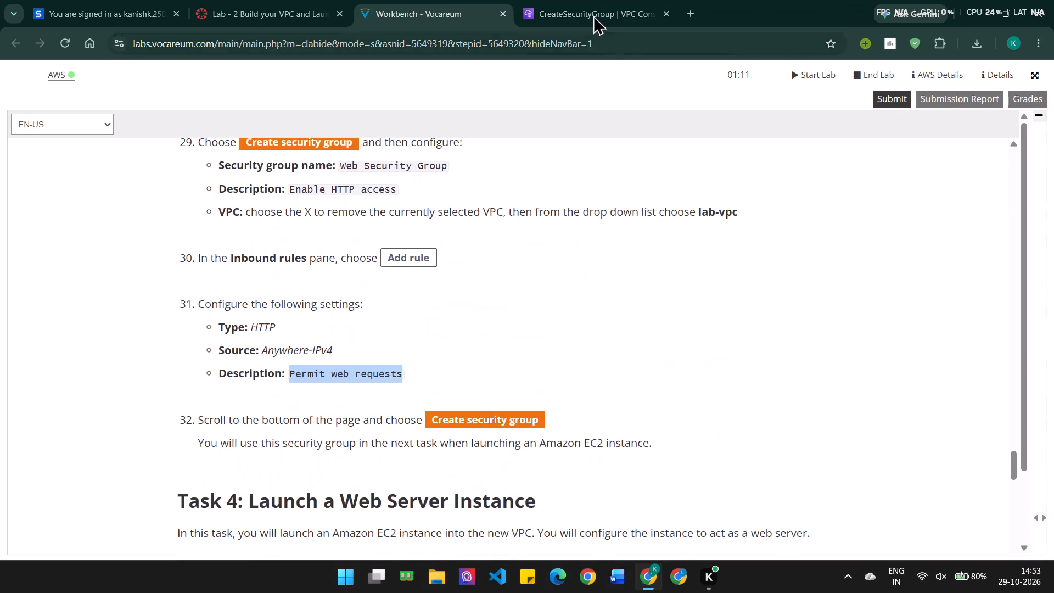
{"action": "left_click", "coordinate": [586, 0]}
{"action": "left_click", "coordinate": [775, 393]}
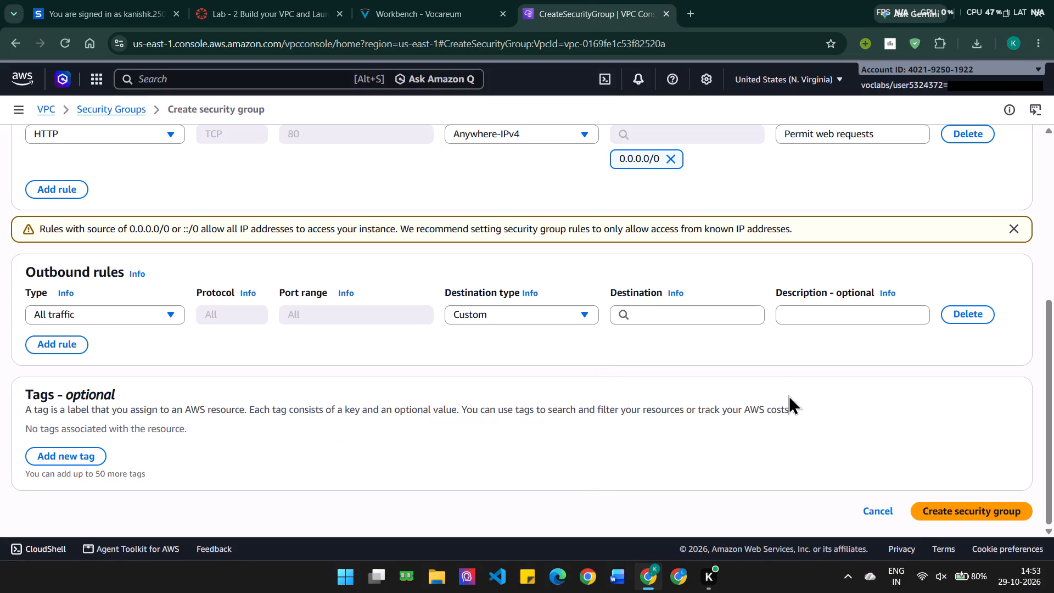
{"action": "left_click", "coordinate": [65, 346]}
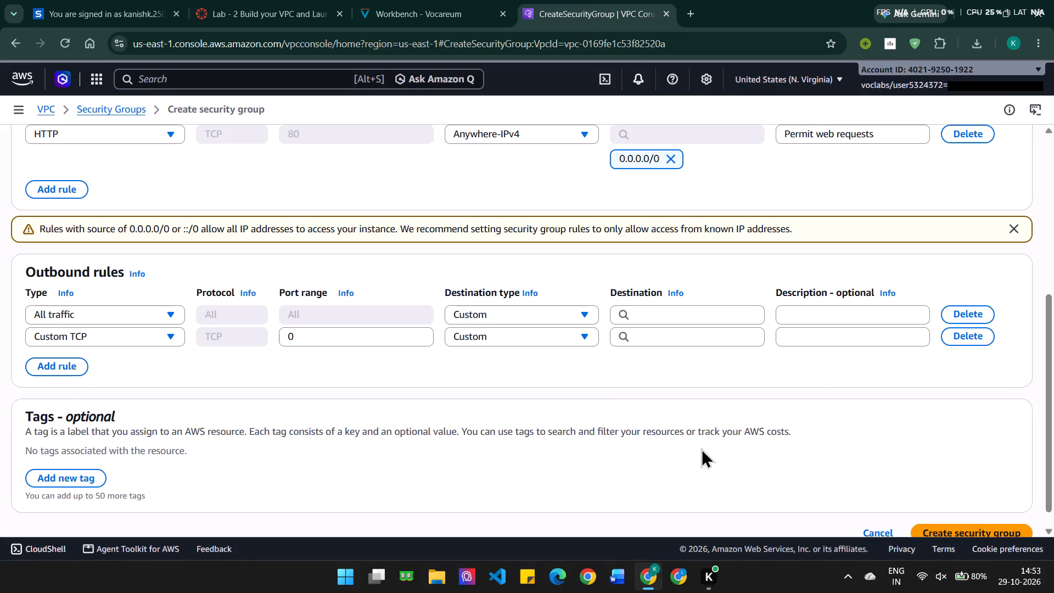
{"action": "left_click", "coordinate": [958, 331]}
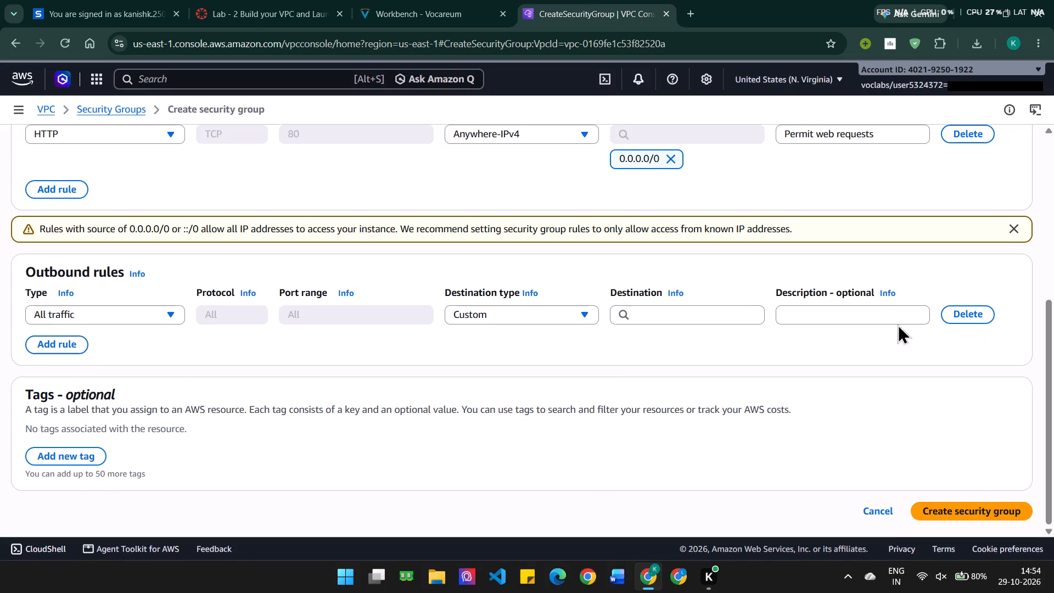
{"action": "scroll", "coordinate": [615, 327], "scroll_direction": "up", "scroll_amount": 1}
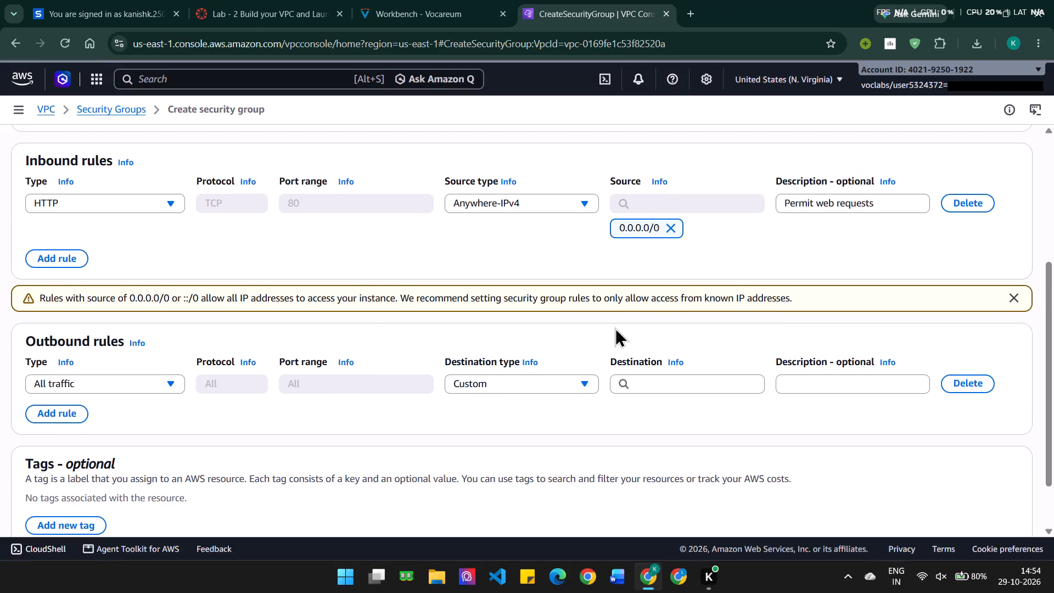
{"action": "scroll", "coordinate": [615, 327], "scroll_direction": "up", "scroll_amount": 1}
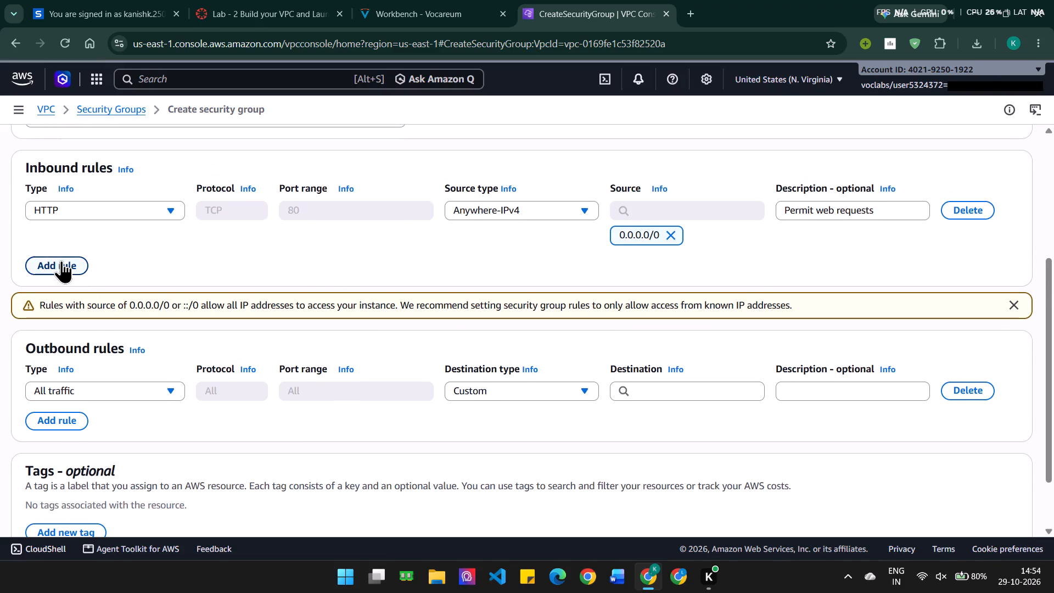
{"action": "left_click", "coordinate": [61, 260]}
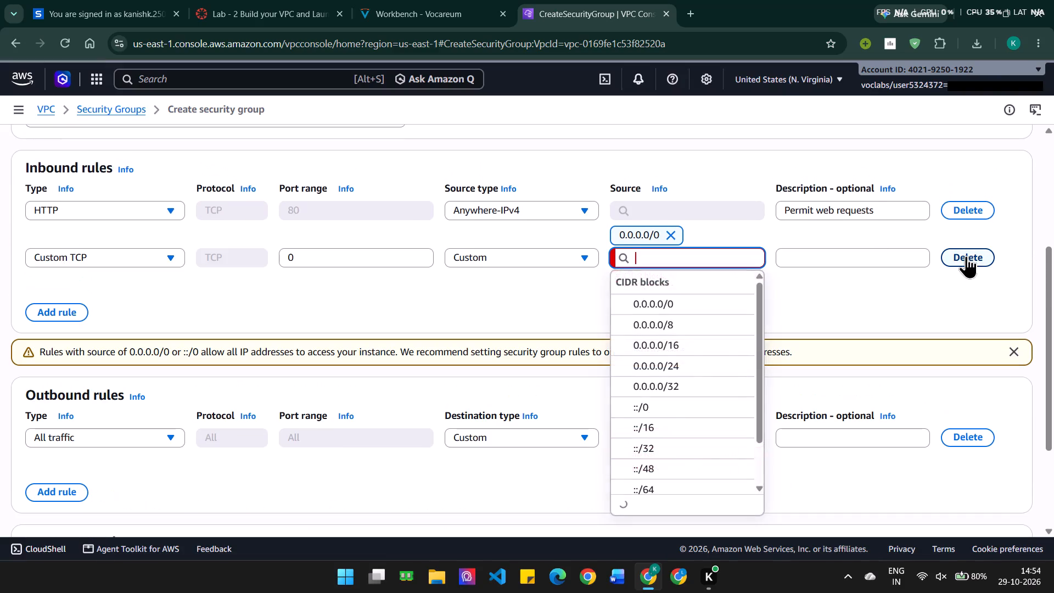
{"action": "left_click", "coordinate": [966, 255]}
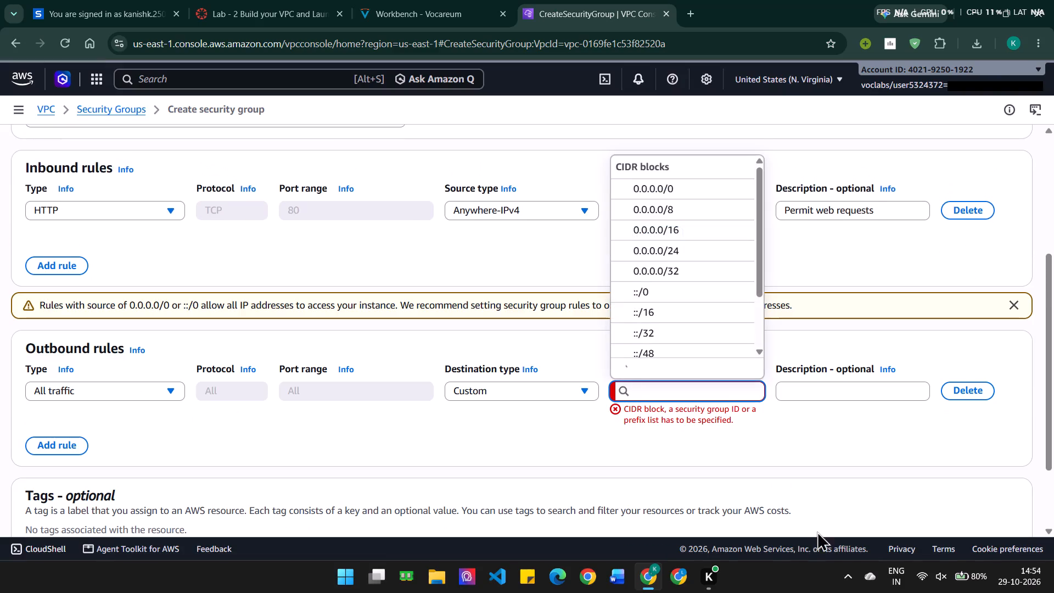
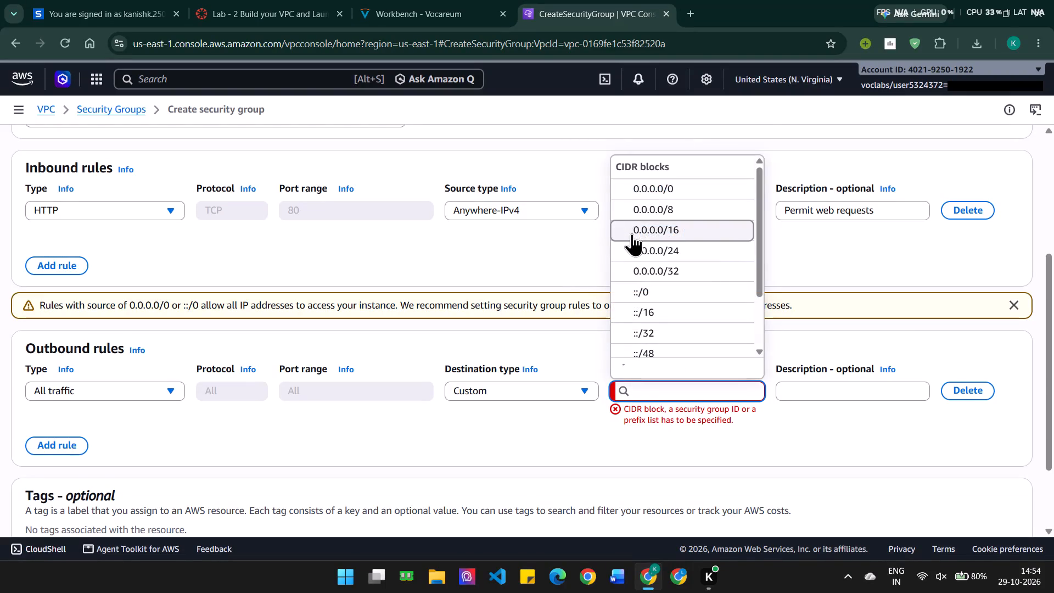
Set the all-traffic outbound rule's destination to 0.0.0.0/0 and create Web Security Group.
{"action": "left_click", "coordinate": [642, 191]}
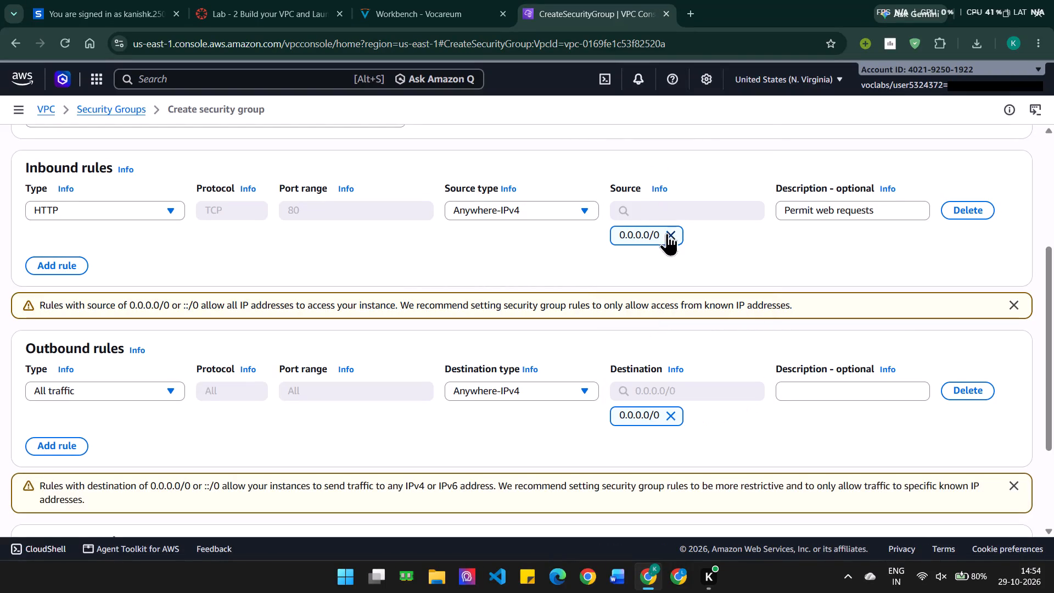
{"action": "scroll", "coordinate": [916, 428], "scroll_direction": "down", "scroll_amount": 4}
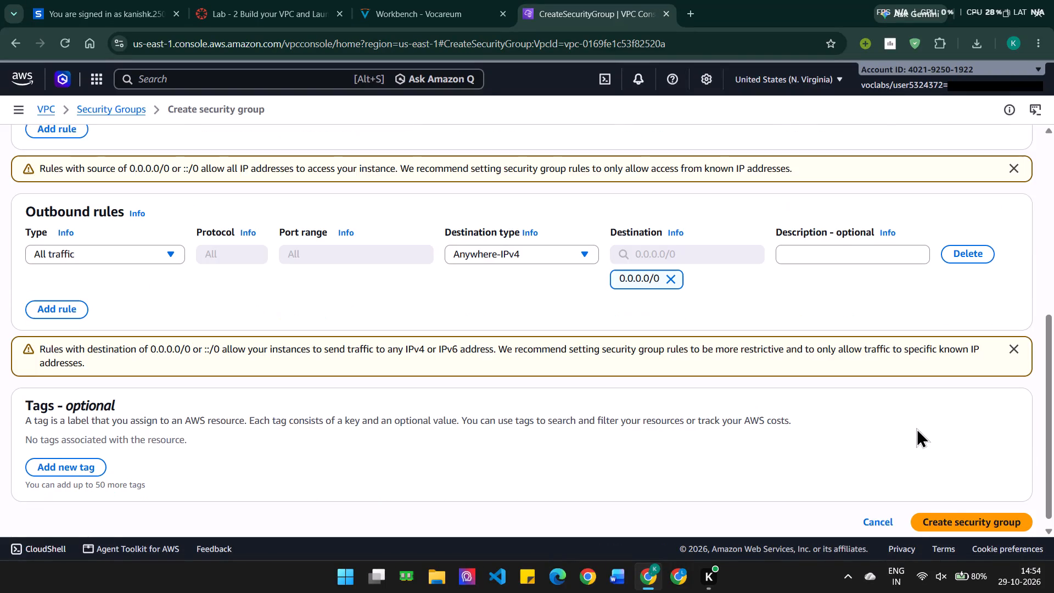
{"action": "left_click", "coordinate": [949, 509]}
{"action": "triple_click", "coordinate": [949, 509]}
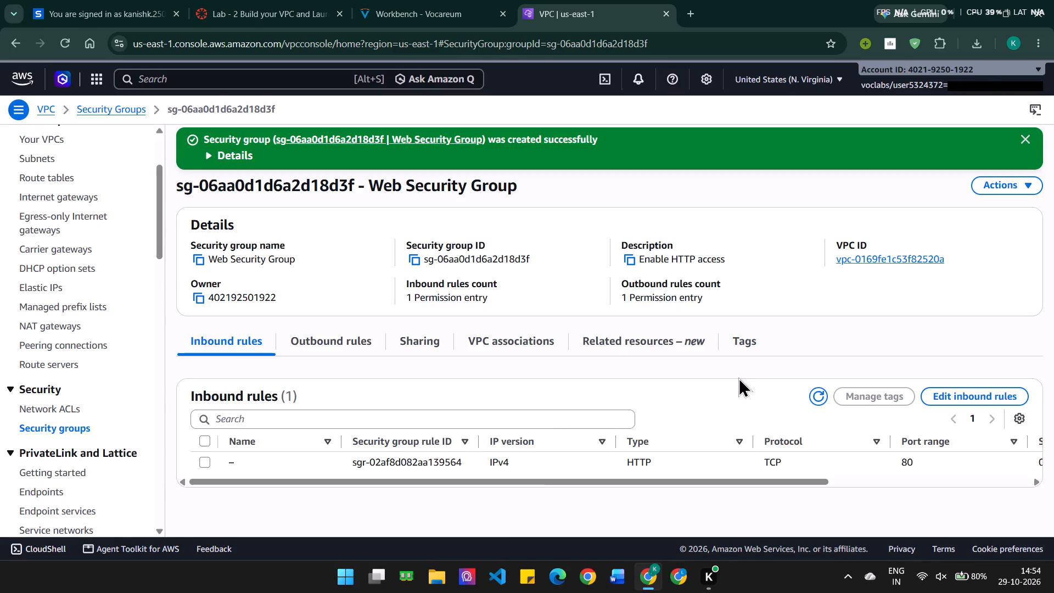
Read the opening instructions of lab Task 4 on launching a web server instance, from step 33 onward.
{"action": "left_click", "coordinate": [444, 0]}
{"action": "left_click", "coordinate": [422, 358]}
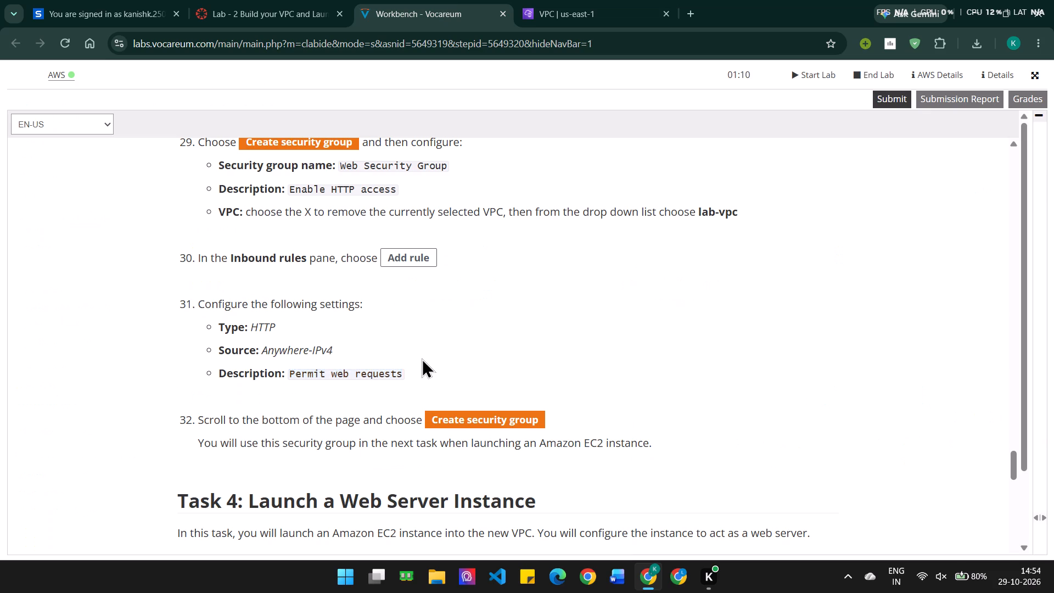
{"action": "scroll", "coordinate": [422, 358], "scroll_direction": "down", "scroll_amount": 5}
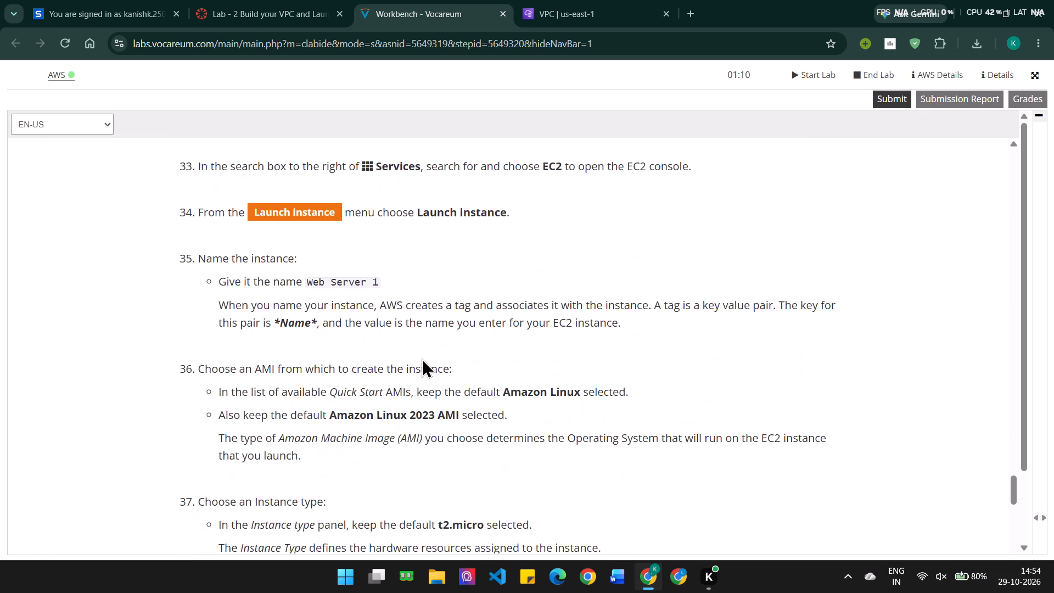
{"action": "scroll", "coordinate": [422, 358], "scroll_direction": "up", "scroll_amount": 1}
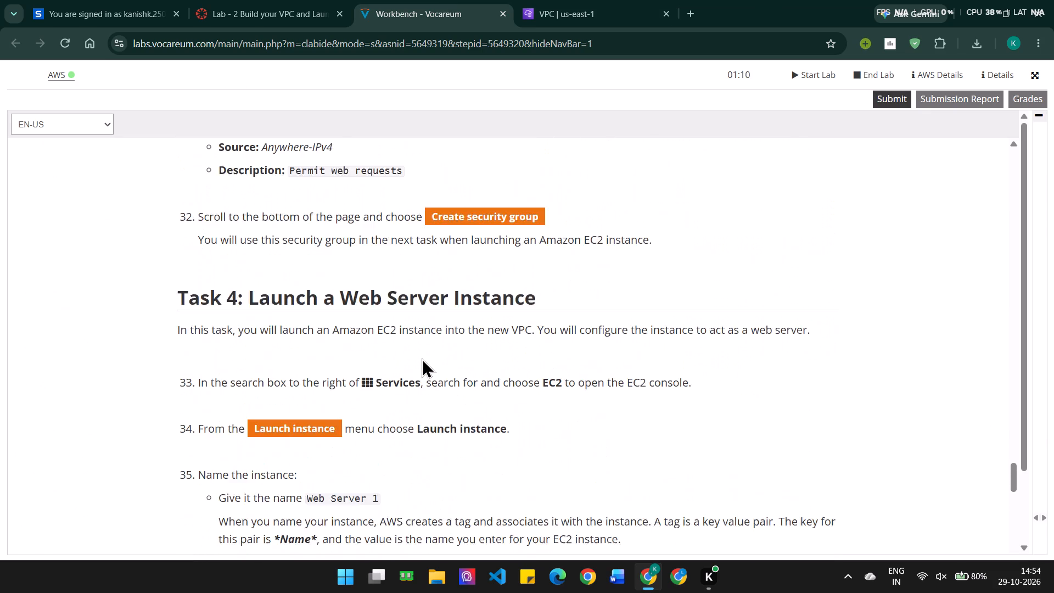
{"action": "scroll", "coordinate": [422, 358], "scroll_direction": "down", "scroll_amount": 4}
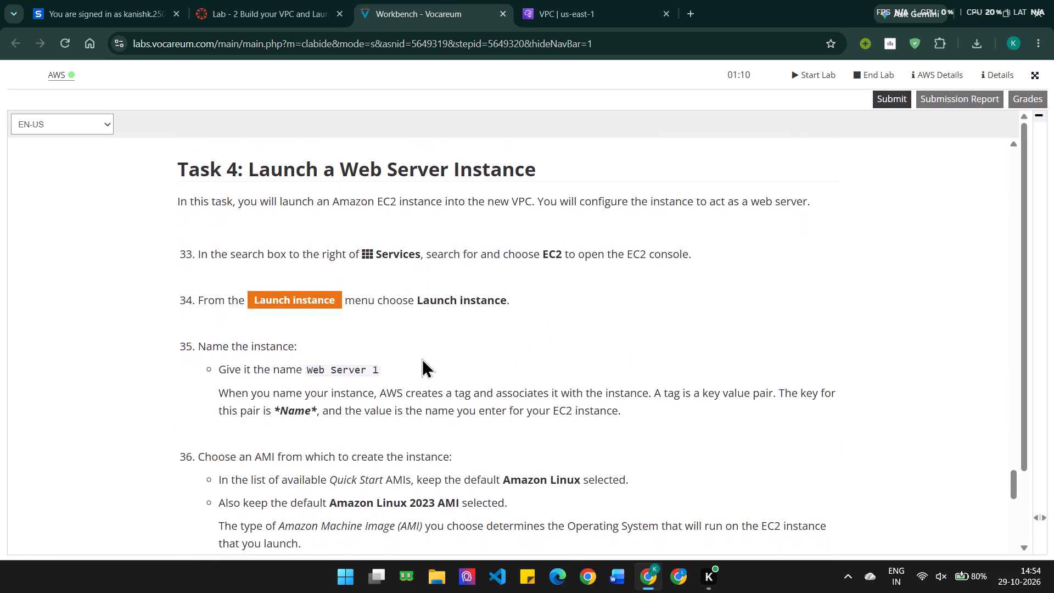
Search the AWS services for ec2 and open the EC2 console.
{"action": "left_click", "coordinate": [567, 0]}
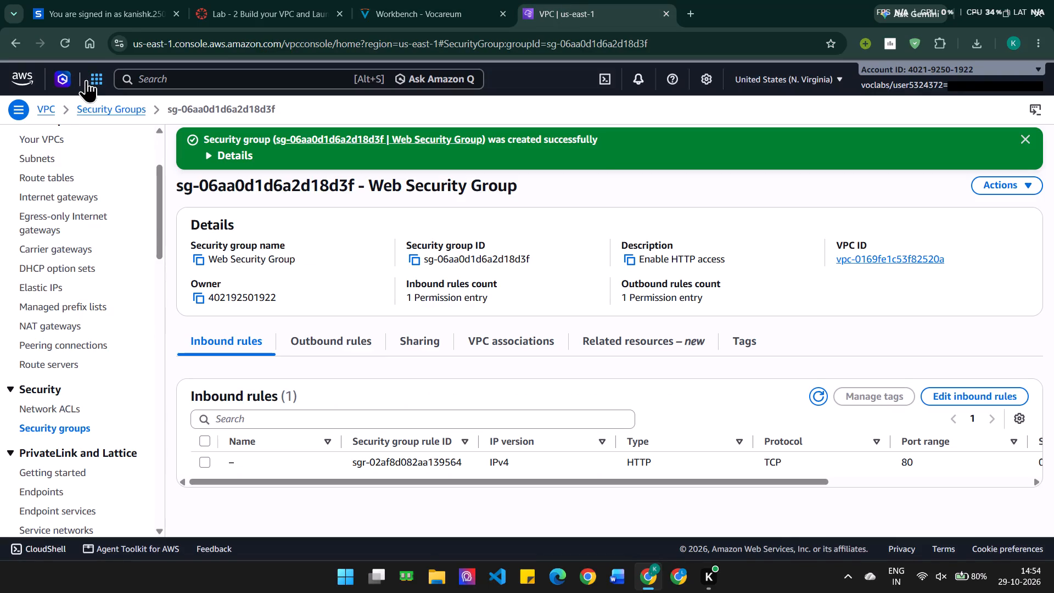
{"action": "left_click", "coordinate": [89, 79]}
{"action": "left_click", "coordinate": [149, 81]}
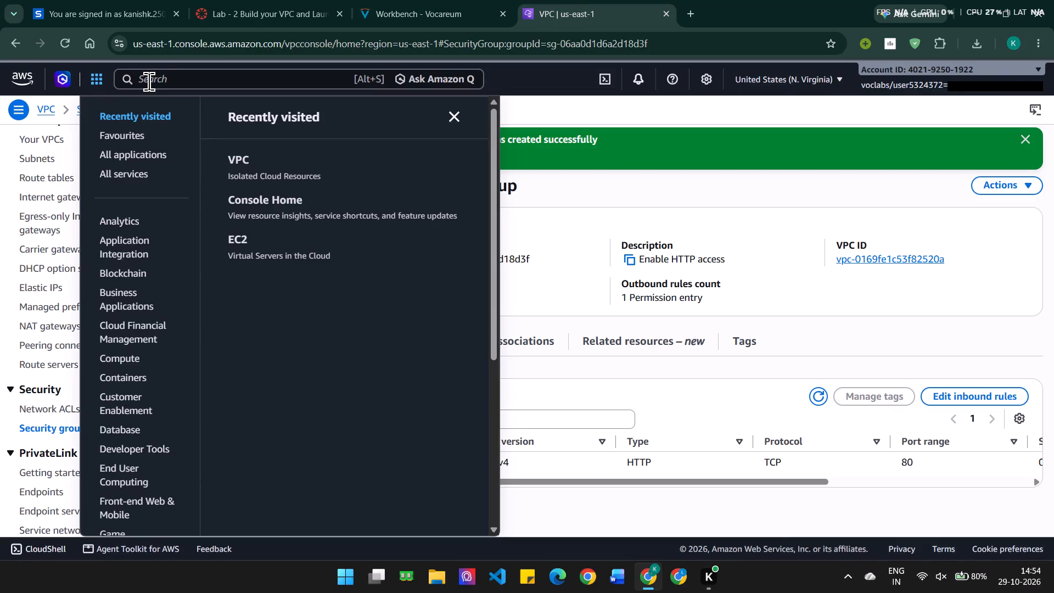
{"action": "type", "text": "ex"}
{"action": "key", "text": "BackSpace"}
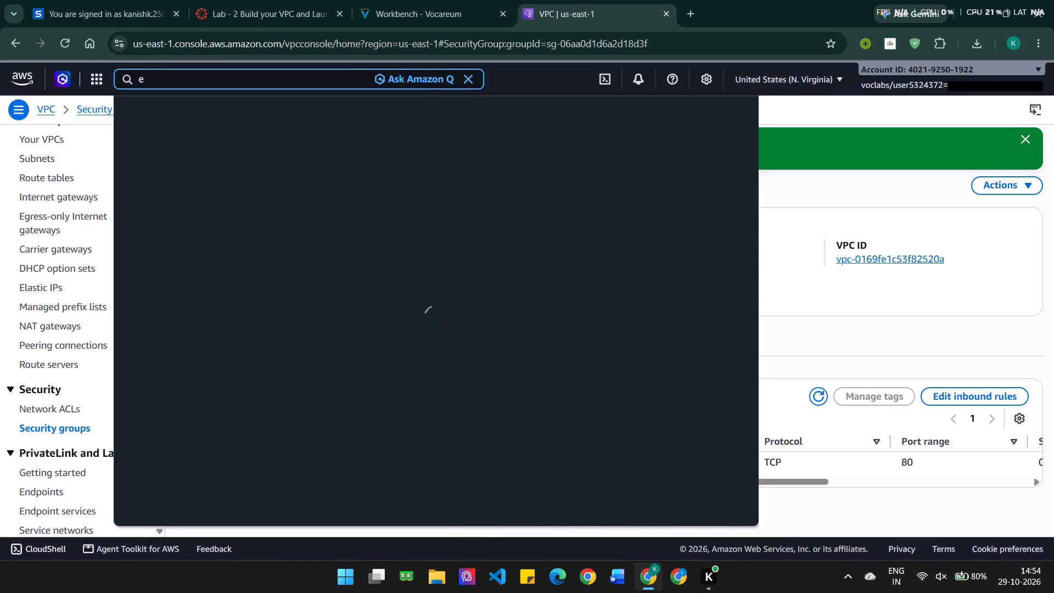
{"action": "type", "text": "c2"}
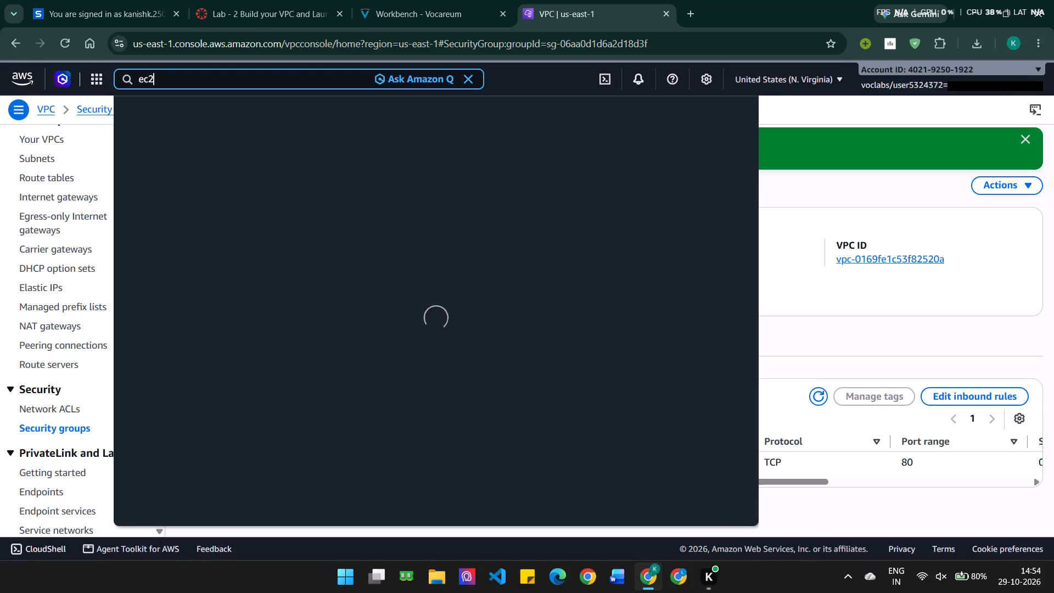
{"action": "left_click", "coordinate": [357, 153]}
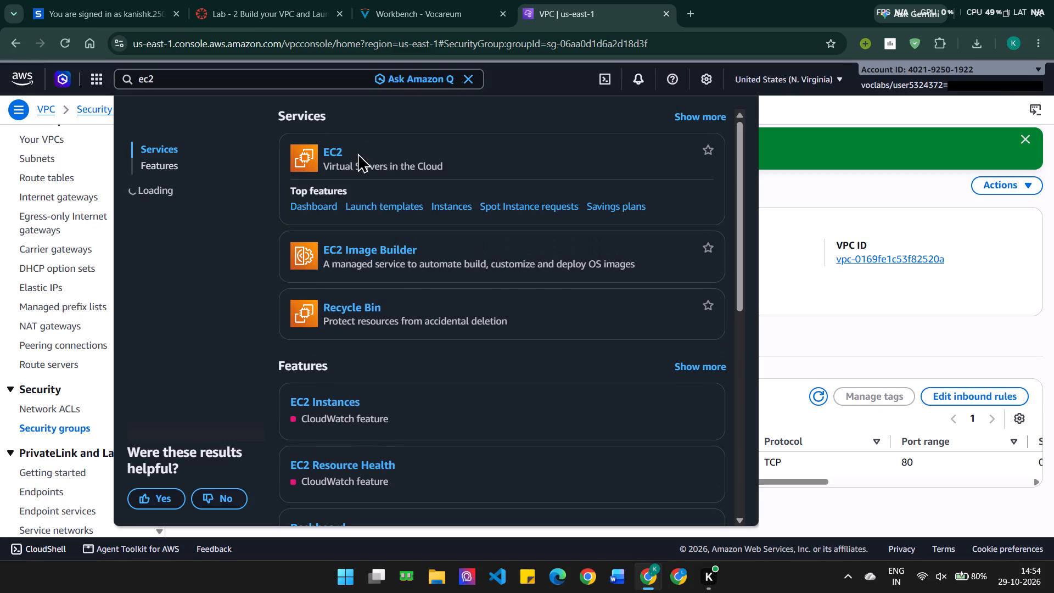
{"action": "left_click", "coordinate": [331, 154]}
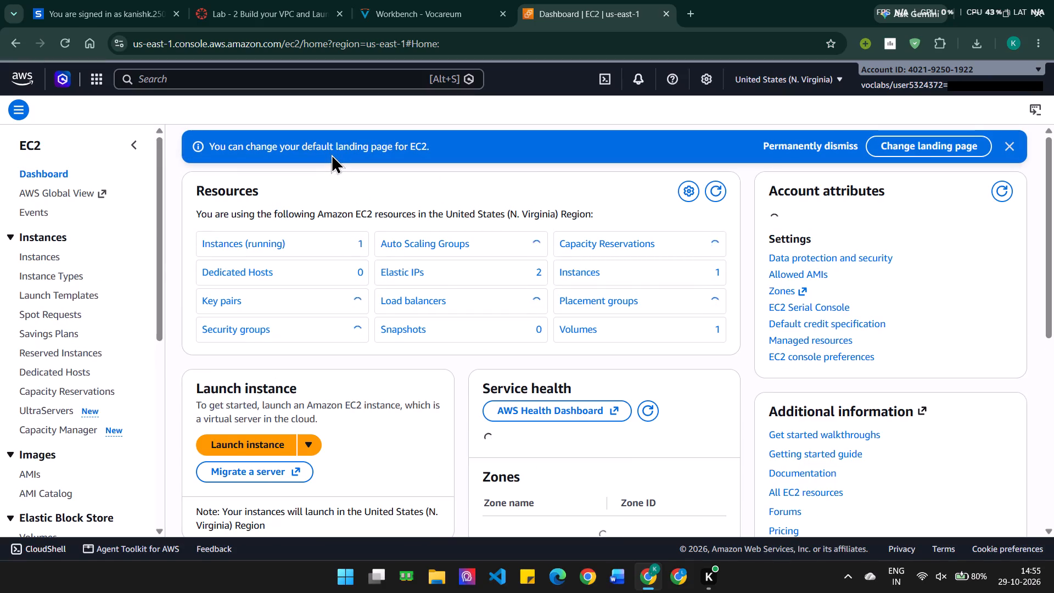
Check lab step 34, dismiss the EC2 landing page notice and start launching a new instance.
{"action": "scroll", "coordinate": [337, 186], "scroll_direction": "down", "scroll_amount": 5}
{"action": "scroll", "coordinate": [337, 186], "scroll_direction": "up", "scroll_amount": 4}
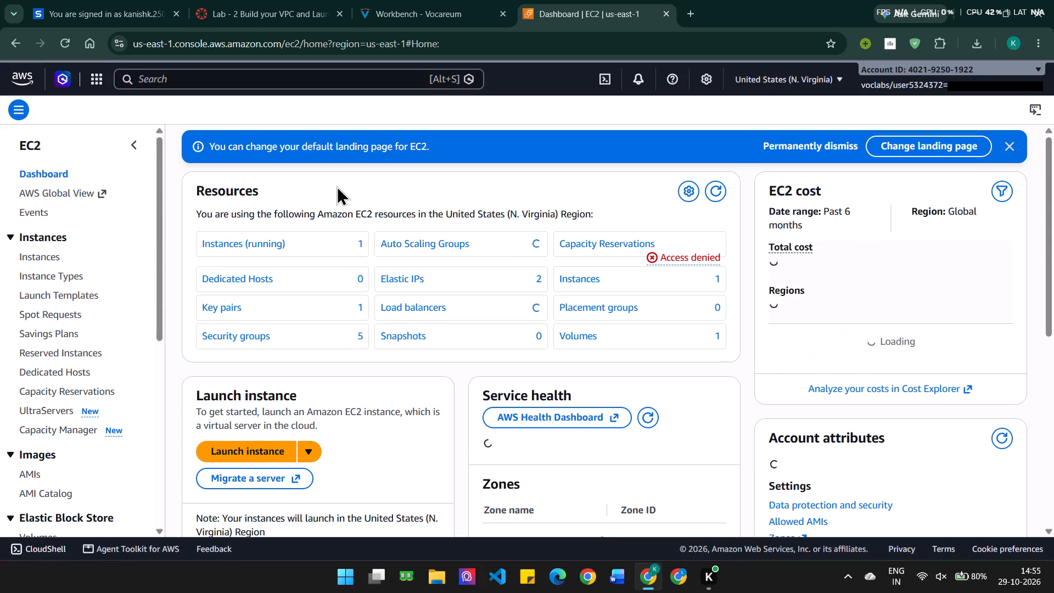
{"action": "scroll", "coordinate": [402, 212], "scroll_direction": "down", "scroll_amount": 3}
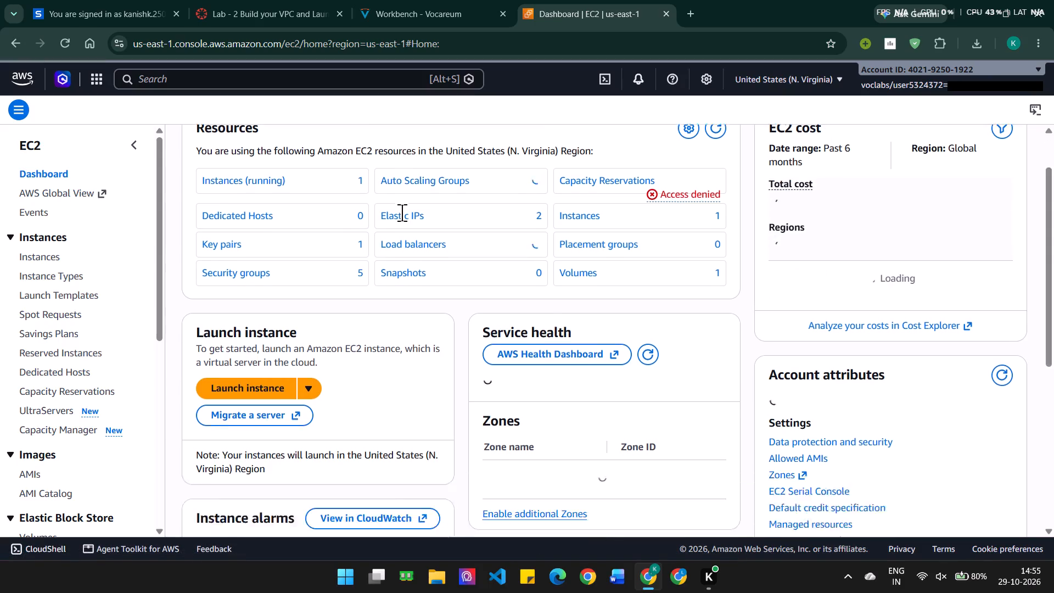
{"action": "scroll", "coordinate": [402, 212], "scroll_direction": "down", "scroll_amount": 1}
{"action": "scroll", "coordinate": [402, 212], "scroll_direction": "up", "scroll_amount": 4}
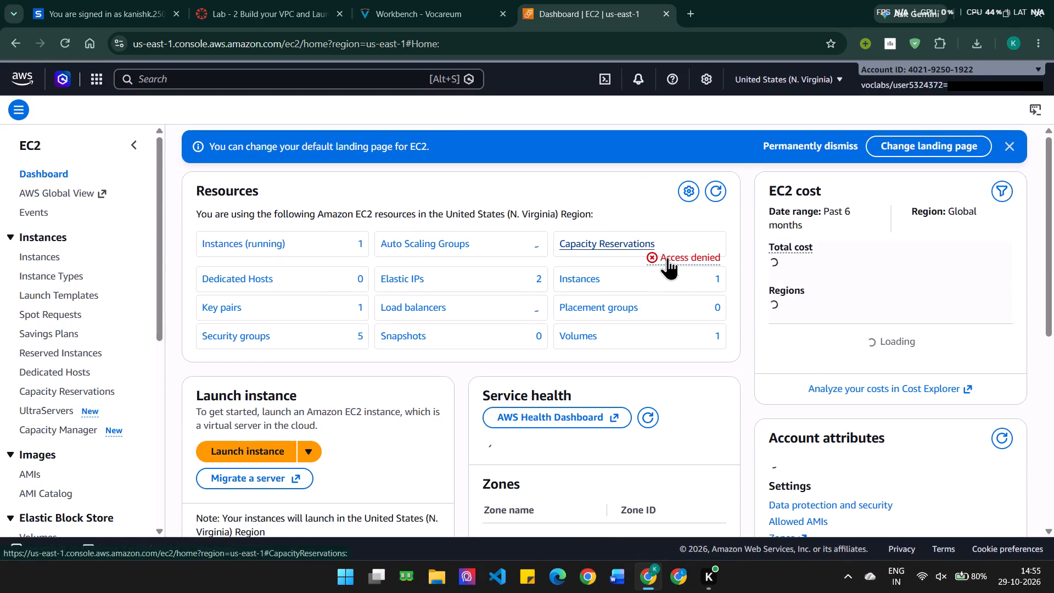
{"action": "left_click", "coordinate": [450, 0]}
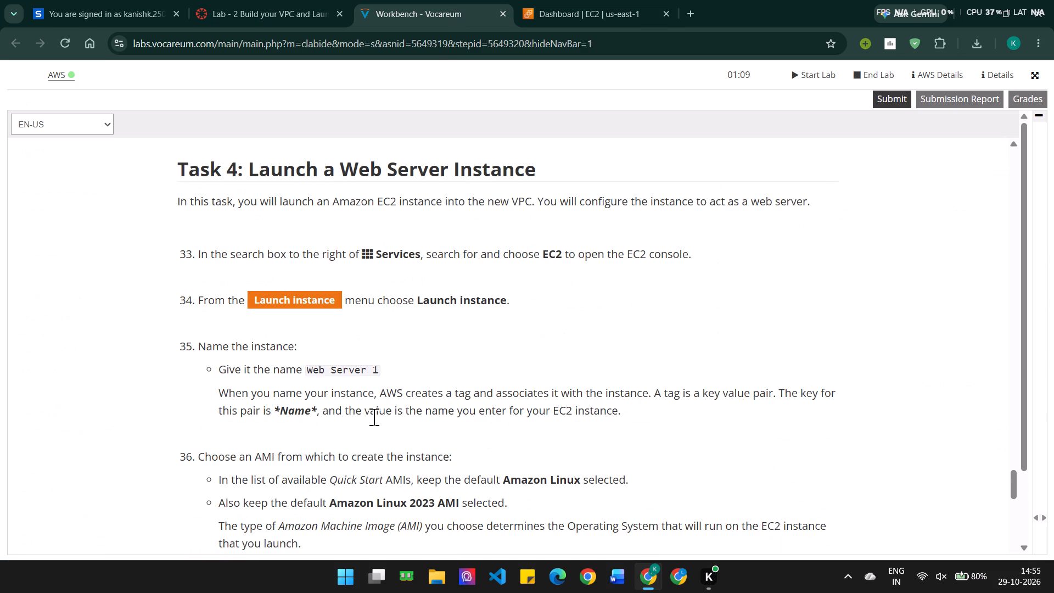
{"action": "scroll", "coordinate": [374, 417], "scroll_direction": "down", "scroll_amount": 1}
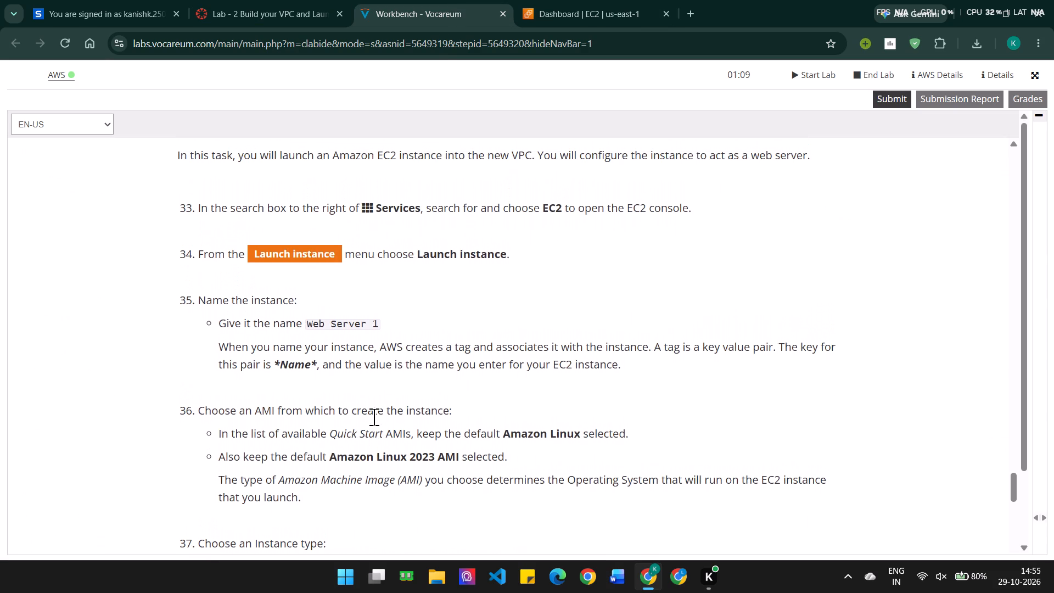
{"action": "scroll", "coordinate": [374, 417], "scroll_direction": "down", "scroll_amount": 2}
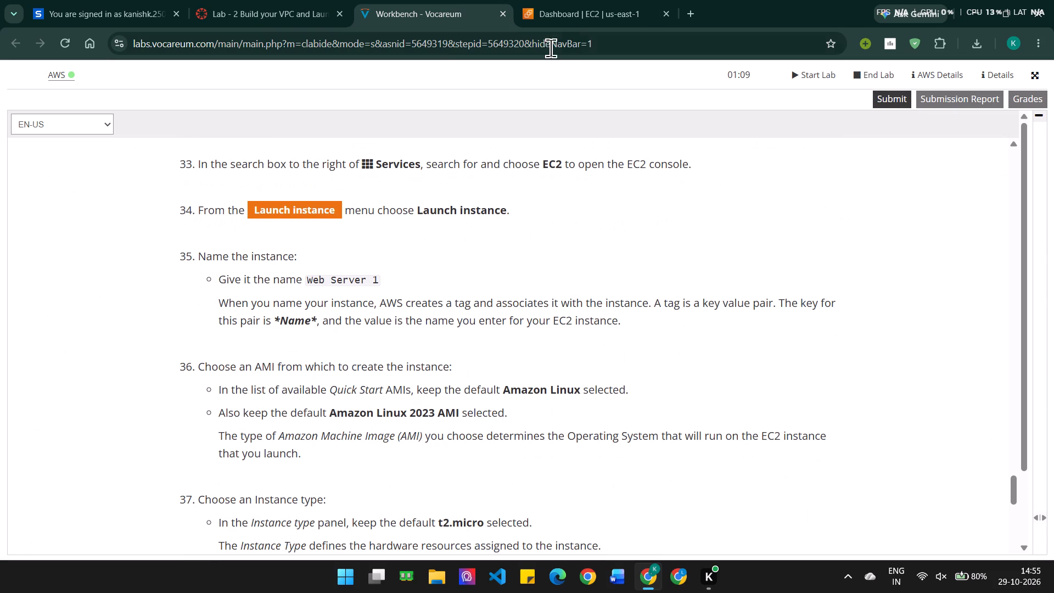
{"action": "left_click", "coordinate": [583, 4]}
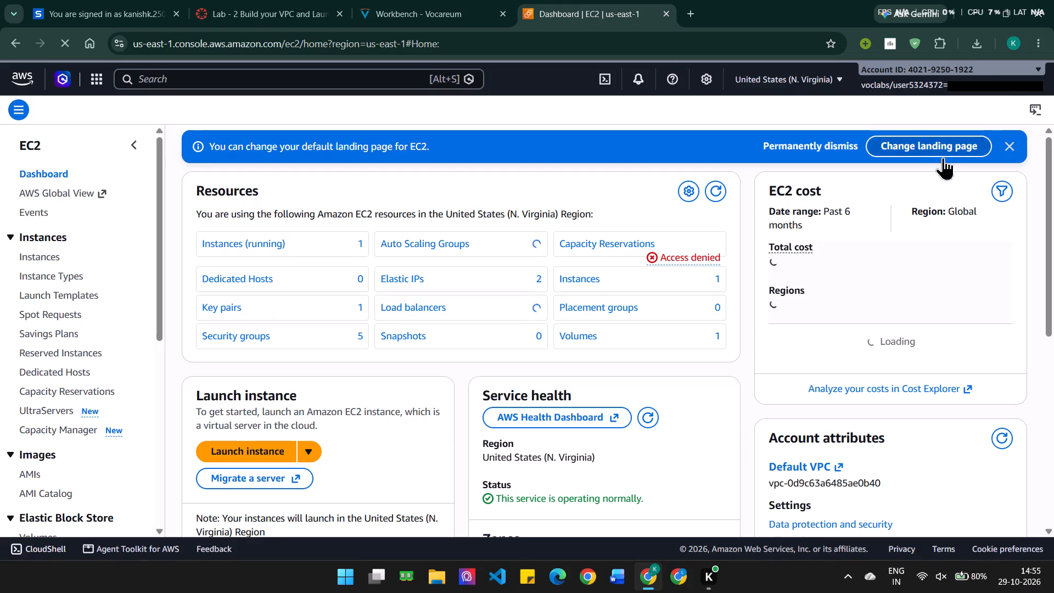
{"action": "left_click", "coordinate": [1012, 142]}
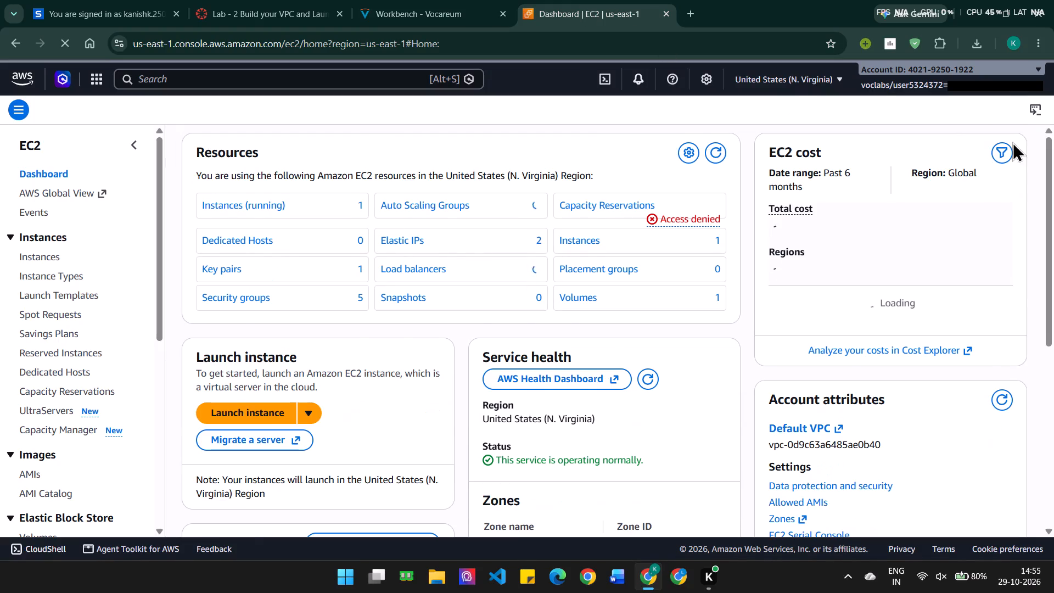
{"action": "left_click", "coordinate": [234, 408]}
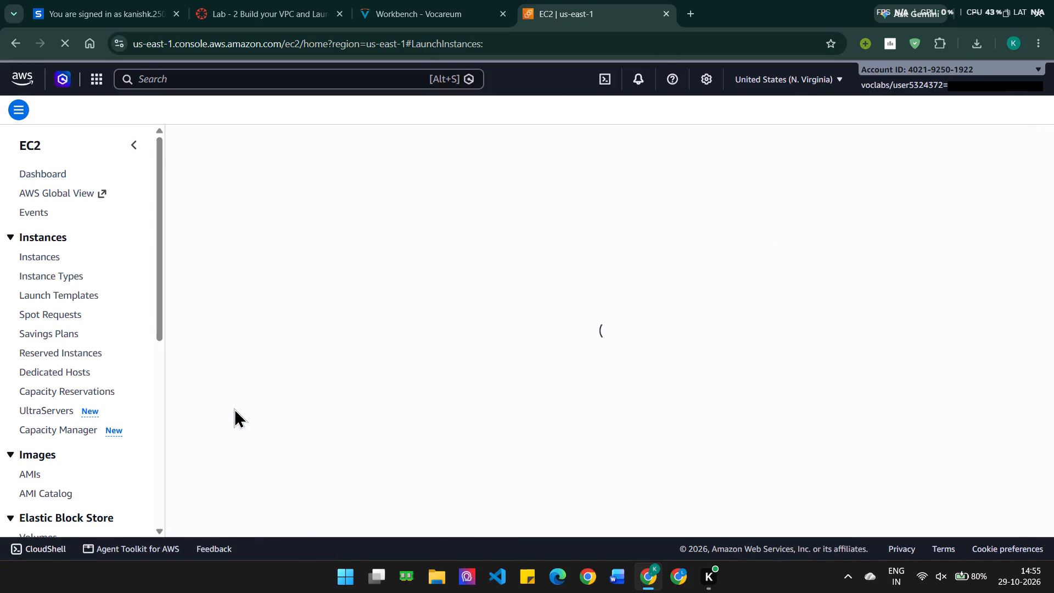
Copy the instance name from lab step 35 and name the new instance Web Server 1.
{"action": "left_click", "coordinate": [442, 0]}
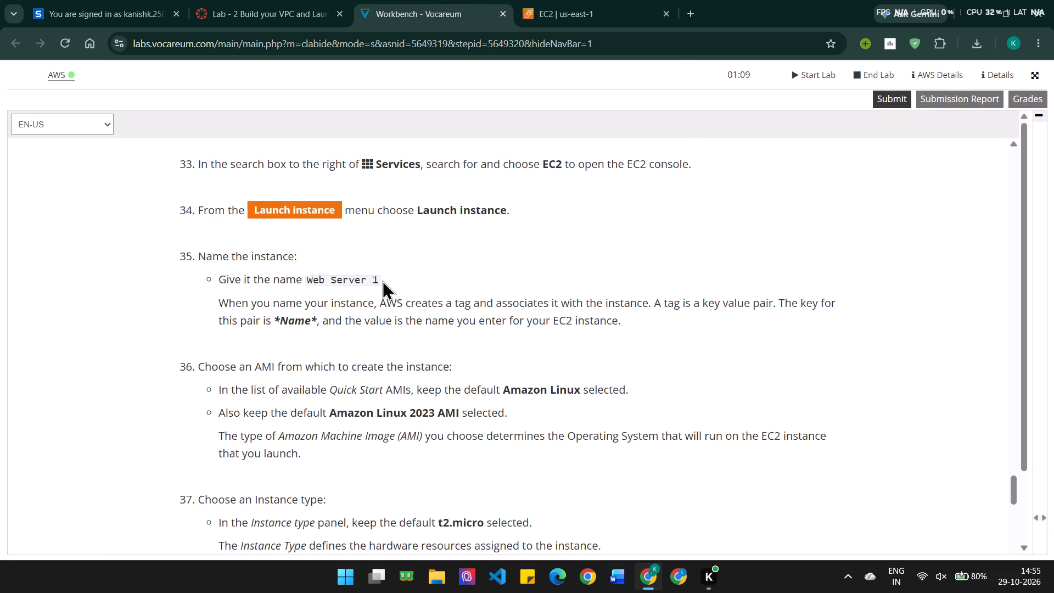
{"action": "left_click_drag", "start_coordinate": [378, 279], "coordinate": [306, 283]}
{"action": "key", "text": "ctrl+c"}
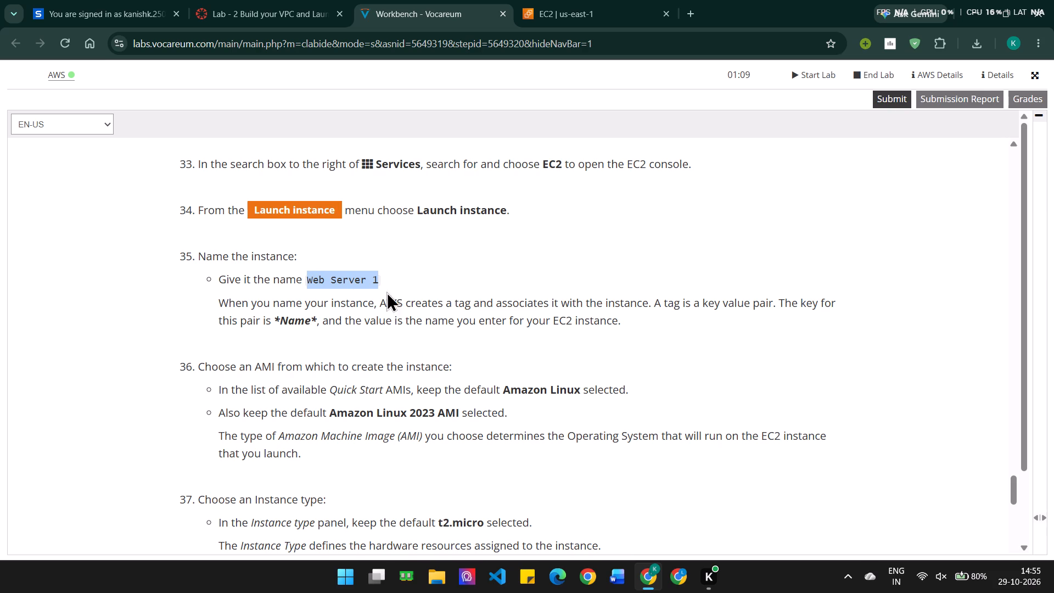
{"action": "left_click", "coordinate": [401, 279]}
{"action": "scroll", "coordinate": [401, 279], "scroll_direction": "down", "scroll_amount": 1}
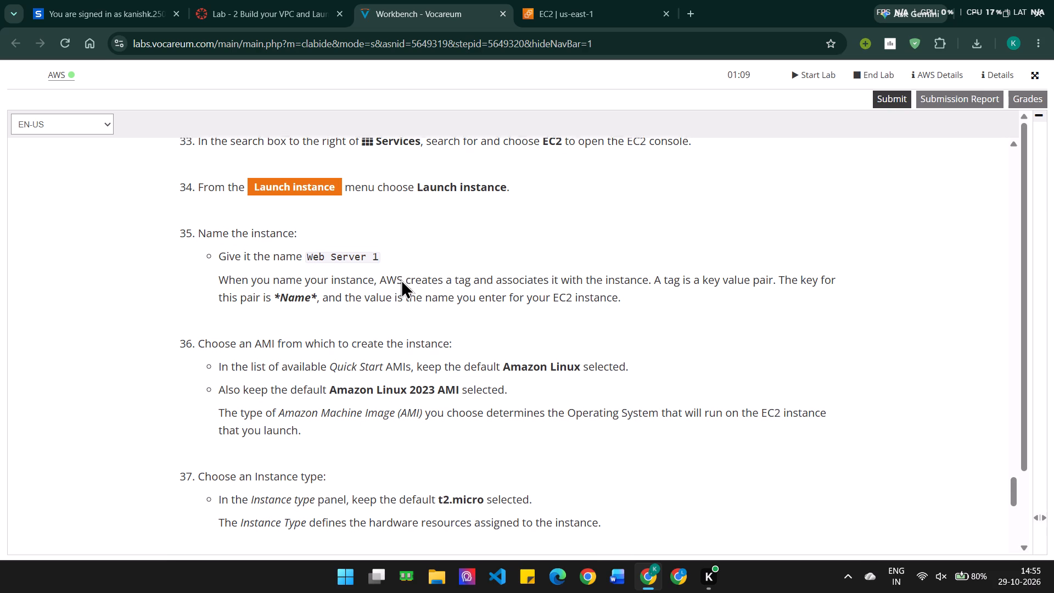
{"action": "scroll", "coordinate": [401, 279], "scroll_direction": "down", "scroll_amount": 1}
{"action": "left_click", "coordinate": [559, 0]}
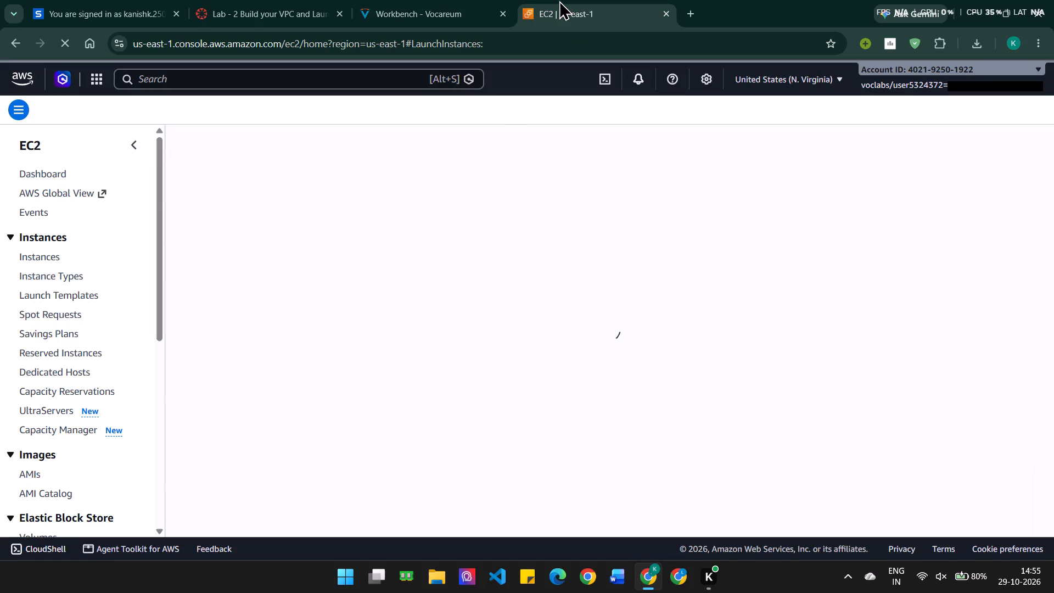
{"action": "scroll", "coordinate": [344, 396], "scroll_direction": "down", "scroll_amount": 1}
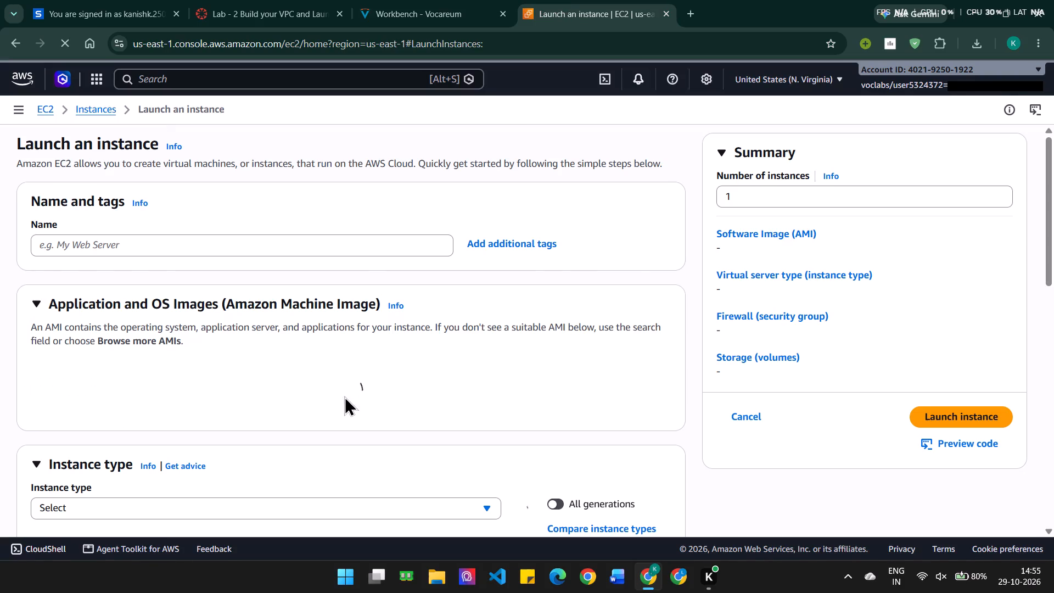
{"action": "left_click", "coordinate": [293, 243]}
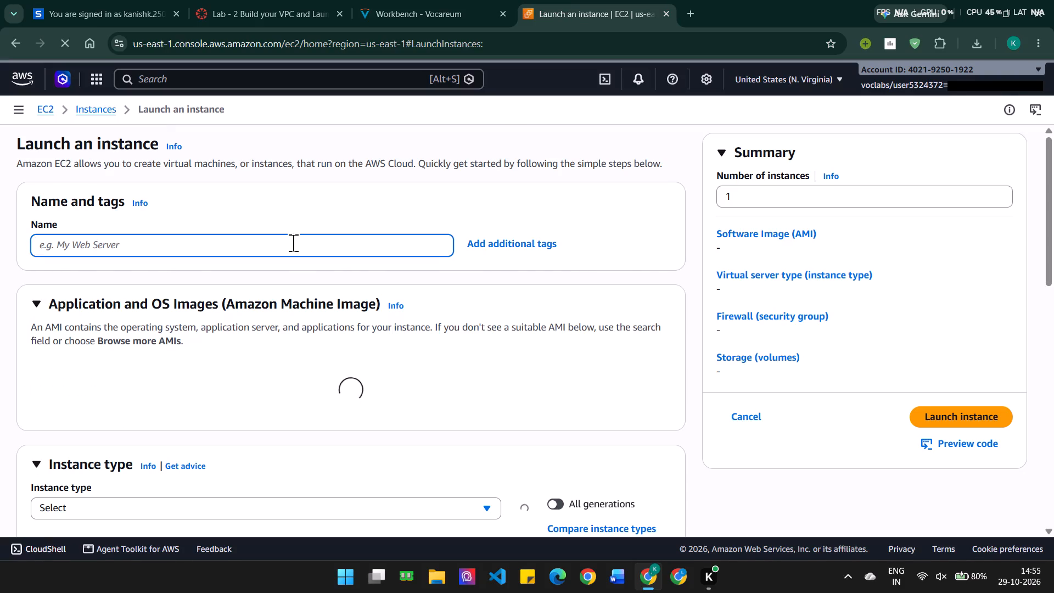
{"action": "key", "text": "ctrl+v"}
{"action": "scroll", "coordinate": [293, 243], "scroll_direction": "down", "scroll_amount": 2}
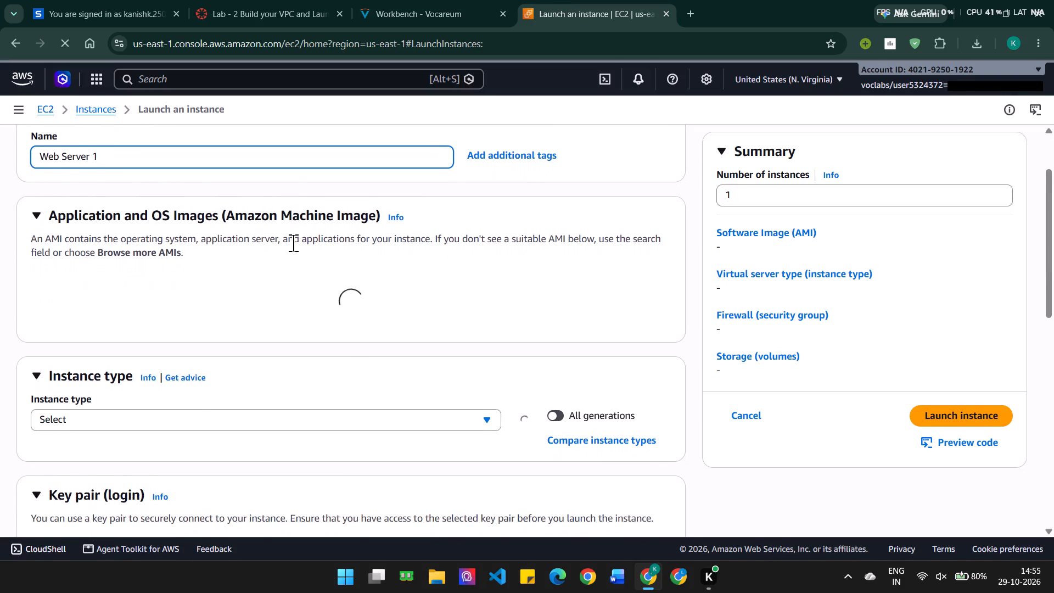
Review lab steps 36 to 47 for the AMI, instance type, key pair, network settings and launch instructions.
{"action": "left_click", "coordinate": [389, 0]}
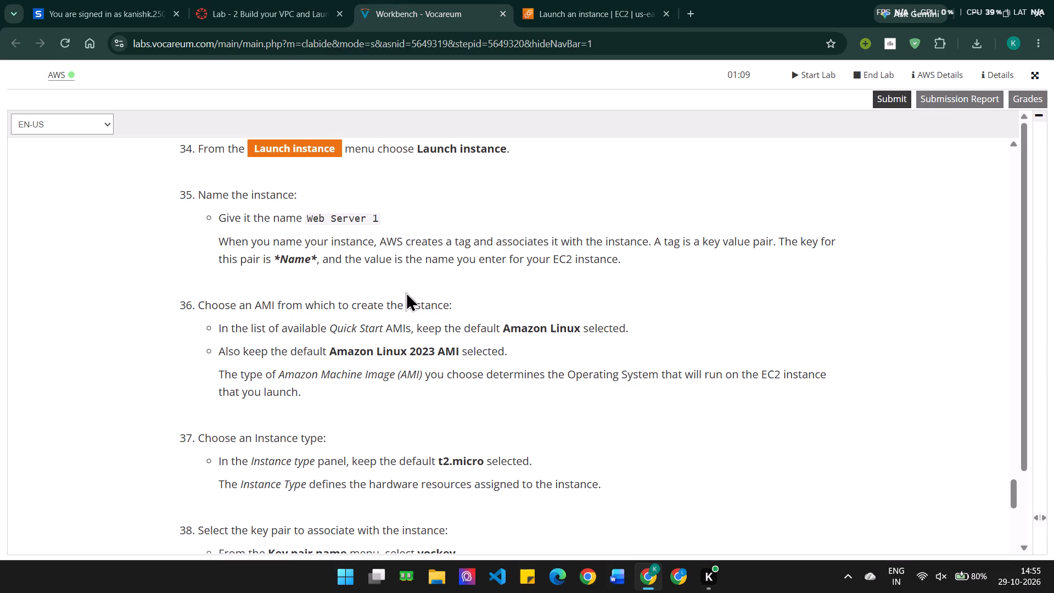
{"action": "scroll", "coordinate": [406, 331], "scroll_direction": "down", "scroll_amount": 1}
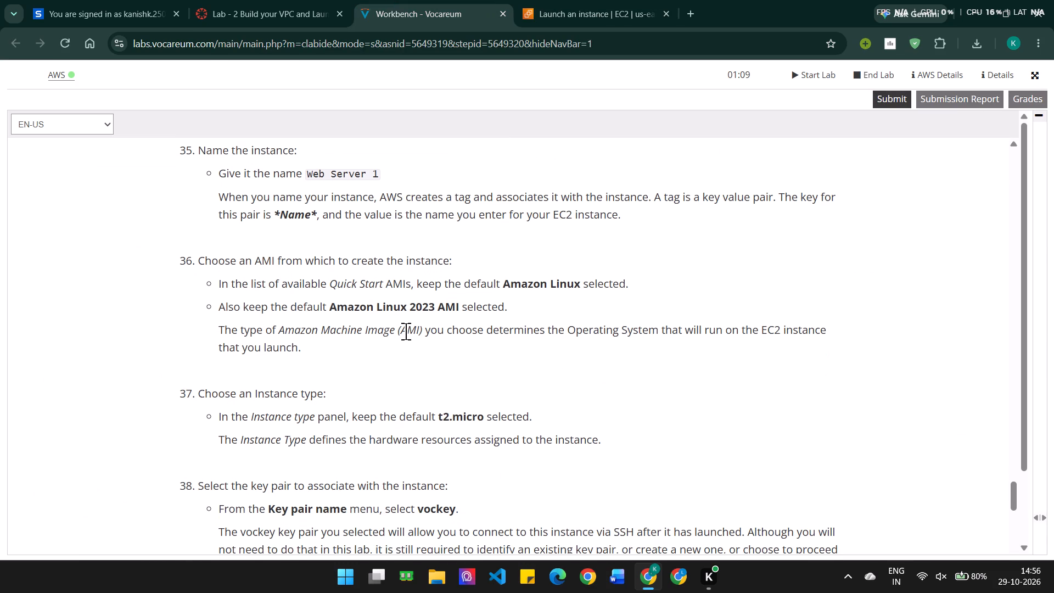
{"action": "scroll", "coordinate": [406, 331], "scroll_direction": "down", "scroll_amount": 3}
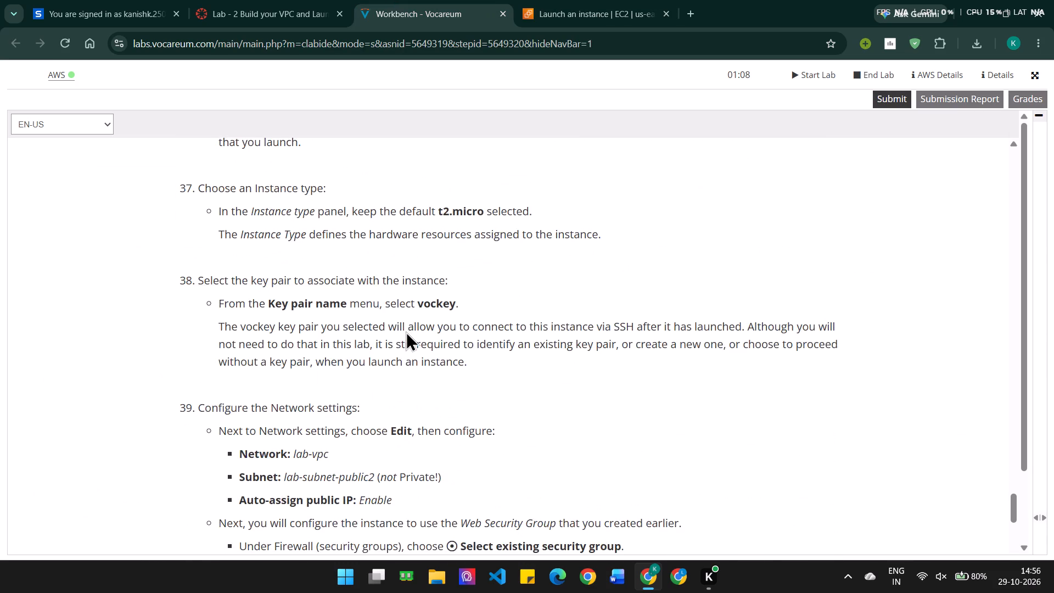
{"action": "scroll", "coordinate": [406, 331], "scroll_direction": "down", "scroll_amount": 7}
{"action": "scroll", "coordinate": [406, 331], "scroll_direction": "up", "scroll_amount": 5}
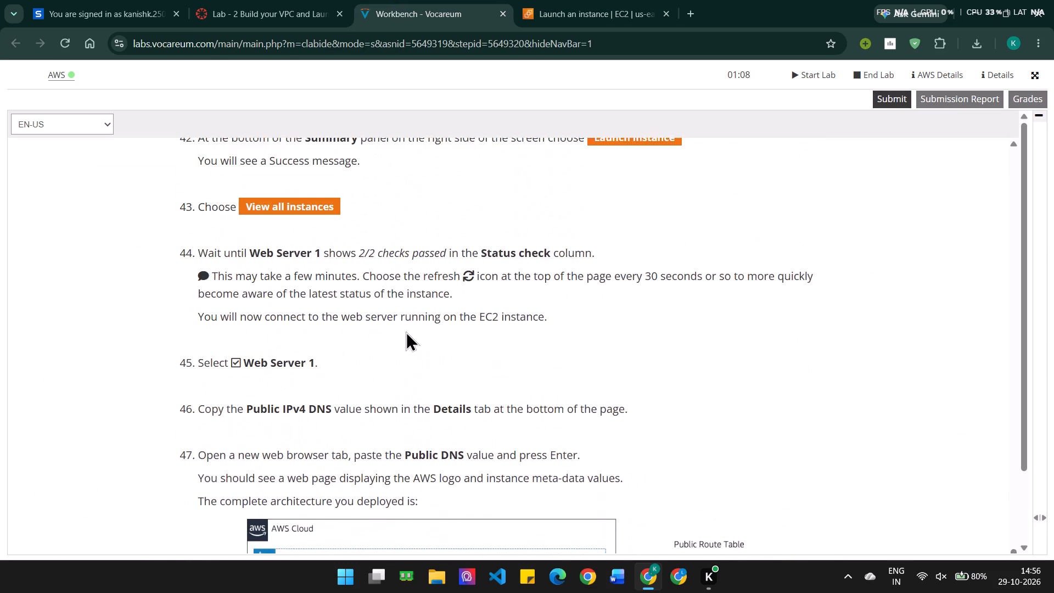
{"action": "scroll", "coordinate": [406, 331], "scroll_direction": "up", "scroll_amount": 8}
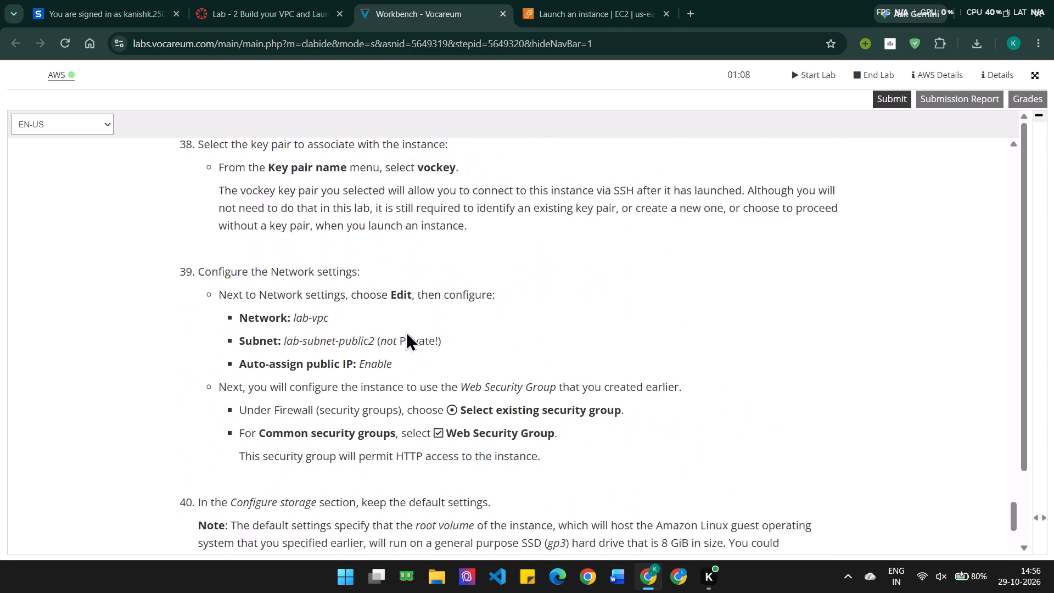
{"action": "scroll", "coordinate": [406, 331], "scroll_direction": "up", "scroll_amount": 6}
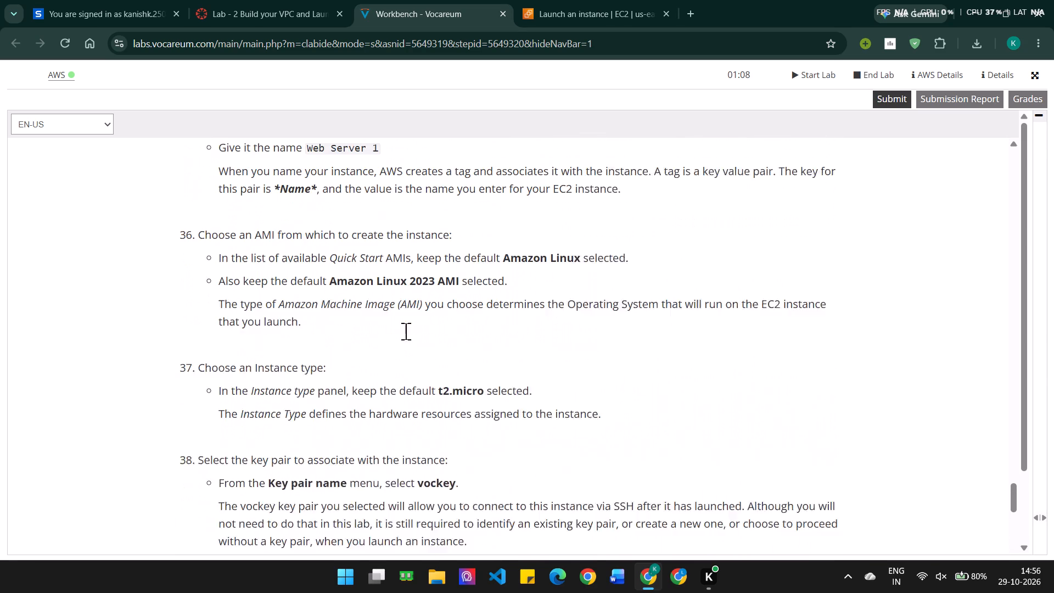
Recheck lab steps 34 to 38, return to the instance launch form and open the additional tags editor for Web Server 1.
{"action": "scroll", "coordinate": [406, 331], "scroll_direction": "up", "scroll_amount": 1}
{"action": "scroll", "coordinate": [406, 331], "scroll_direction": "down", "scroll_amount": 1}
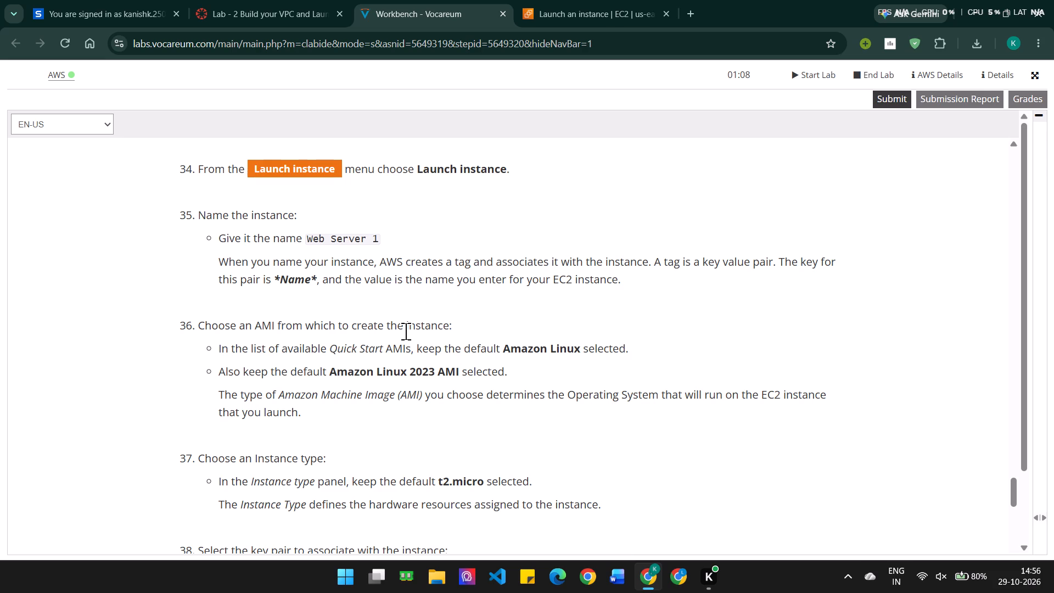
{"action": "scroll", "coordinate": [406, 331], "scroll_direction": "down", "scroll_amount": 1}
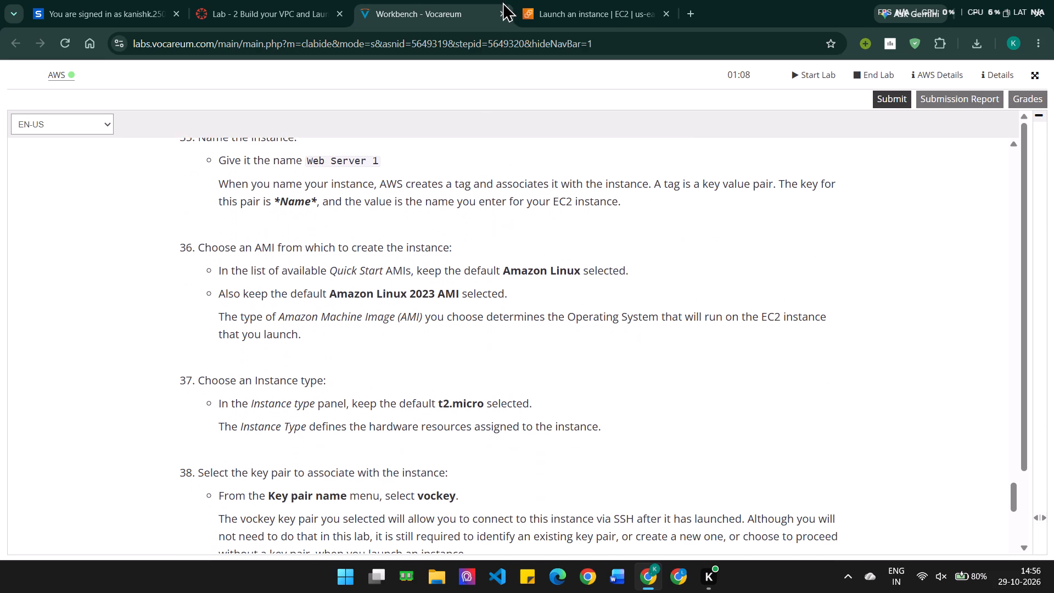
{"action": "left_click", "coordinate": [579, 0]}
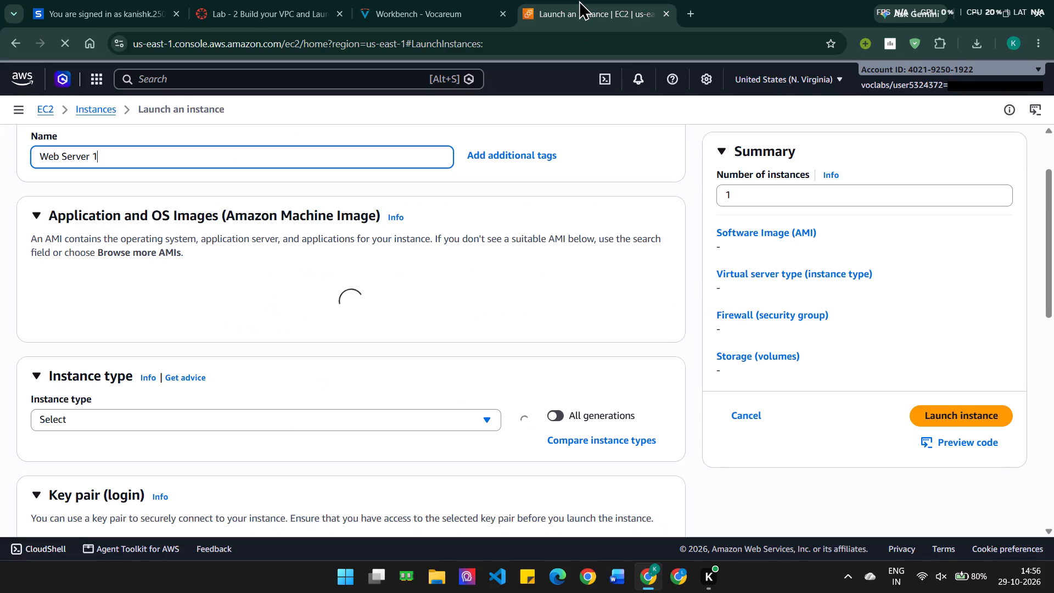
{"action": "scroll", "coordinate": [483, 268], "scroll_direction": "up", "scroll_amount": 1}
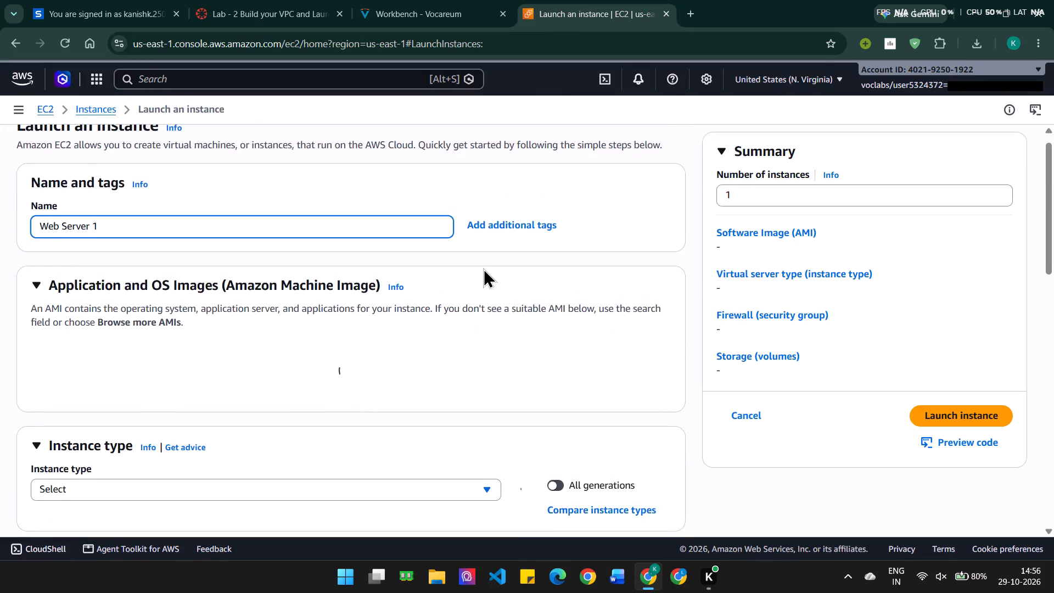
{"action": "scroll", "coordinate": [483, 268], "scroll_direction": "up", "scroll_amount": 1}
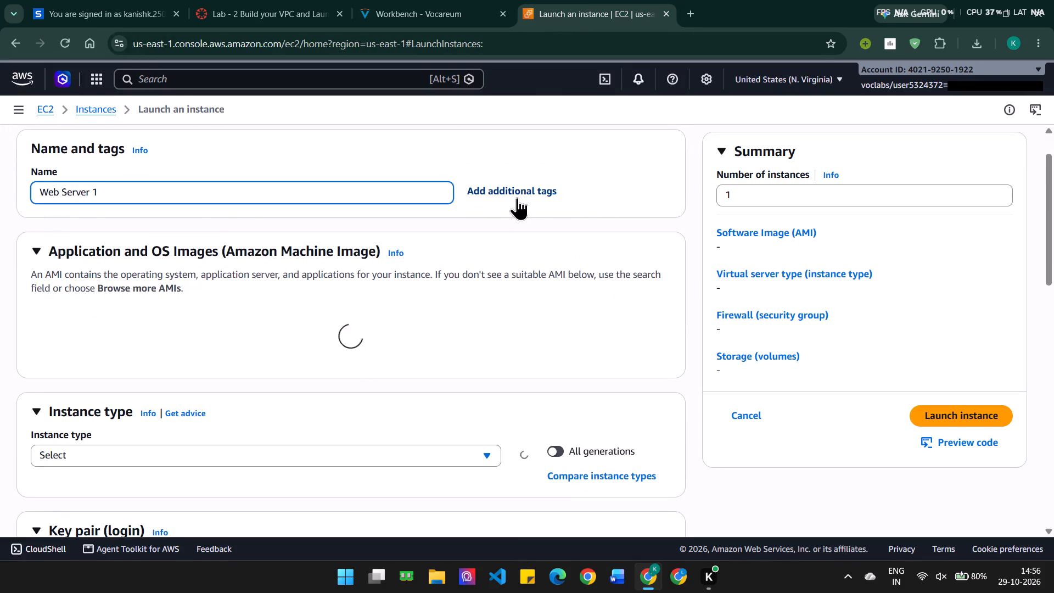
{"action": "left_click", "coordinate": [526, 192]}
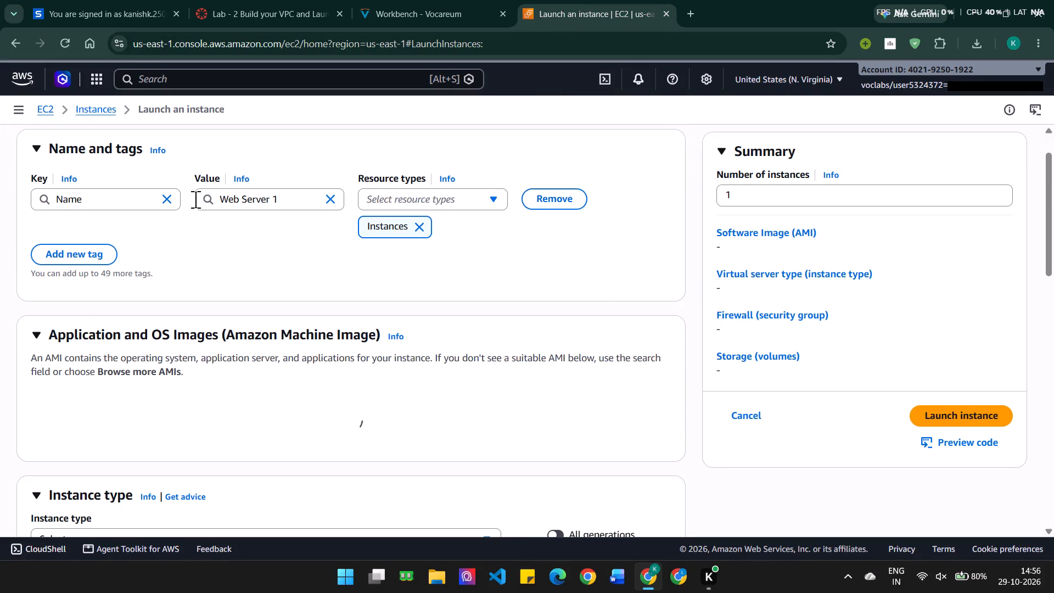
Check the launch form's AMI and instance type sections against lab steps 36 to 38.
{"action": "scroll", "coordinate": [313, 246], "scroll_direction": "down", "scroll_amount": 1}
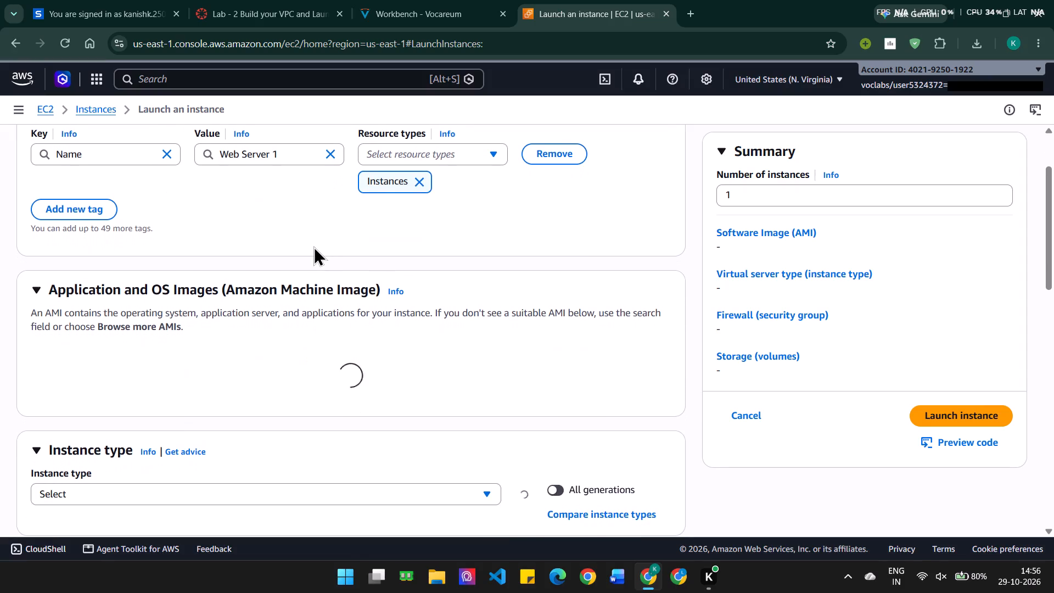
{"action": "left_click", "coordinate": [465, 0]}
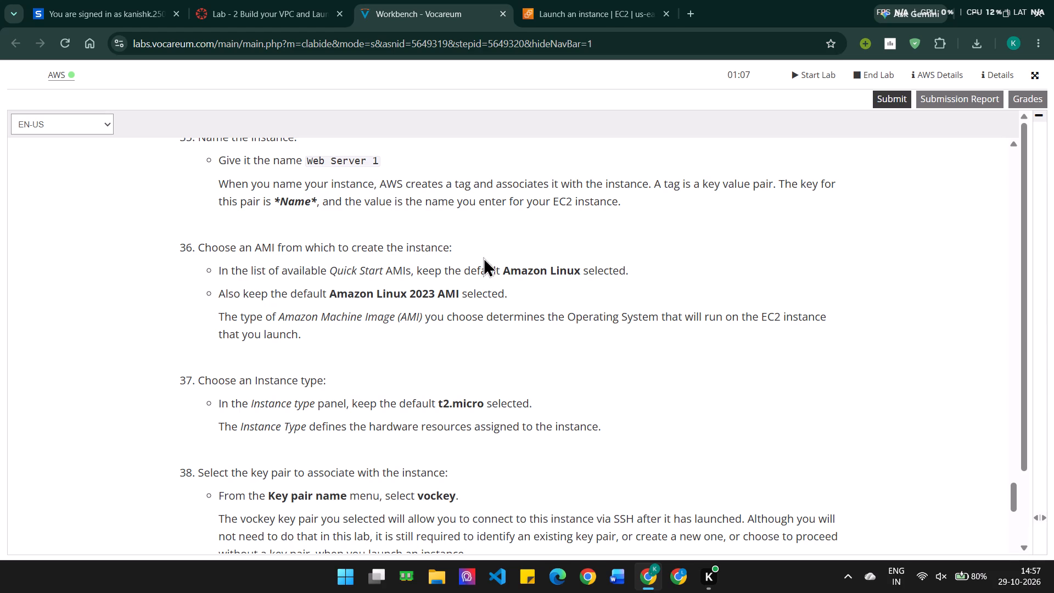
{"action": "left_click", "coordinate": [557, 0]}
{"action": "scroll", "coordinate": [461, 365], "scroll_direction": "down", "scroll_amount": 1}
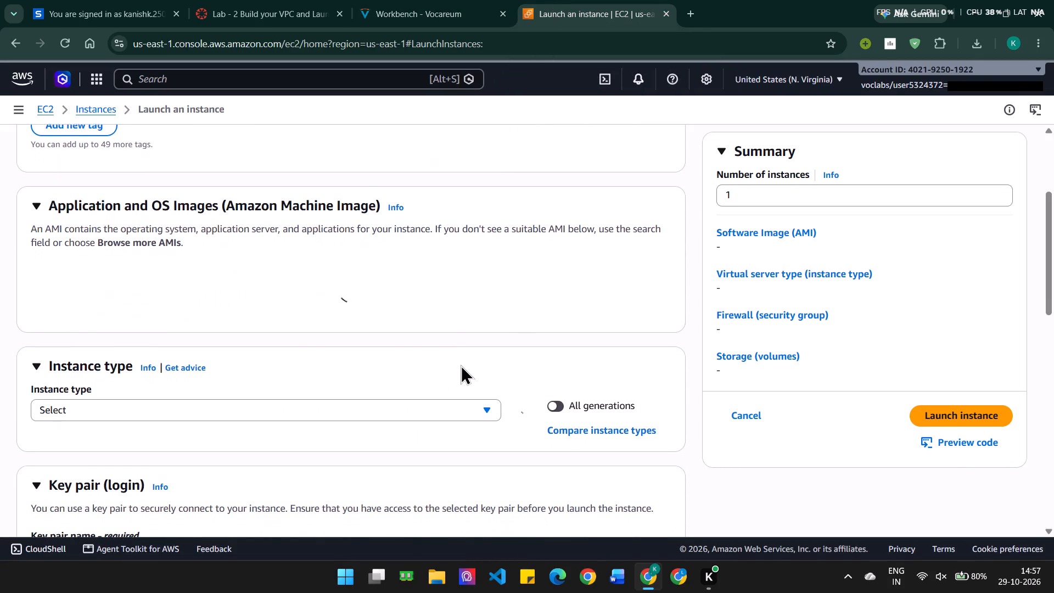
{"action": "left_click", "coordinate": [421, 0]}
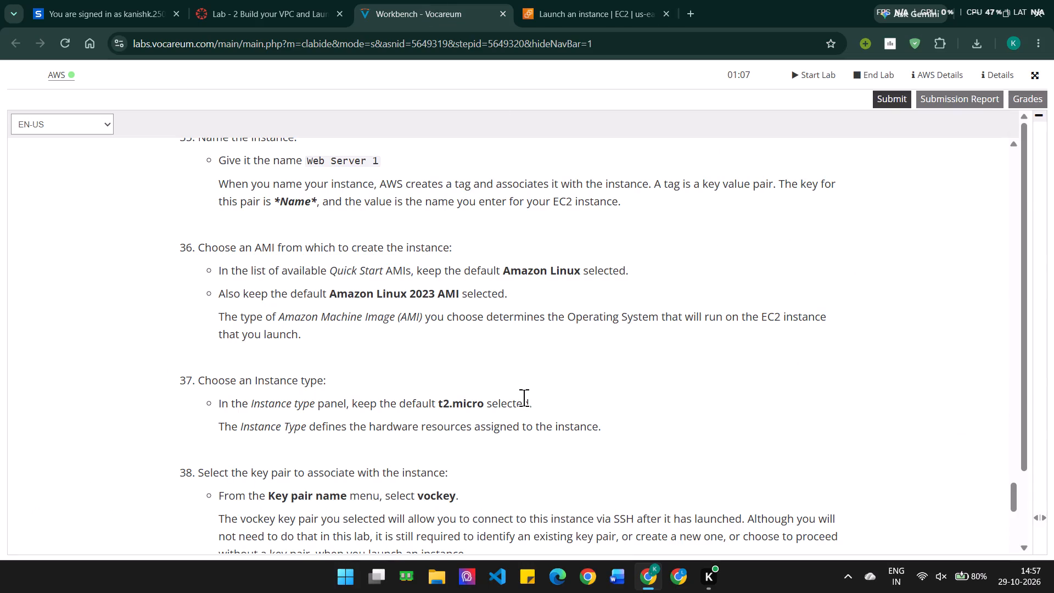
{"action": "scroll", "coordinate": [524, 398], "scroll_direction": "down", "scroll_amount": 1}
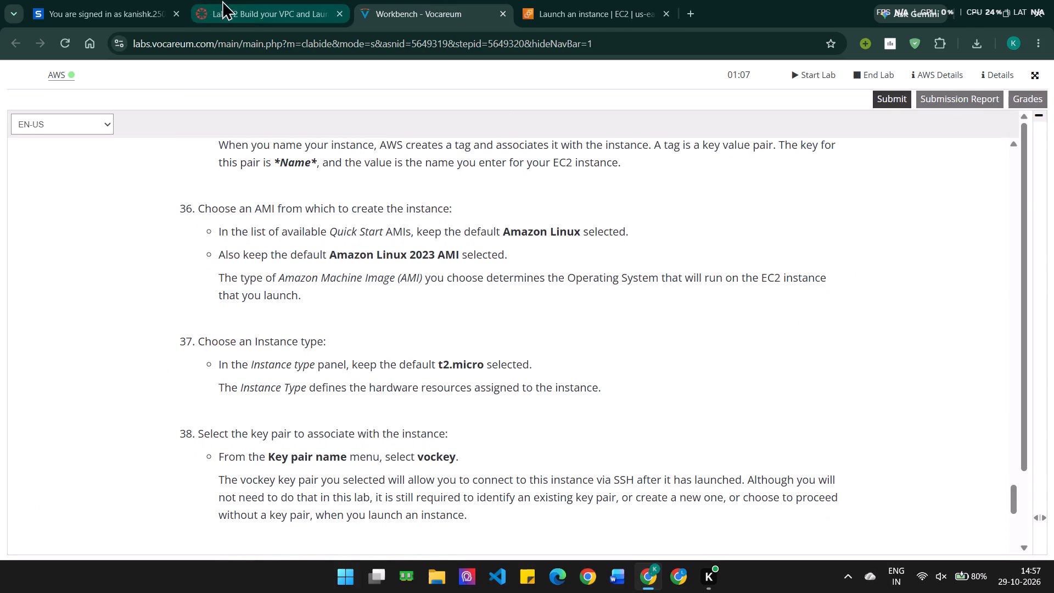
Switch to the KIET University network login page and try to sign out of the current session.
{"action": "left_click", "coordinate": [136, 0]}
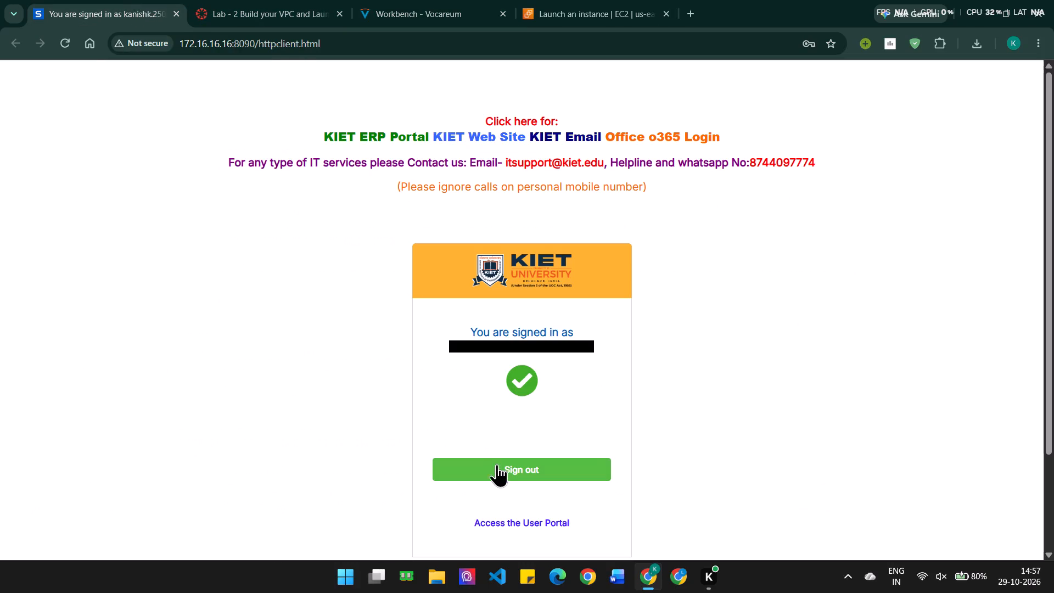
{"action": "left_click", "coordinate": [498, 471]}
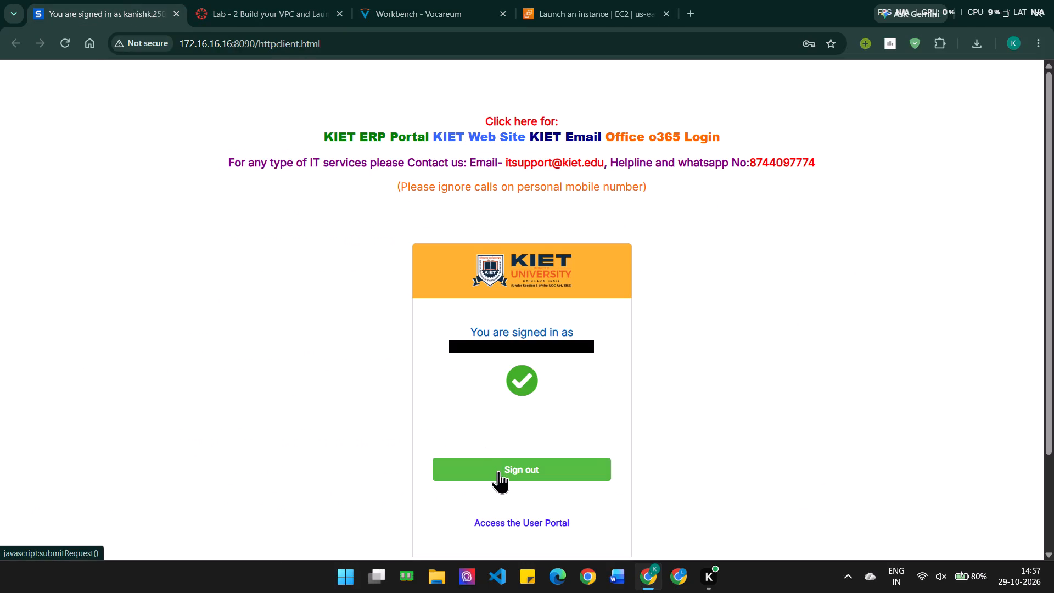
{"action": "left_click", "coordinate": [498, 471]}
{"action": "left_click", "coordinate": [498, 471]}
{"action": "right_click", "coordinate": [498, 471]}
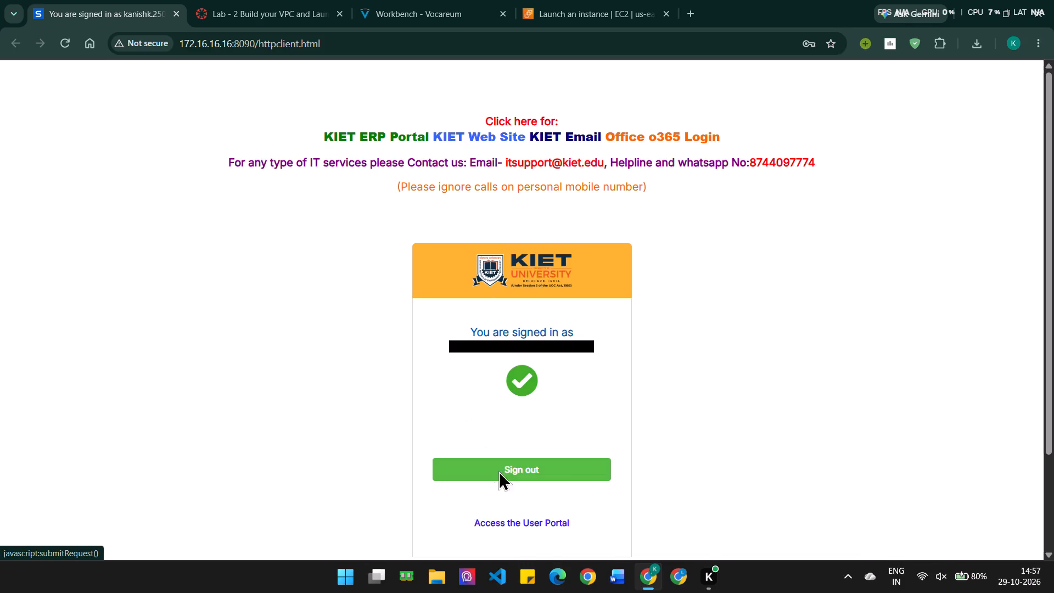
{"action": "right_click", "coordinate": [498, 471]}
{"action": "double_click", "coordinate": [479, 460]}
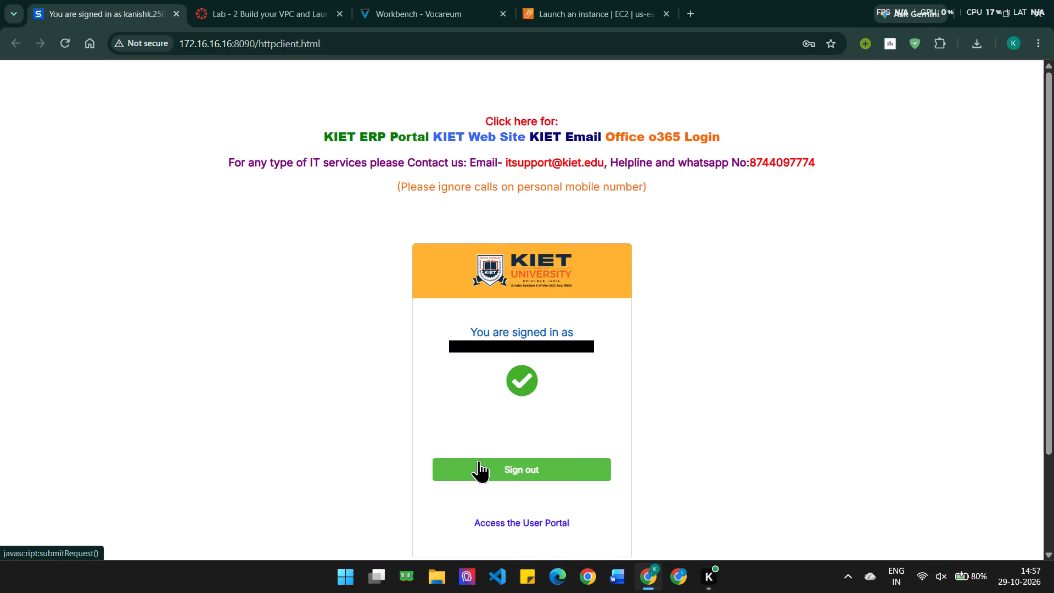
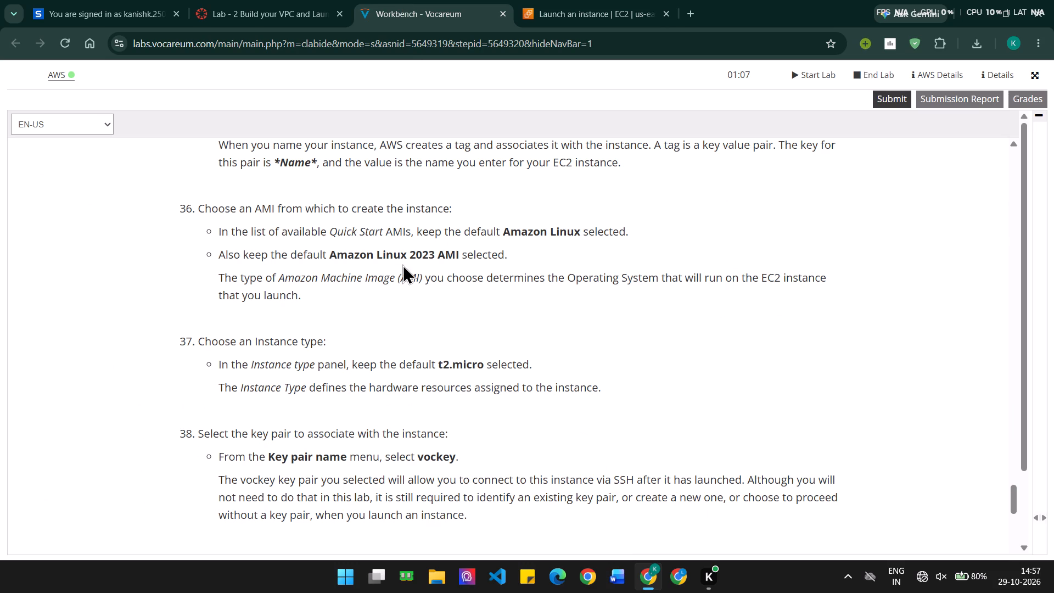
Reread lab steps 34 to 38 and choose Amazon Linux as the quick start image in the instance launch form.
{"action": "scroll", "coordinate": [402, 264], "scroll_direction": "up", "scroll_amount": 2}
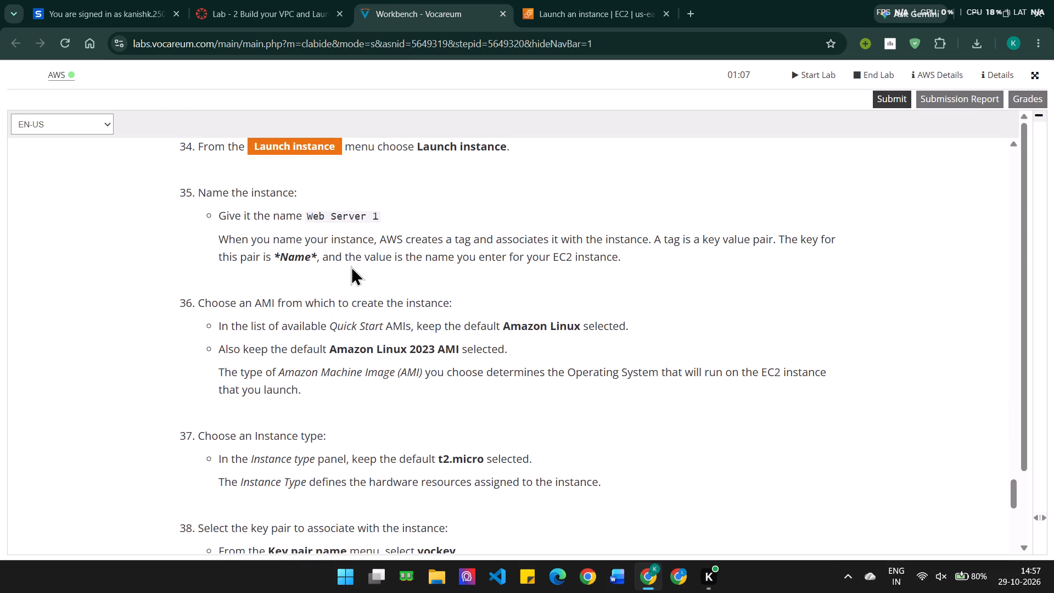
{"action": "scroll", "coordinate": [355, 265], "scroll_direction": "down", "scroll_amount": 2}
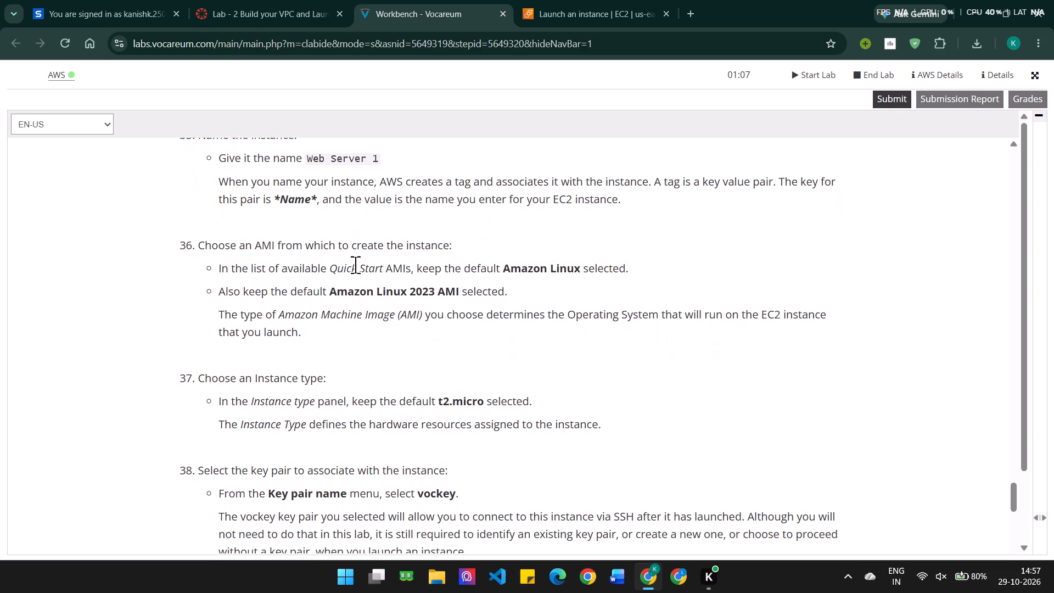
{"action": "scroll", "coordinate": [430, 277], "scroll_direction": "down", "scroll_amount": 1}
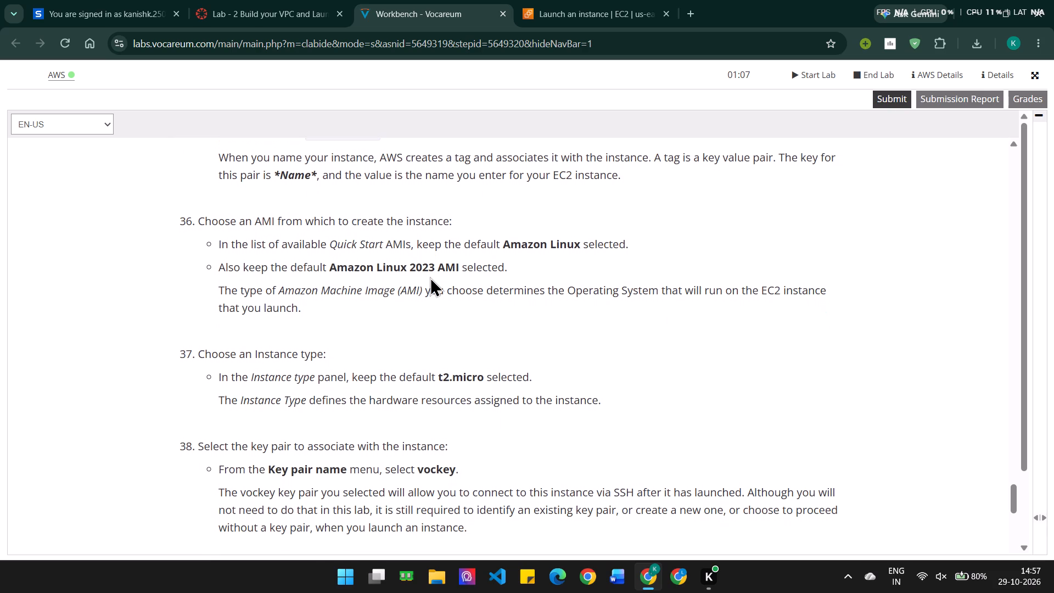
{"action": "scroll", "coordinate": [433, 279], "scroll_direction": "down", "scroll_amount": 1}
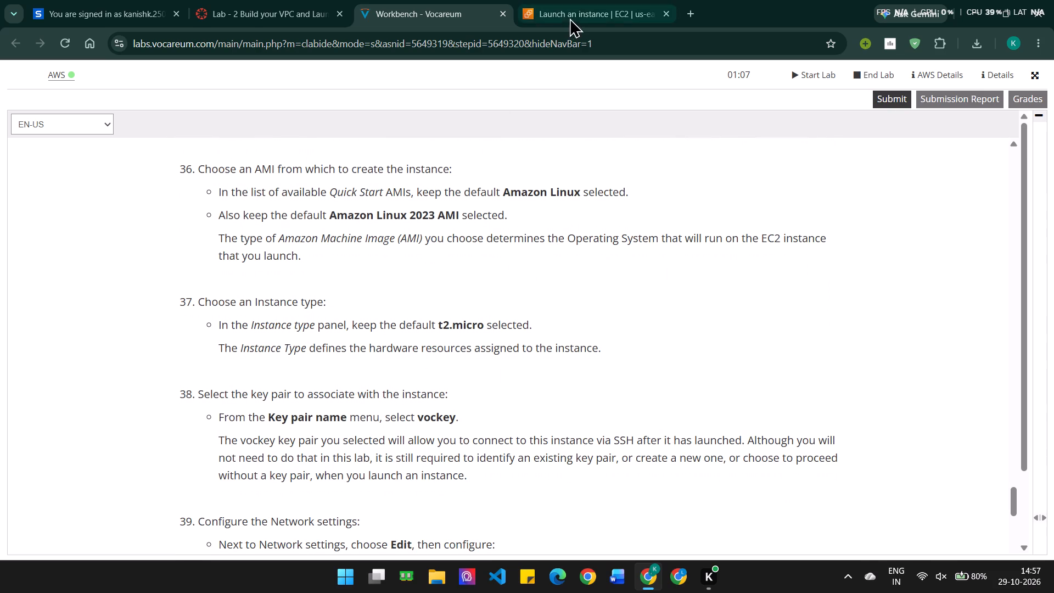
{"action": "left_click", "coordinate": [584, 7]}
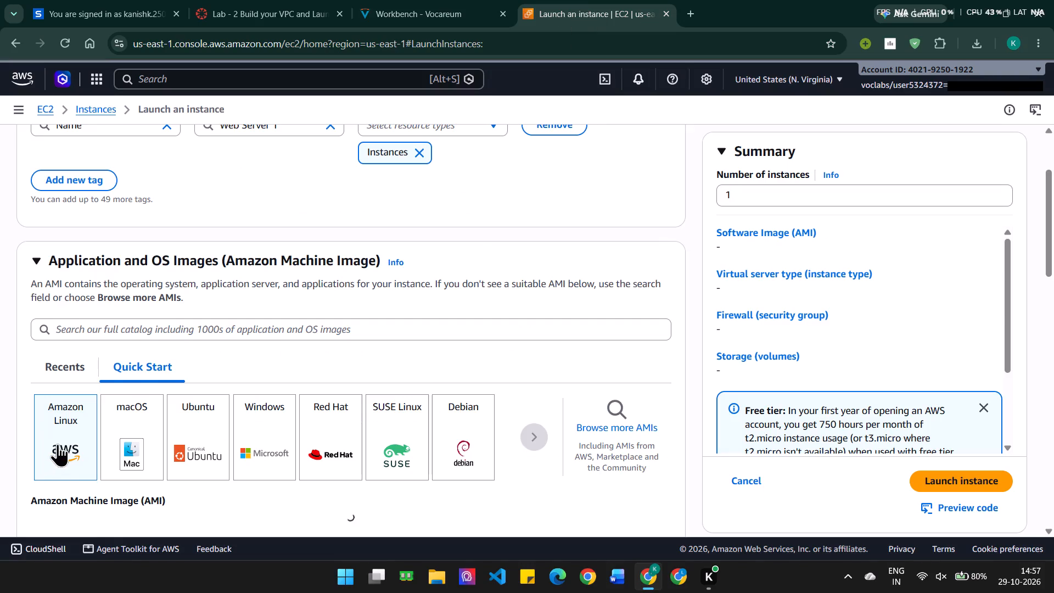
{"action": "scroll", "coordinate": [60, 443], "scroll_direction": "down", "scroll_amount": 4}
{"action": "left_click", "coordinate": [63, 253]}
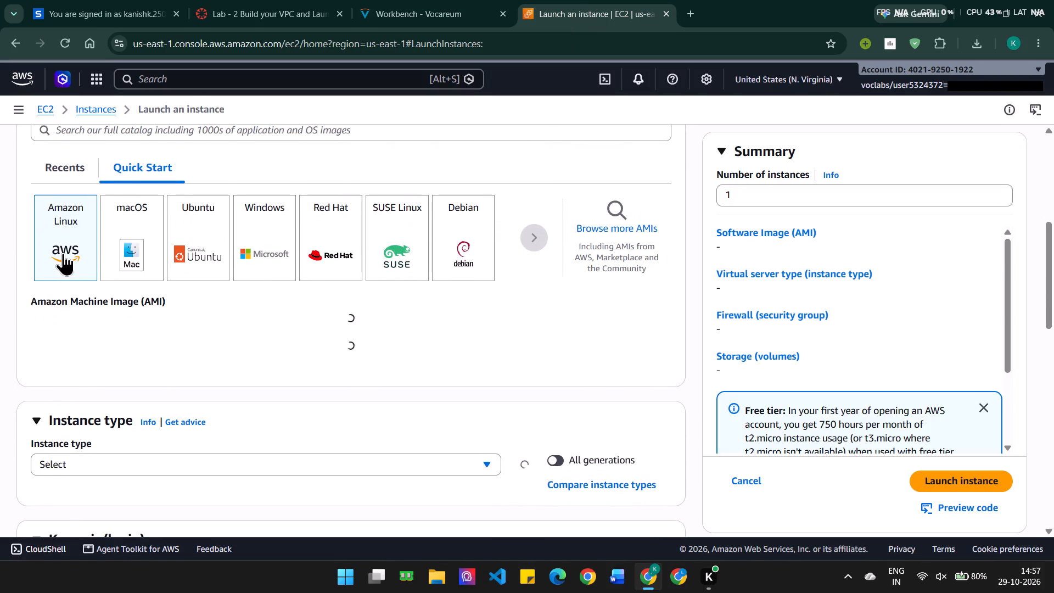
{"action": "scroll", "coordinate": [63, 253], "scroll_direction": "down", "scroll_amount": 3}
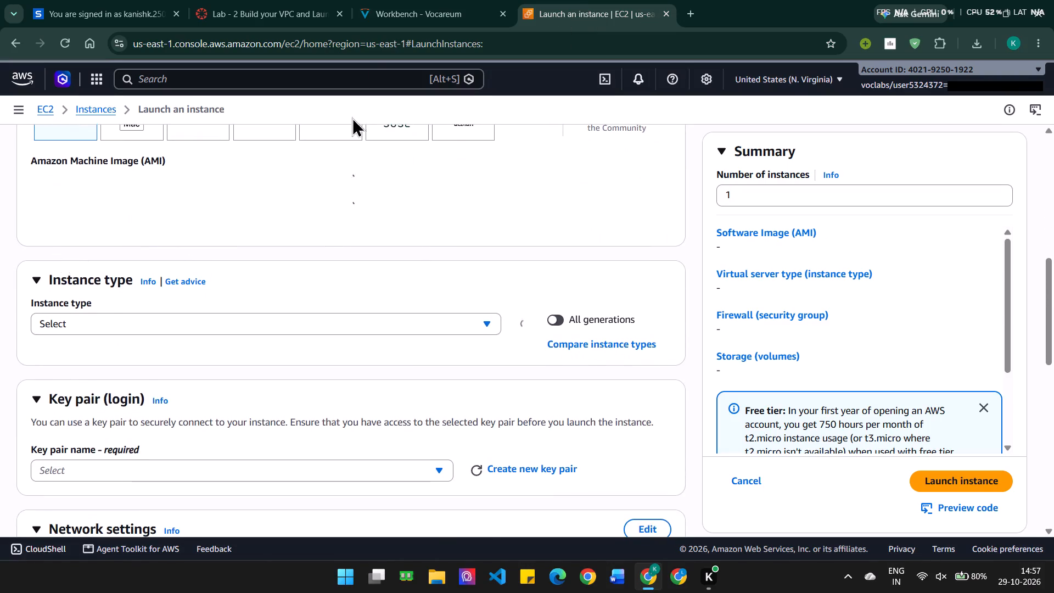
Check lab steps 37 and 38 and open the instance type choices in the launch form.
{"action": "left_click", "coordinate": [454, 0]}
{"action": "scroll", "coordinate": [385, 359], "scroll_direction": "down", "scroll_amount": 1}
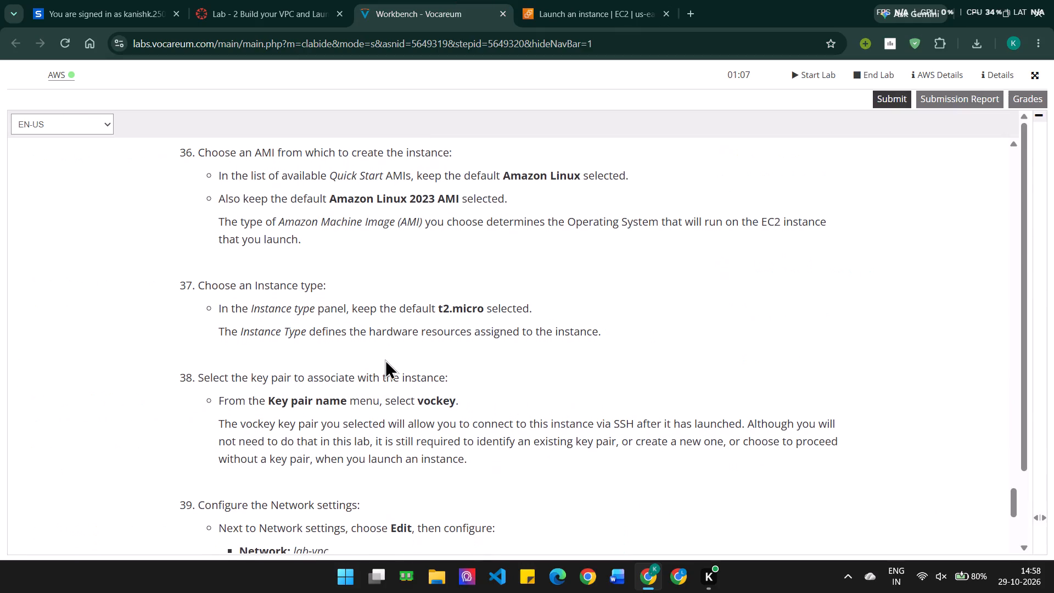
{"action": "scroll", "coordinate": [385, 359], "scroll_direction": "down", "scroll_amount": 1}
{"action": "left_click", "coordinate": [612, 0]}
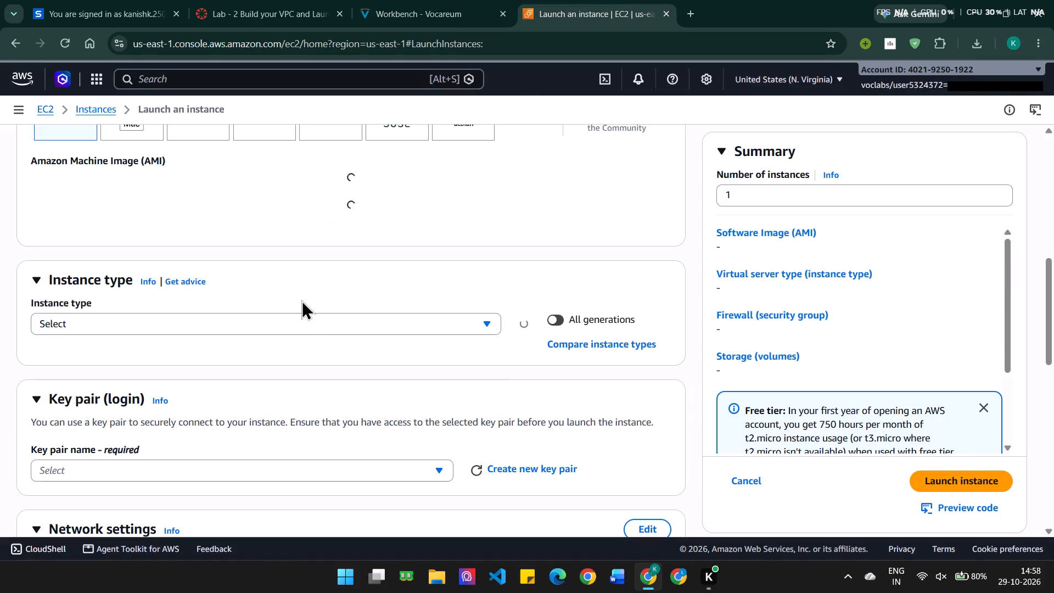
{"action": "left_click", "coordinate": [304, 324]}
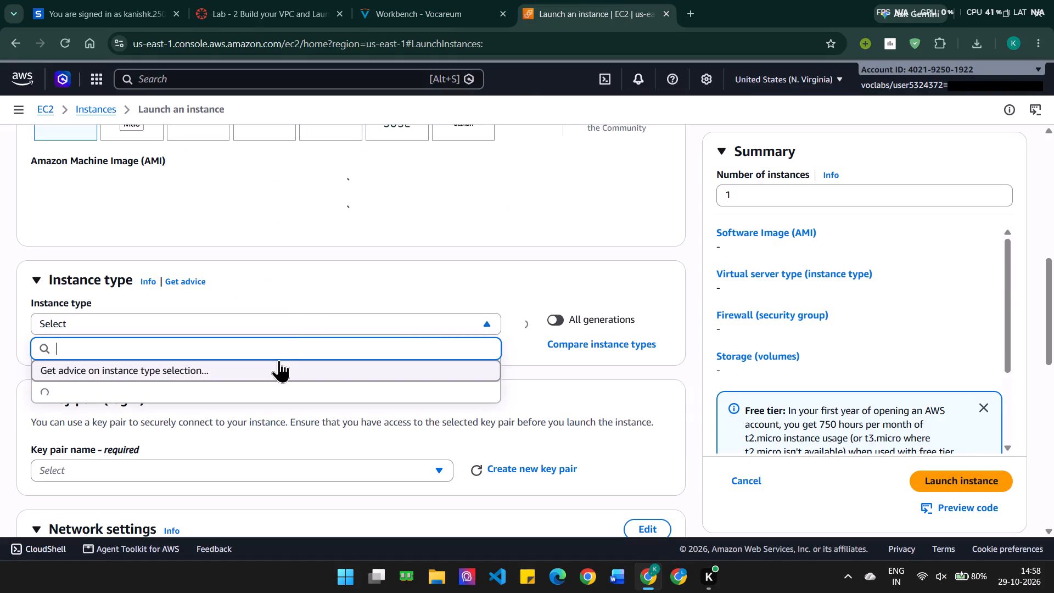
Reload the launch form, name the instance Web Server 1 and open its additional tags editor.
{"action": "left_click", "coordinate": [64, 40]}
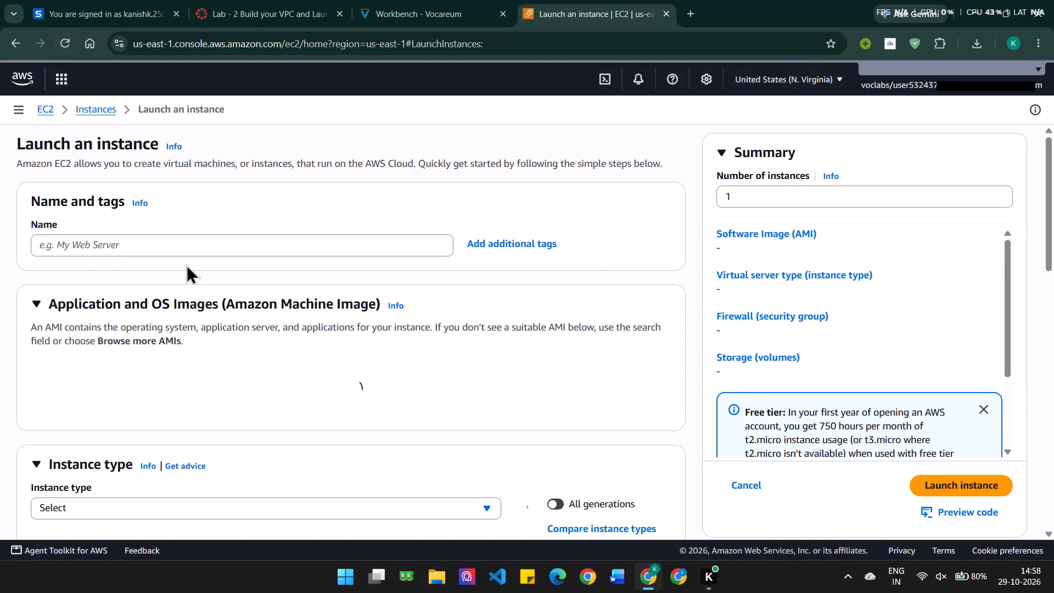
{"action": "left_click", "coordinate": [217, 245]}
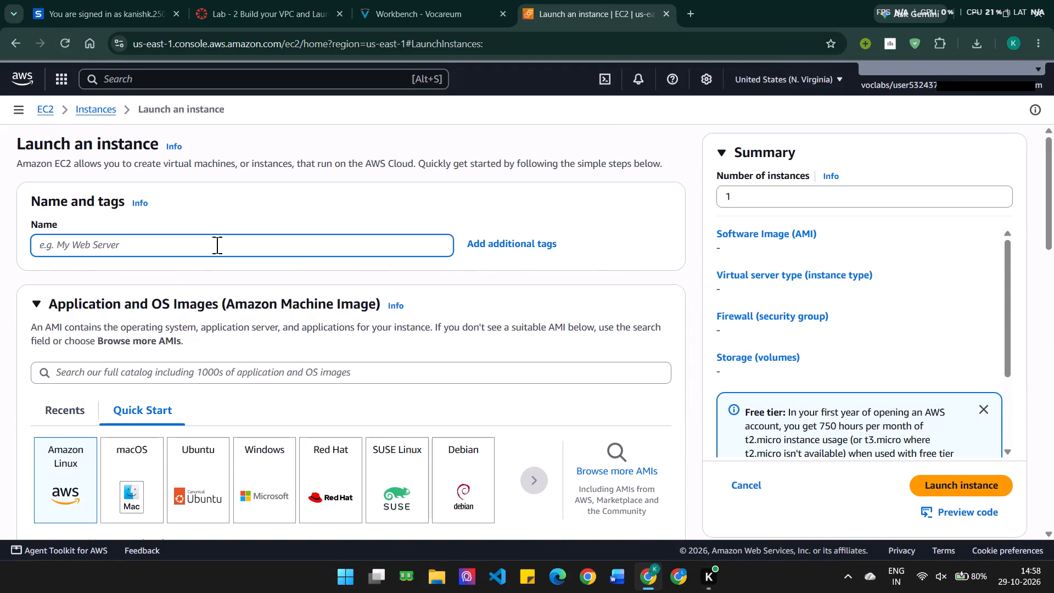
{"action": "key", "text": "ctrl+v"}
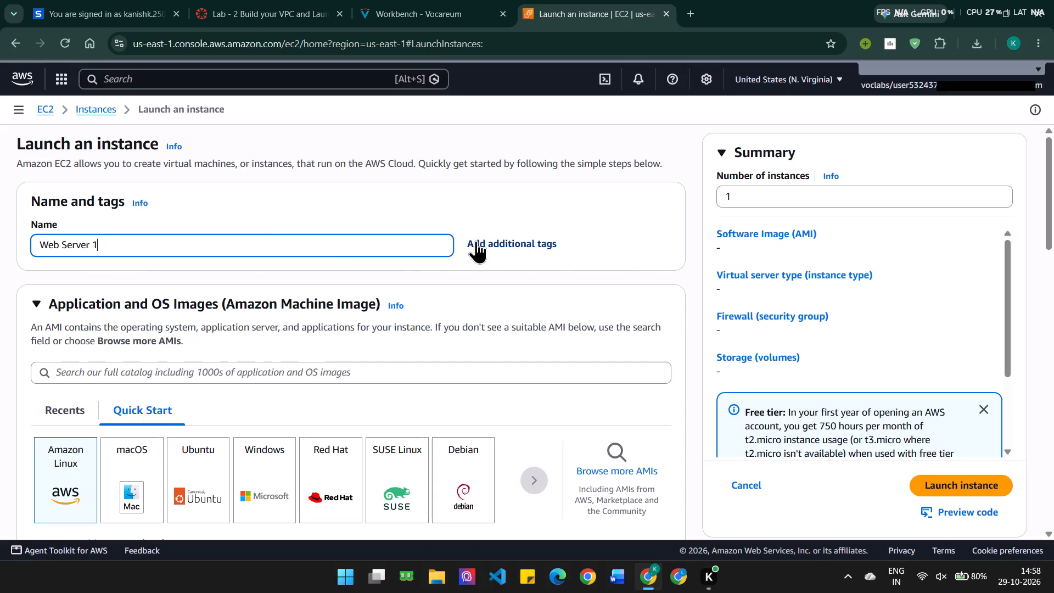
{"action": "left_click", "coordinate": [476, 240]}
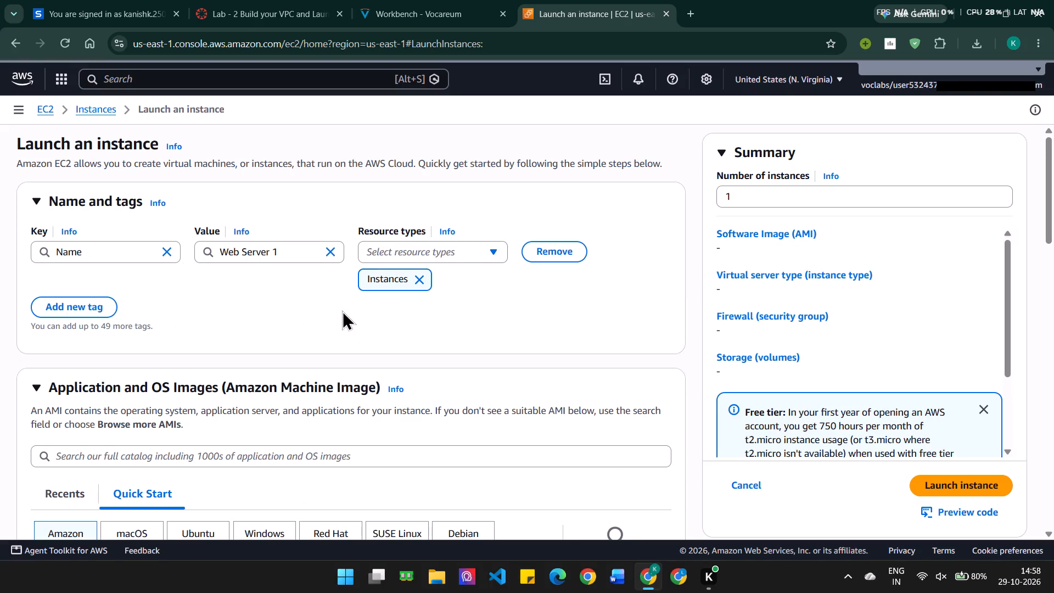
Compare the launch form's AMI, instance type and key pair sections with lab steps 36 to 39.
{"action": "scroll", "coordinate": [343, 312], "scroll_direction": "down", "scroll_amount": 1}
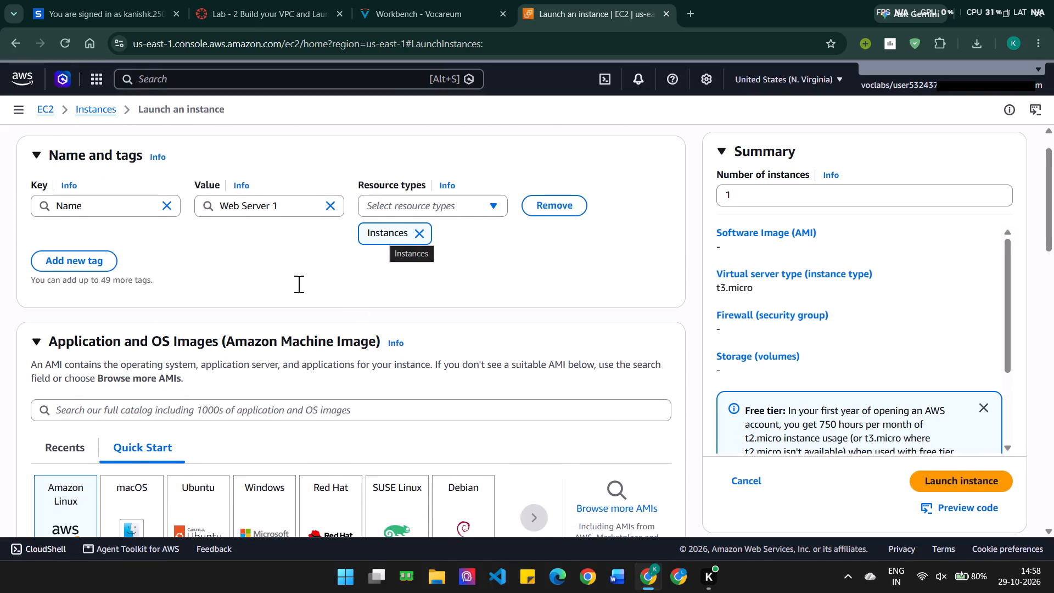
{"action": "scroll", "coordinate": [299, 284], "scroll_direction": "down", "scroll_amount": 8}
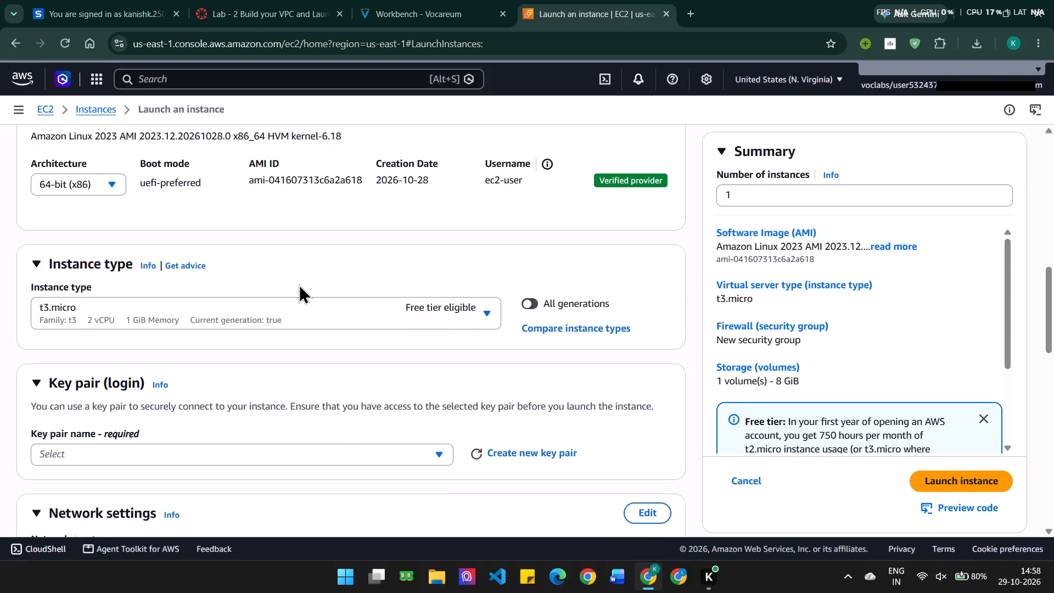
{"action": "scroll", "coordinate": [299, 284], "scroll_direction": "up", "scroll_amount": 2}
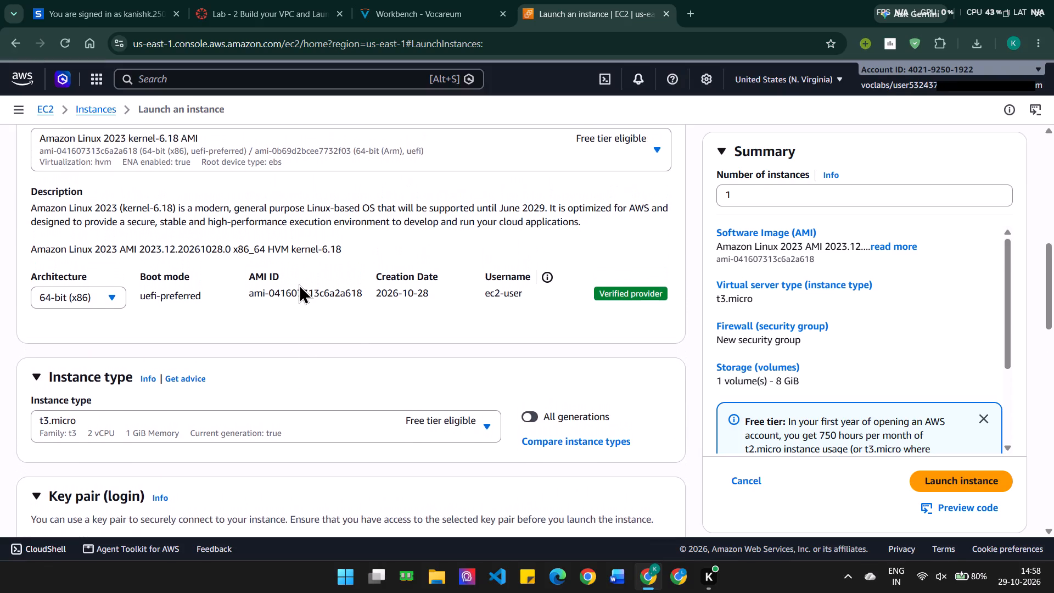
{"action": "scroll", "coordinate": [299, 284], "scroll_direction": "up", "scroll_amount": 2}
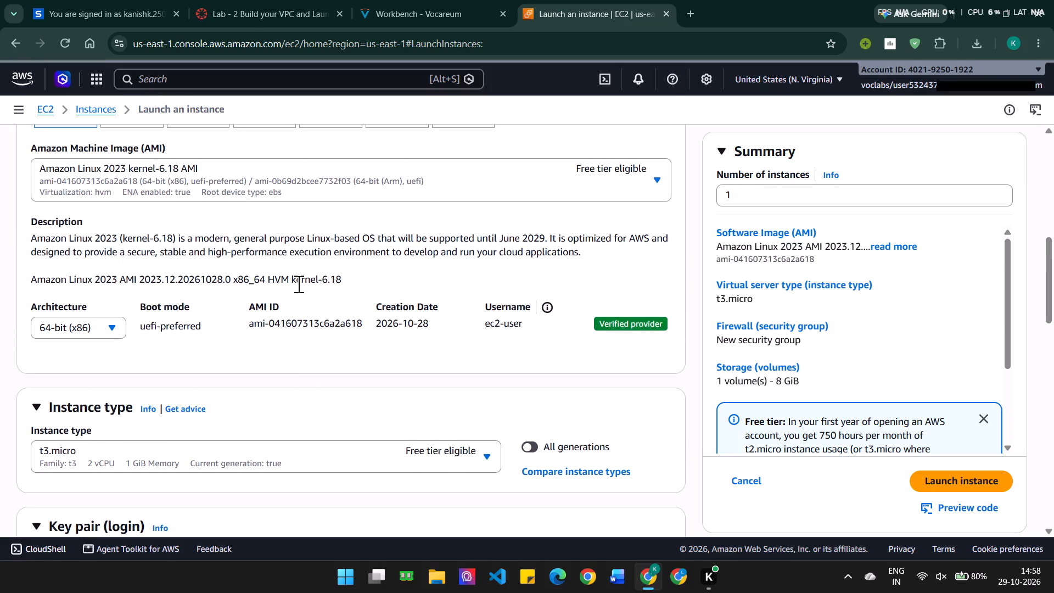
{"action": "left_click", "coordinate": [413, 0]}
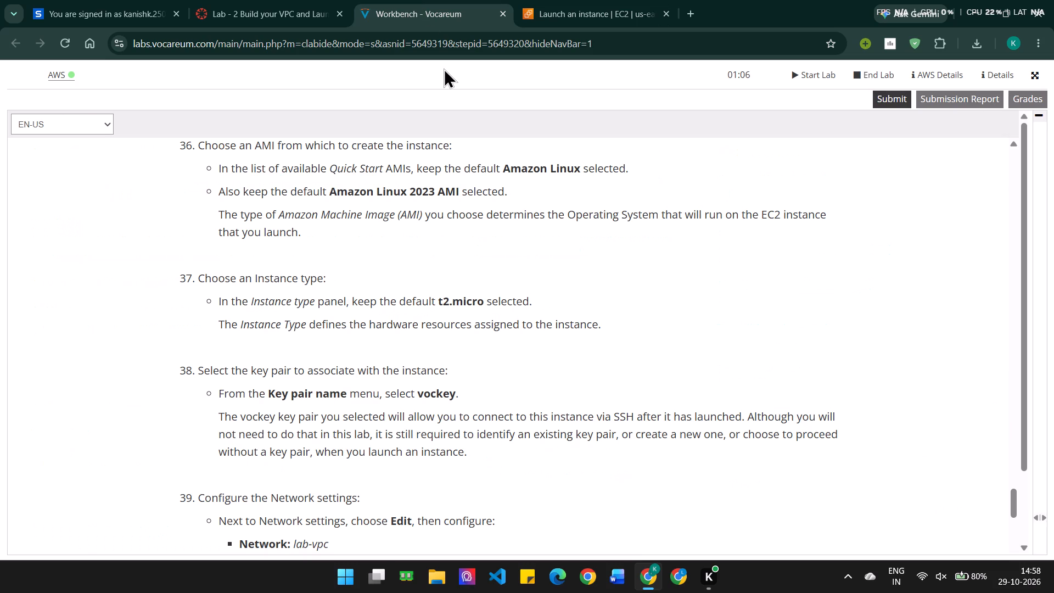
{"action": "left_click", "coordinate": [576, 0]}
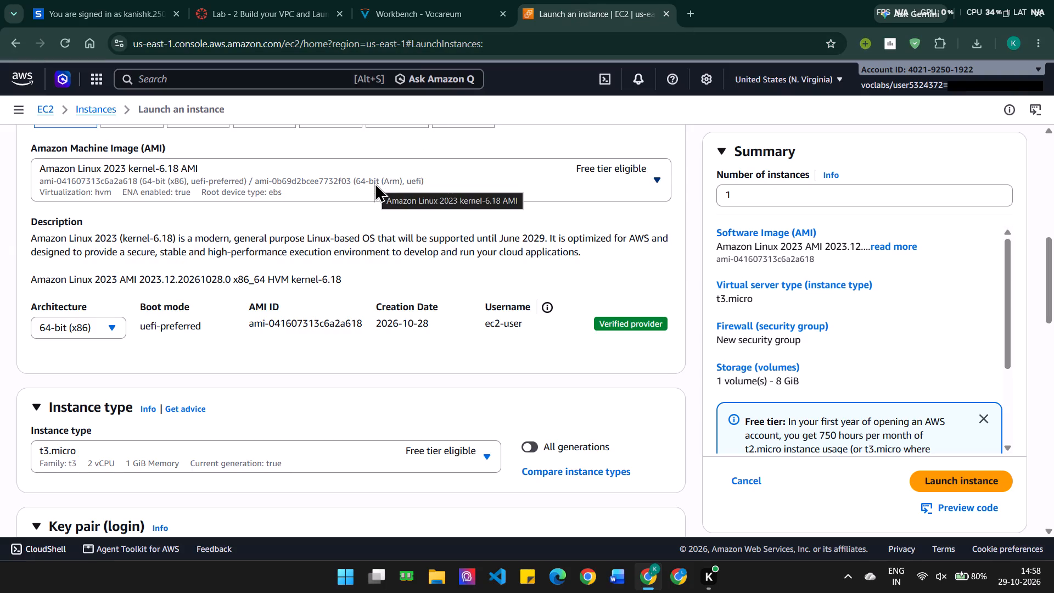
{"action": "left_click", "coordinate": [439, 0]}
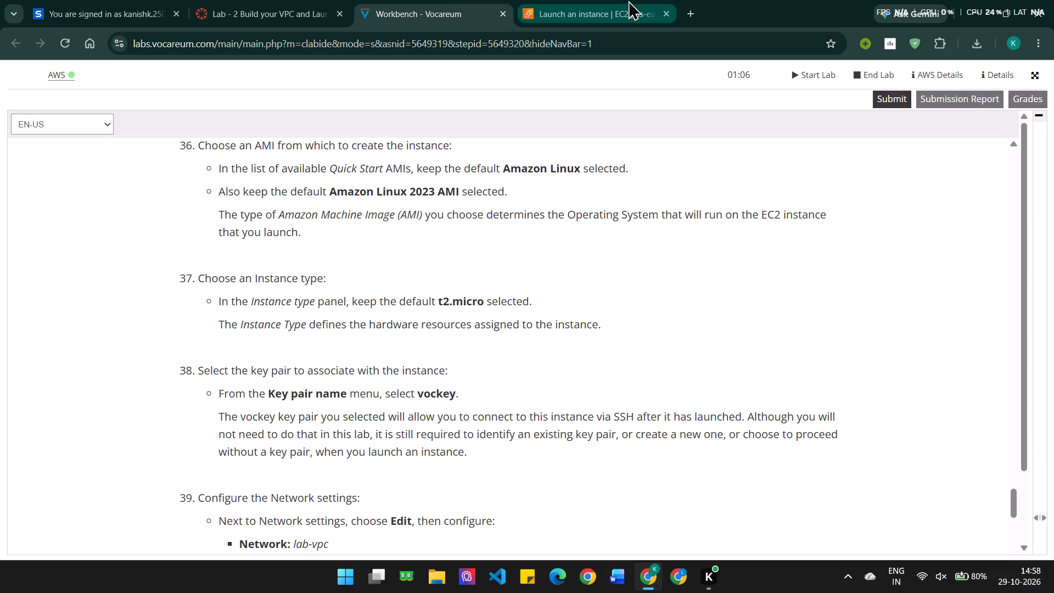
{"action": "scroll", "coordinate": [430, 317], "scroll_direction": "down", "scroll_amount": 1}
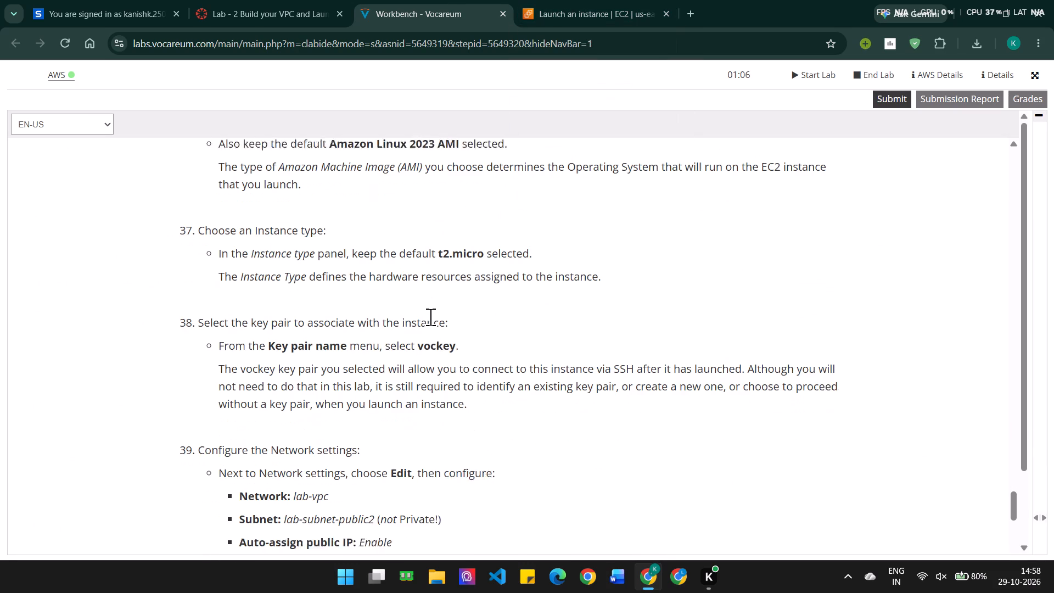
{"action": "scroll", "coordinate": [430, 317], "scroll_direction": "down", "scroll_amount": 1}
Set the instance type to t2.micro in the launch form.
{"action": "left_click", "coordinate": [581, 0]}
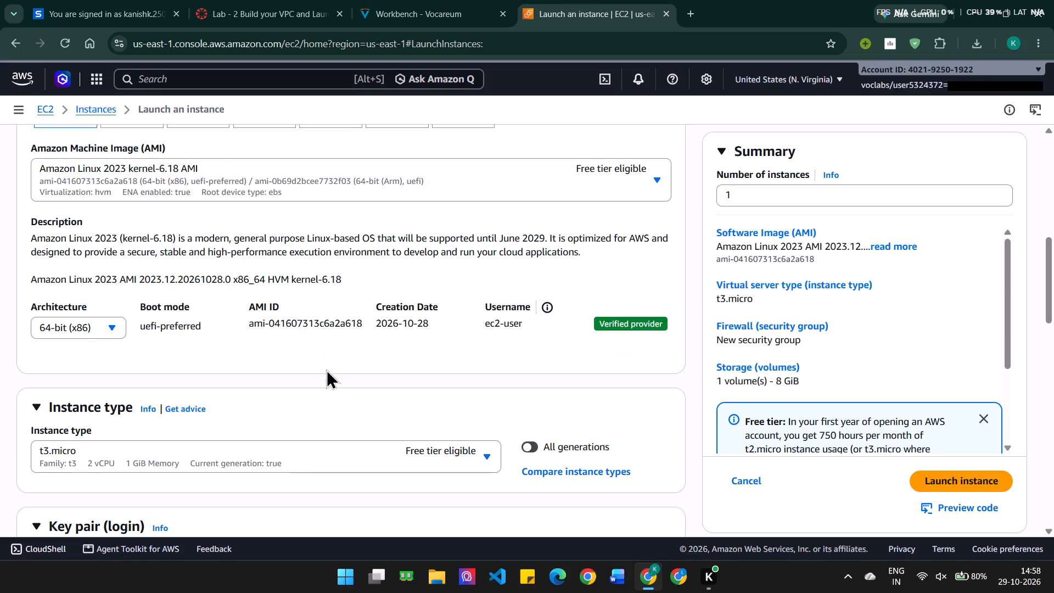
{"action": "left_click", "coordinate": [203, 453]}
{"action": "left_click", "coordinate": [203, 453]}
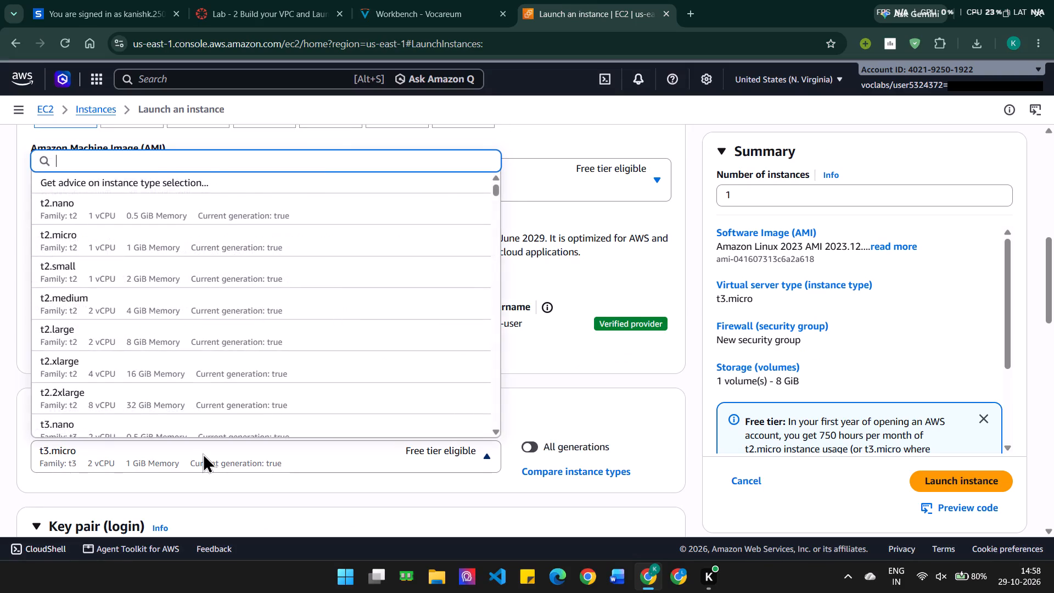
{"action": "left_click", "coordinate": [203, 453]}
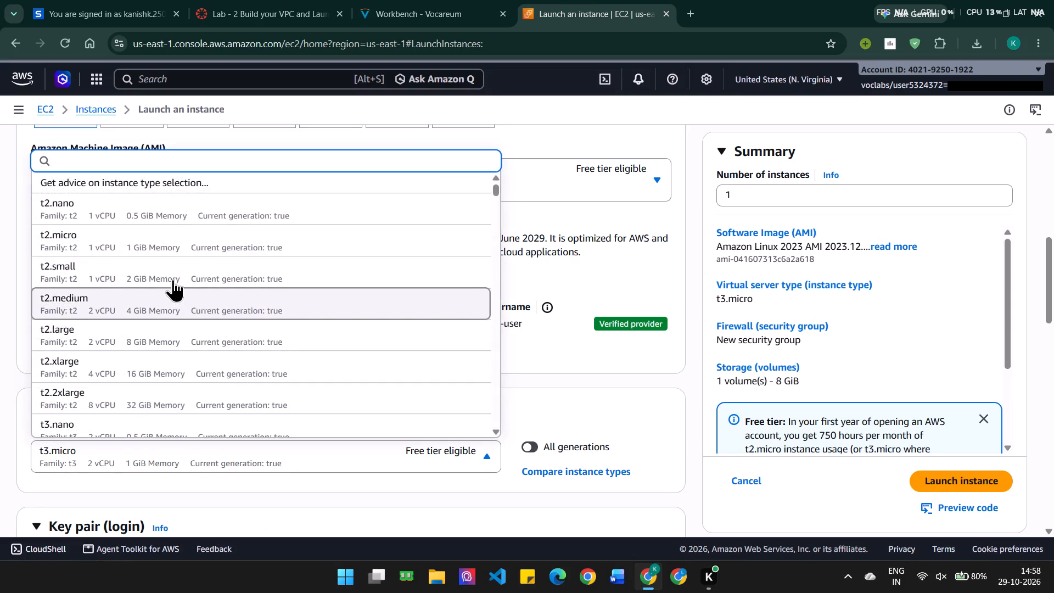
{"action": "left_click", "coordinate": [132, 234]}
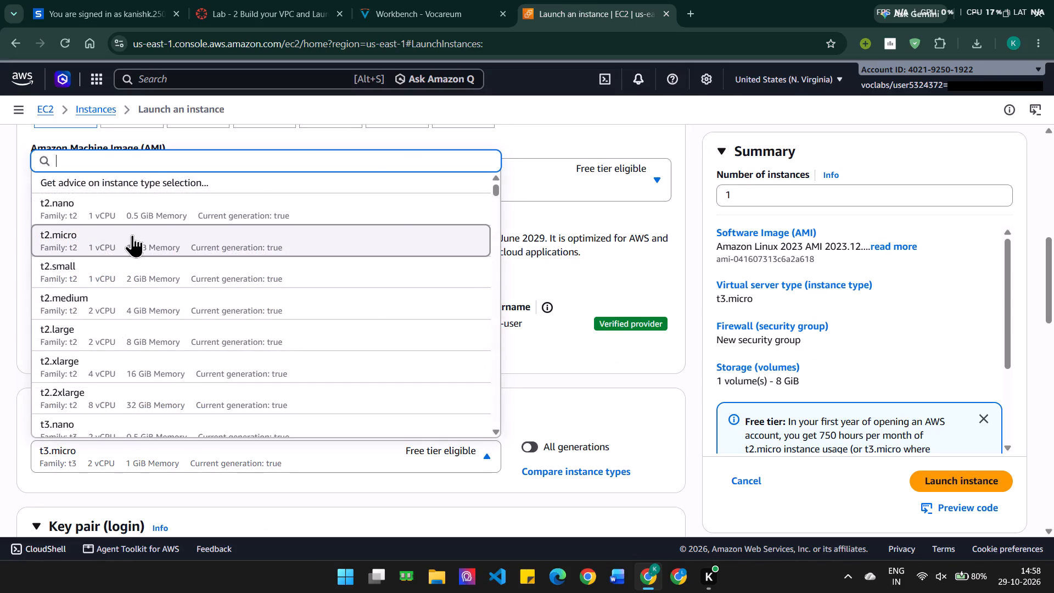
Check lab step 38 for the key pair and select vockey as the instance's key pair.
{"action": "scroll", "coordinate": [227, 391], "scroll_direction": "down", "scroll_amount": 5}
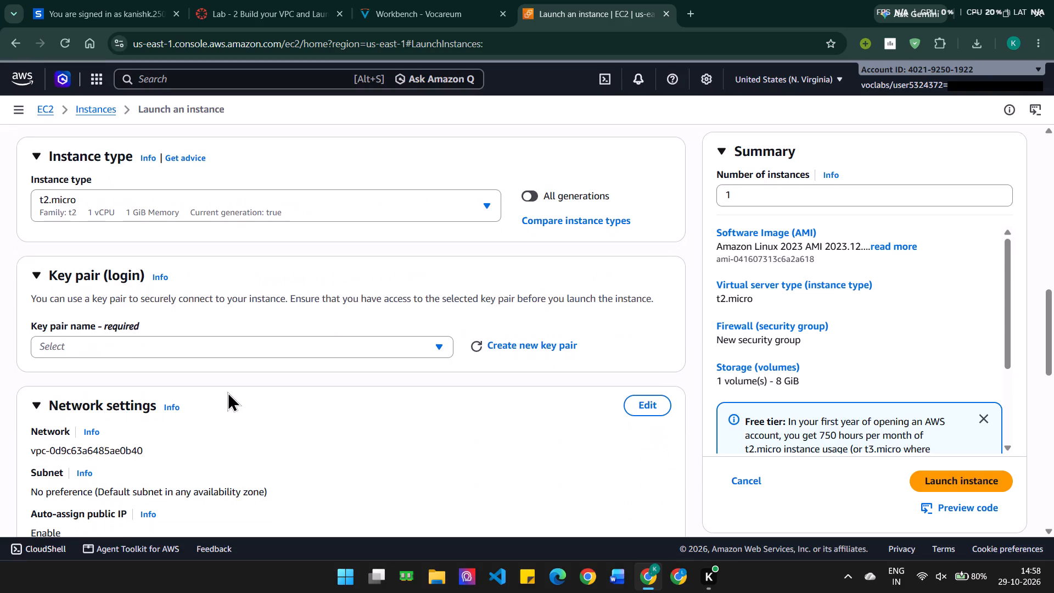
{"action": "scroll", "coordinate": [227, 391], "scroll_direction": "down", "scroll_amount": 1}
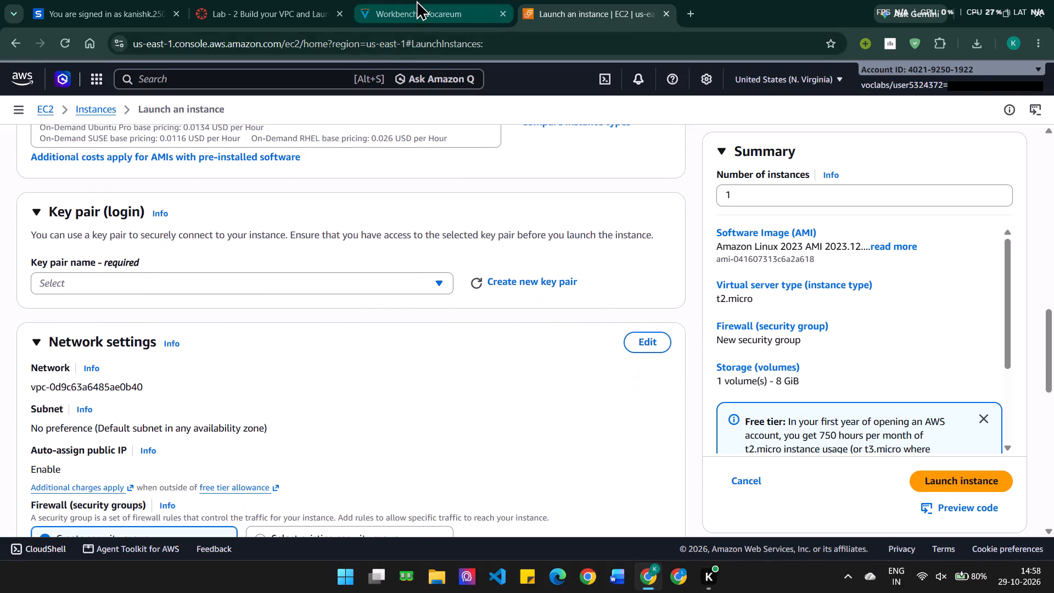
{"action": "left_click", "coordinate": [416, 0]}
{"action": "scroll", "coordinate": [333, 391], "scroll_direction": "down", "scroll_amount": 1}
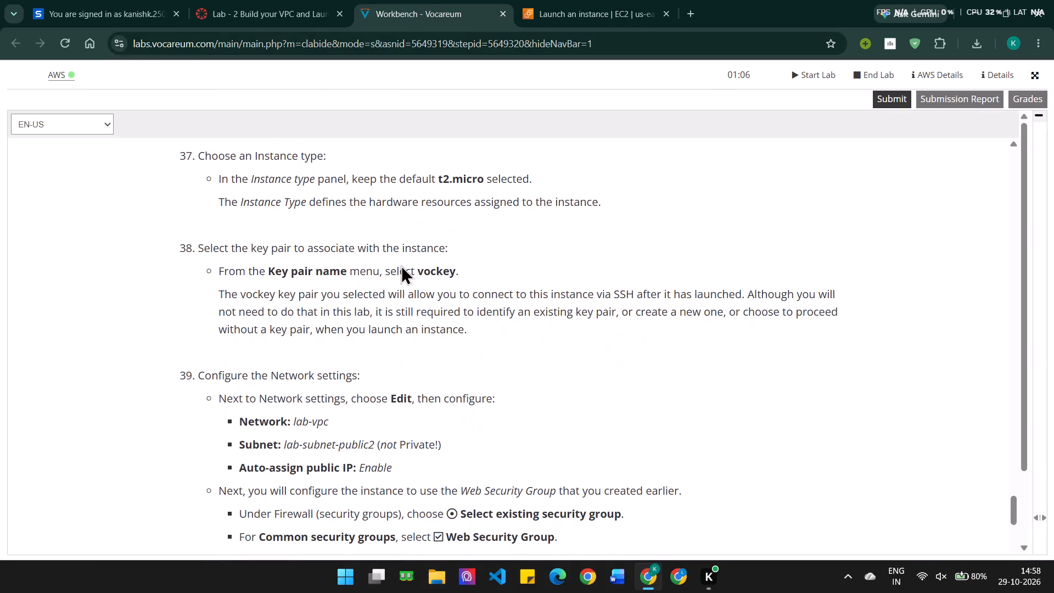
{"action": "left_click", "coordinate": [571, 18]}
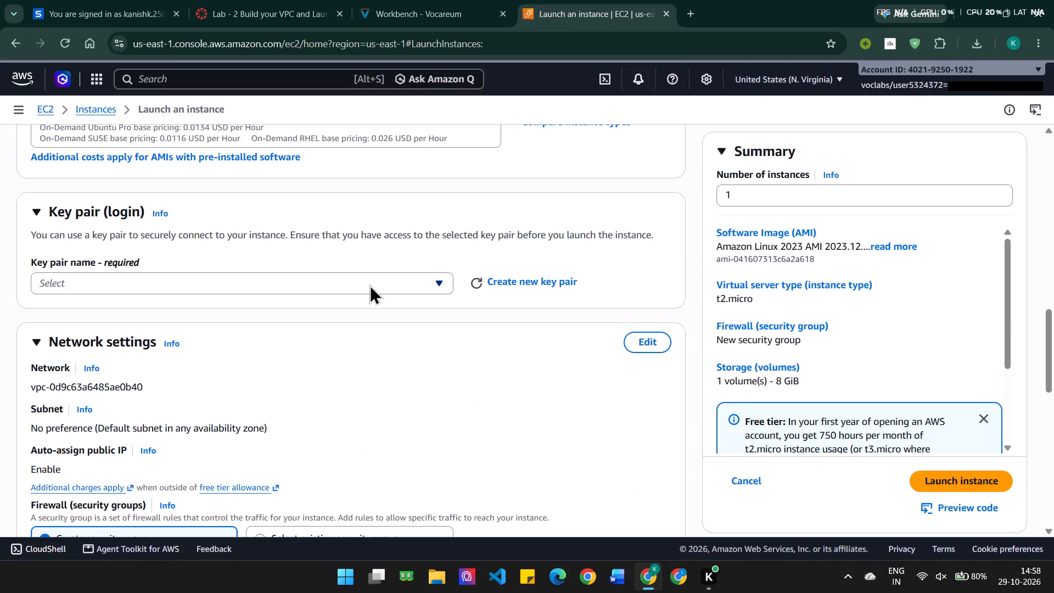
{"action": "left_click", "coordinate": [369, 284]}
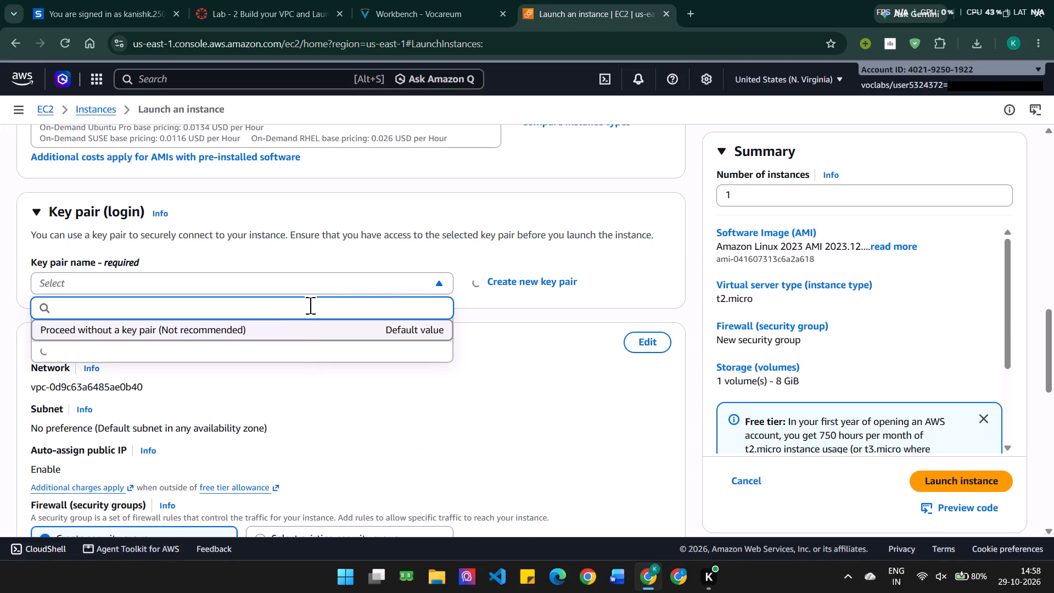
{"action": "type", "text": "vok"}
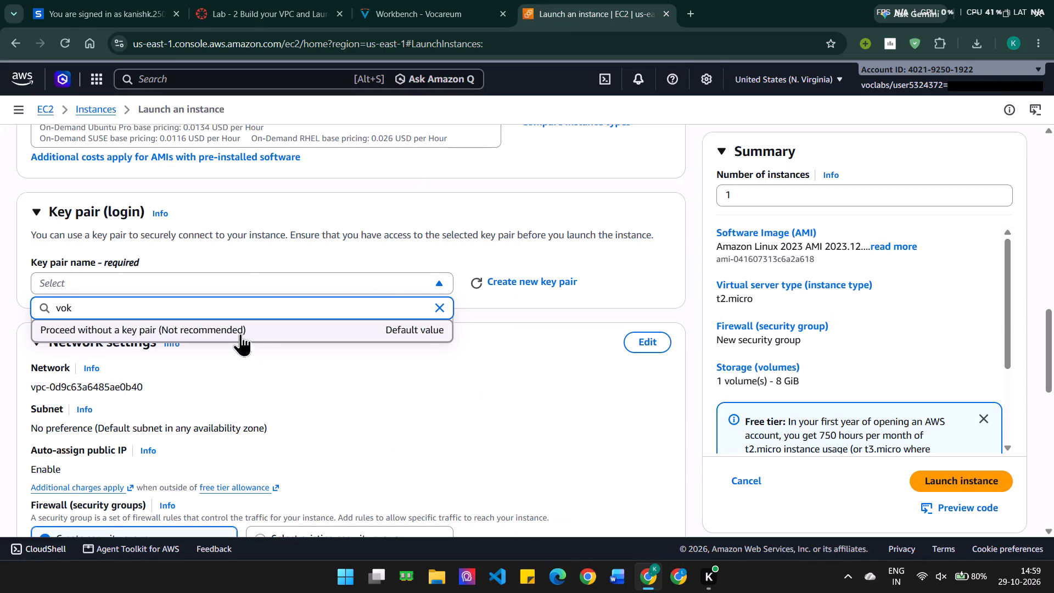
{"action": "type", "text": "ey"}
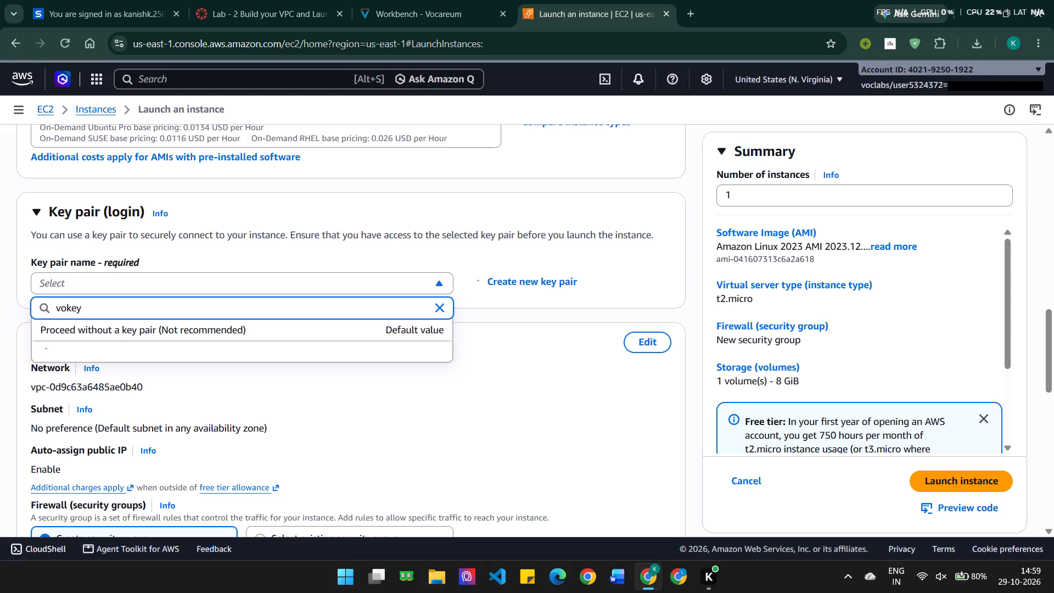
{"action": "key", "text": "BackSpace"}
{"action": "key", "text": "BackSpace"}
{"action": "key", "text": "BackSpace"}
{"action": "key", "text": "BackSpace"}
{"action": "key", "text": "BackSpace"}
{"action": "key", "text": "BackSpace"}
{"action": "key", "text": "BackSpace"}
{"action": "key", "text": "BackSpace"}
{"action": "key", "text": "BackSpace"}
{"action": "key", "text": "BackSpace"}
{"action": "key", "text": "BackSpace"}
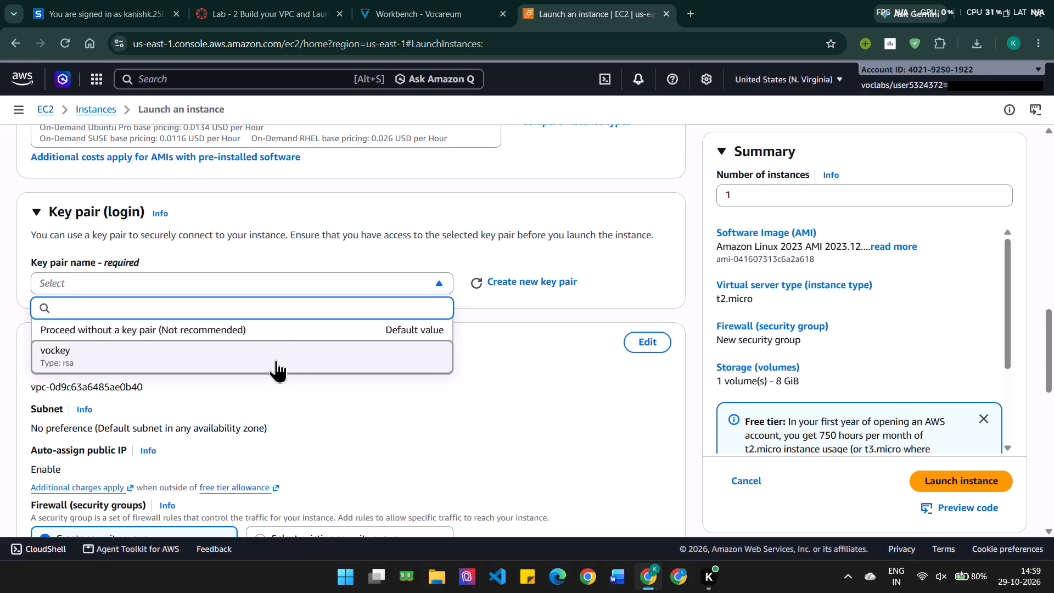
{"action": "left_click", "coordinate": [276, 360]}
{"action": "scroll", "coordinate": [276, 360], "scroll_direction": "down", "scroll_amount": 2}
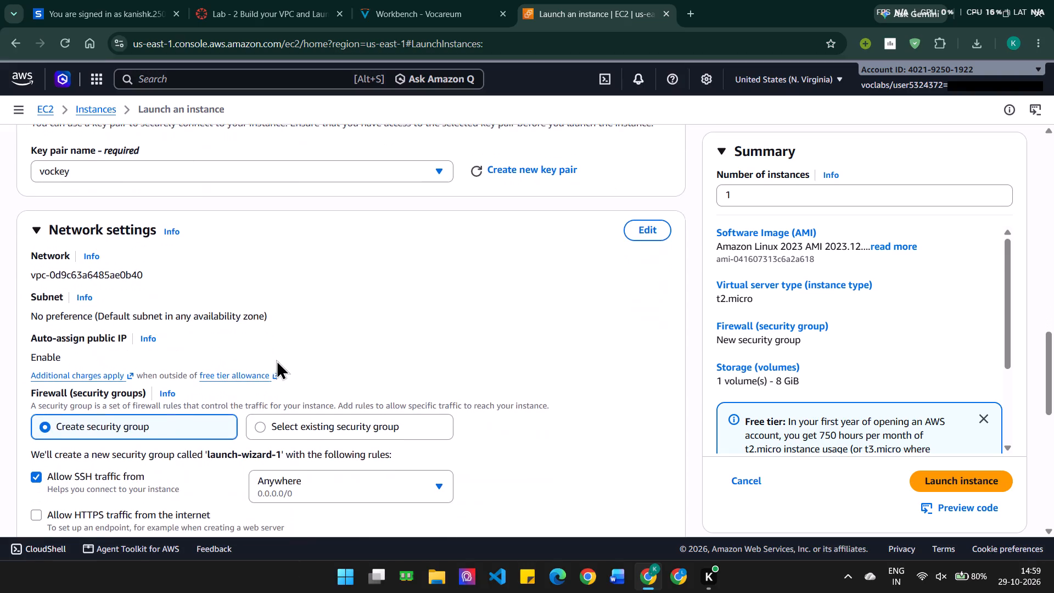
Check lab step 39 and set the instance's VPC to lab-vpc in the editable network settings.
{"action": "left_click", "coordinate": [467, 0]}
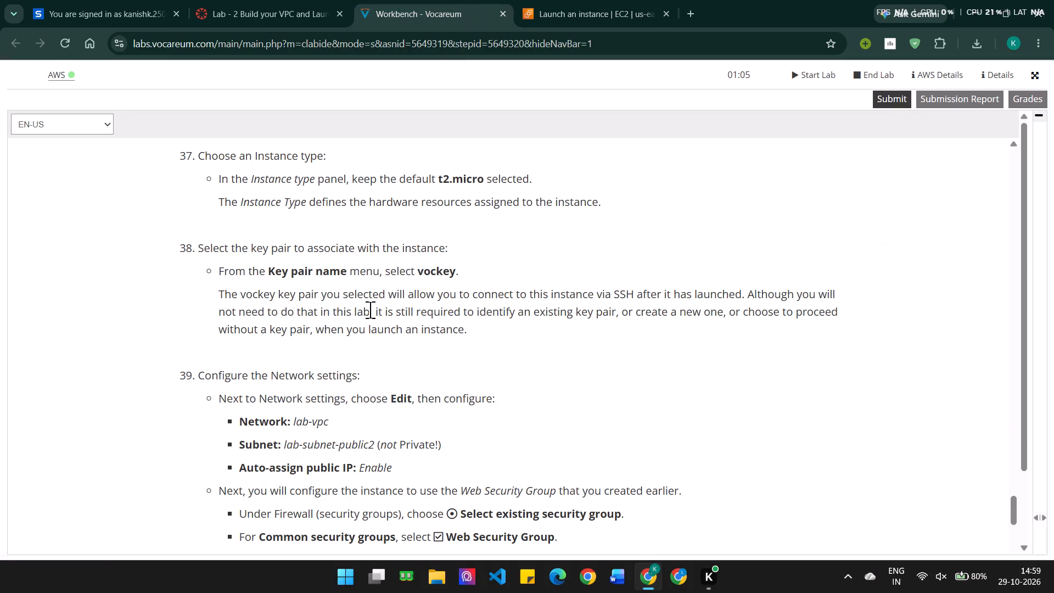
{"action": "scroll", "coordinate": [370, 310], "scroll_direction": "down", "scroll_amount": 2}
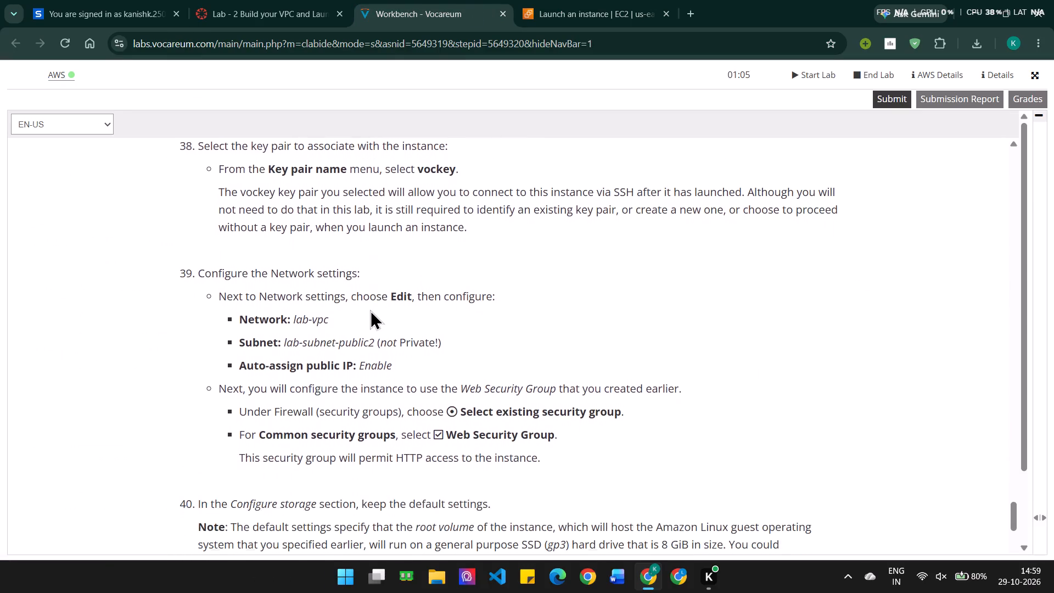
{"action": "scroll", "coordinate": [370, 310], "scroll_direction": "down", "scroll_amount": 2}
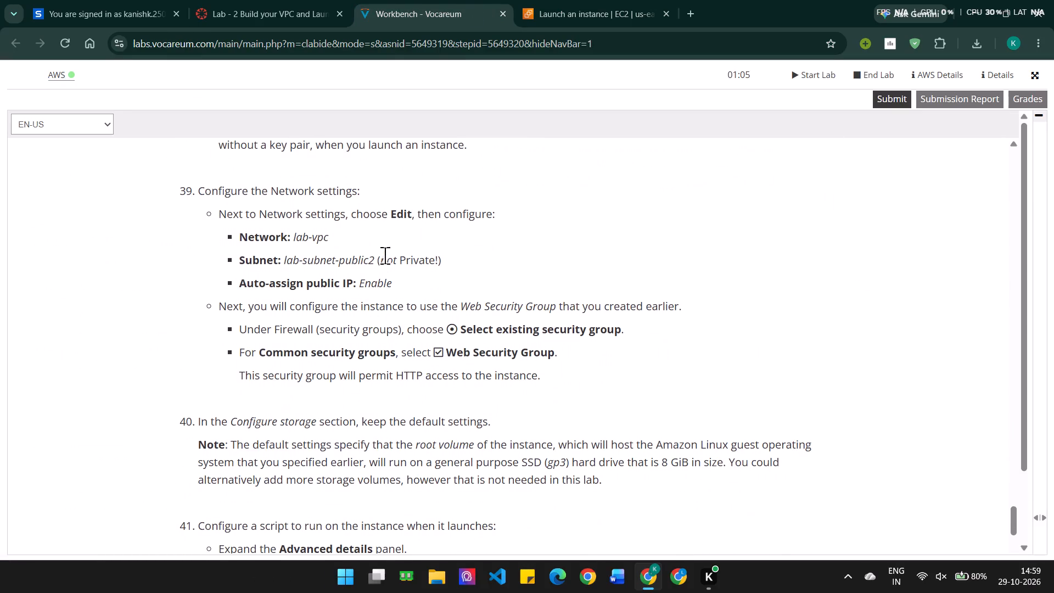
{"action": "scroll", "coordinate": [391, 244], "scroll_direction": "down", "scroll_amount": 1}
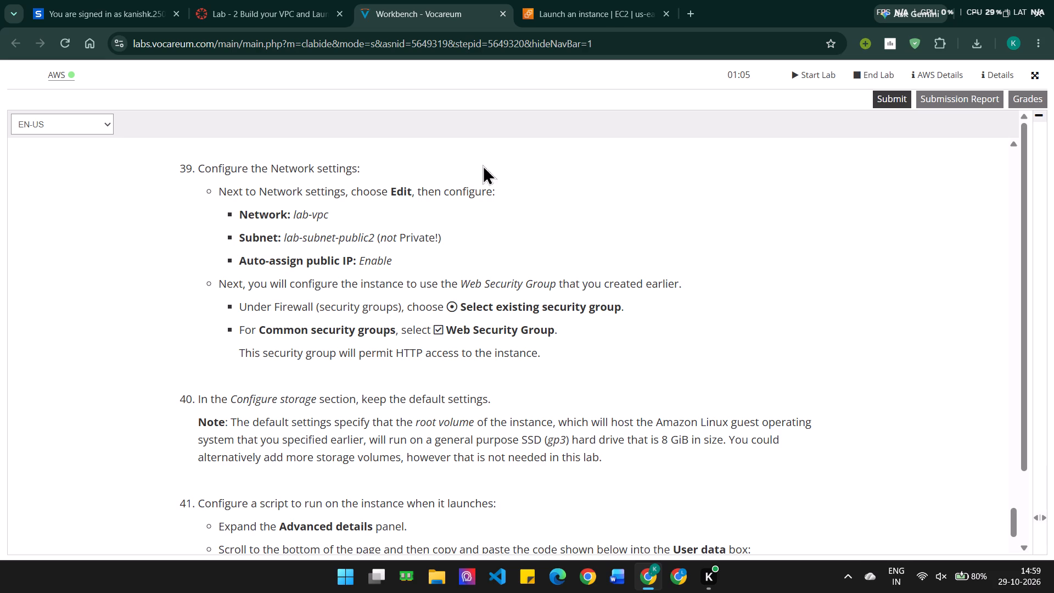
{"action": "left_click_drag", "start_coordinate": [333, 216], "coordinate": [326, 212]}
{"action": "left_click", "coordinate": [326, 212]}
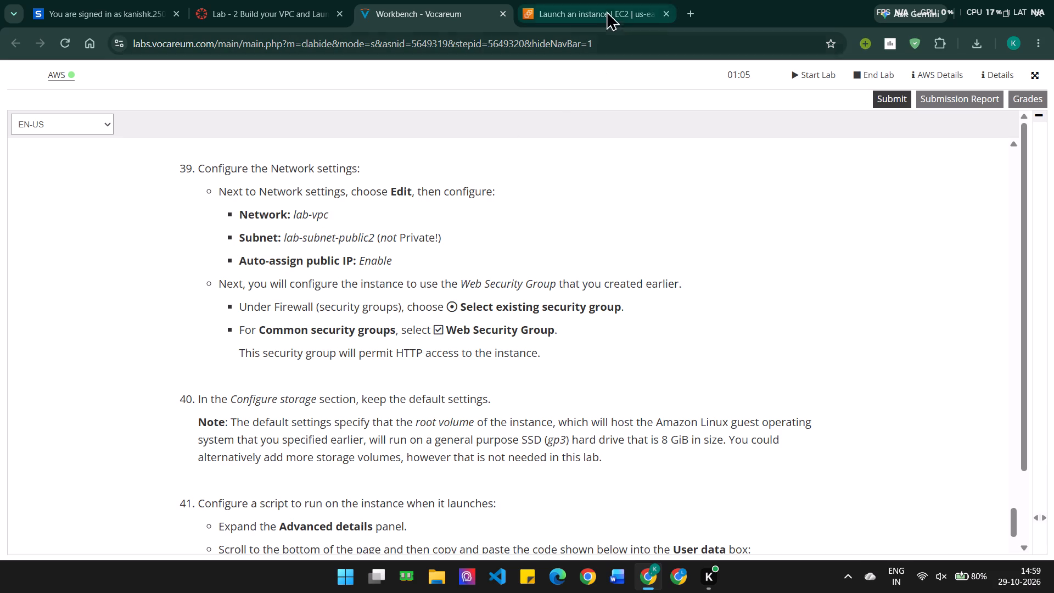
{"action": "left_click", "coordinate": [599, 0]}
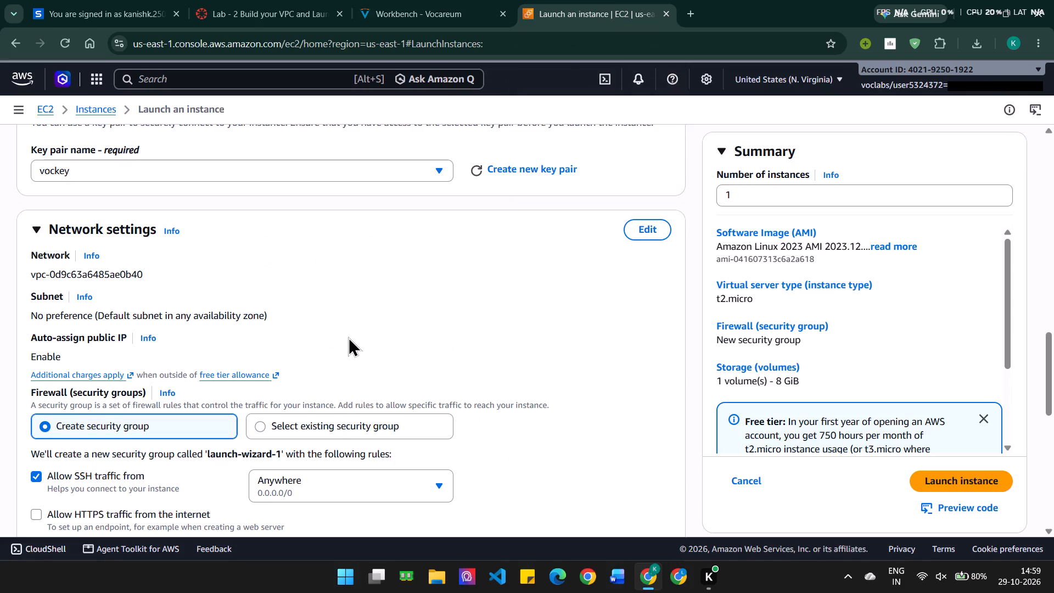
{"action": "scroll", "coordinate": [341, 349], "scroll_direction": "down", "scroll_amount": 2}
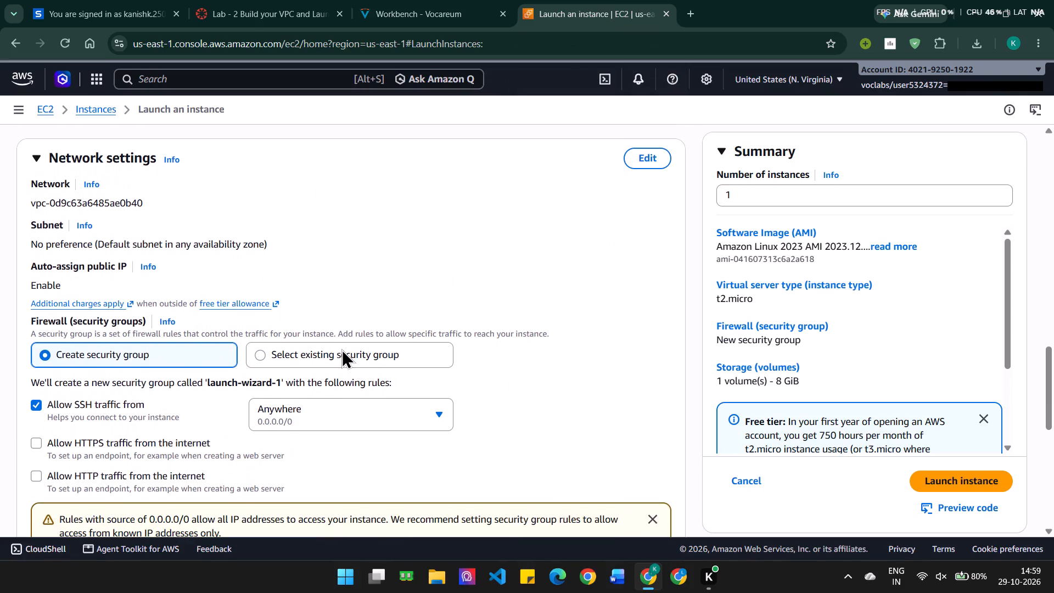
{"action": "scroll", "coordinate": [341, 349], "scroll_direction": "down", "scroll_amount": 1}
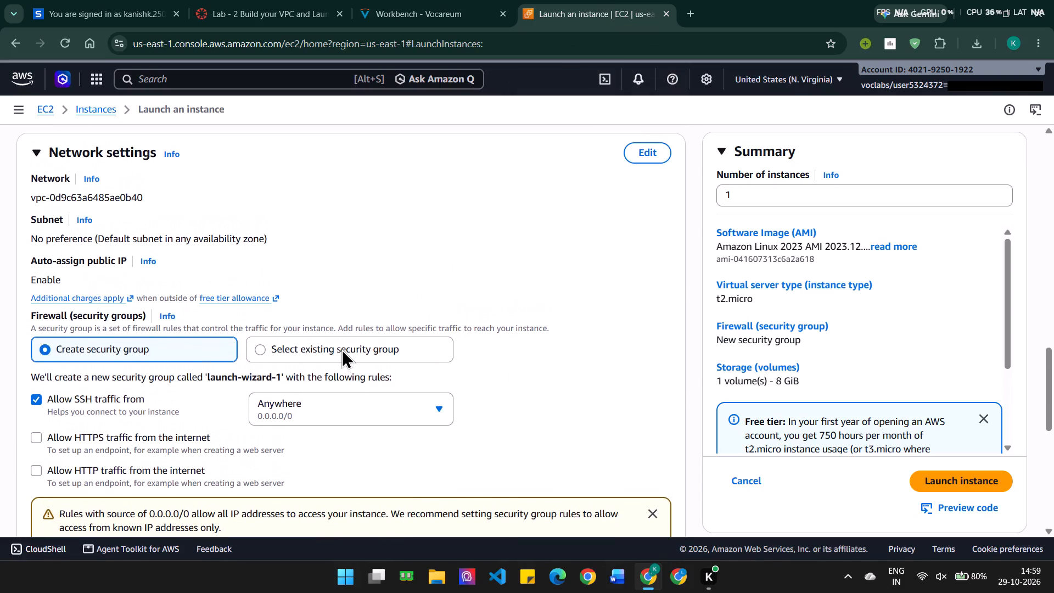
{"action": "left_click", "coordinate": [634, 151]}
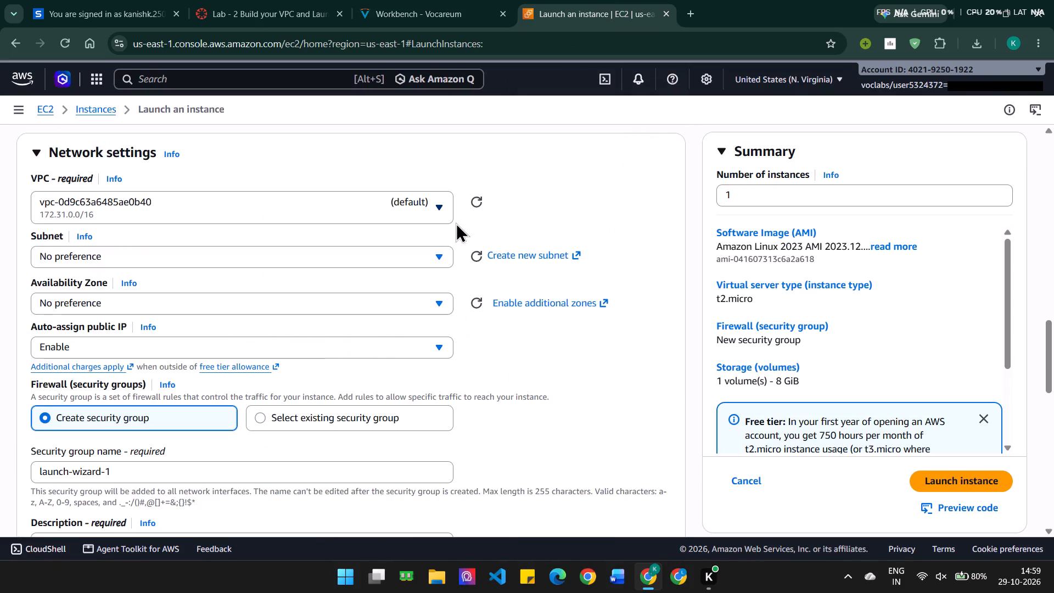
{"action": "left_click", "coordinate": [369, 200]}
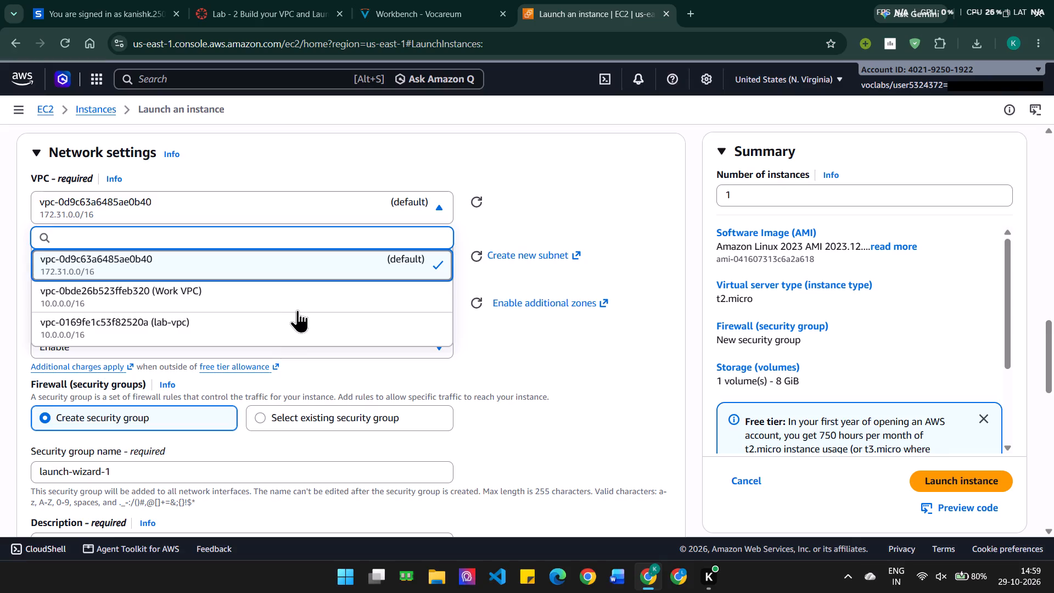
{"action": "left_click", "coordinate": [292, 337]}
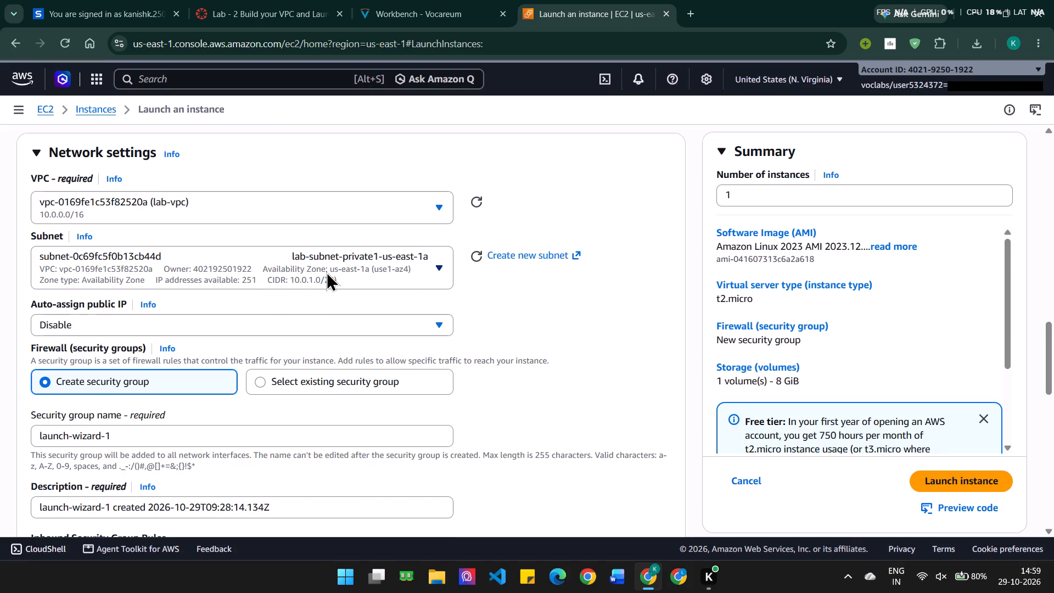
Following lab step 39, set the subnet to lab-subnet-public2 and auto-assign public IP to Enable.
{"action": "left_click", "coordinate": [434, 0]}
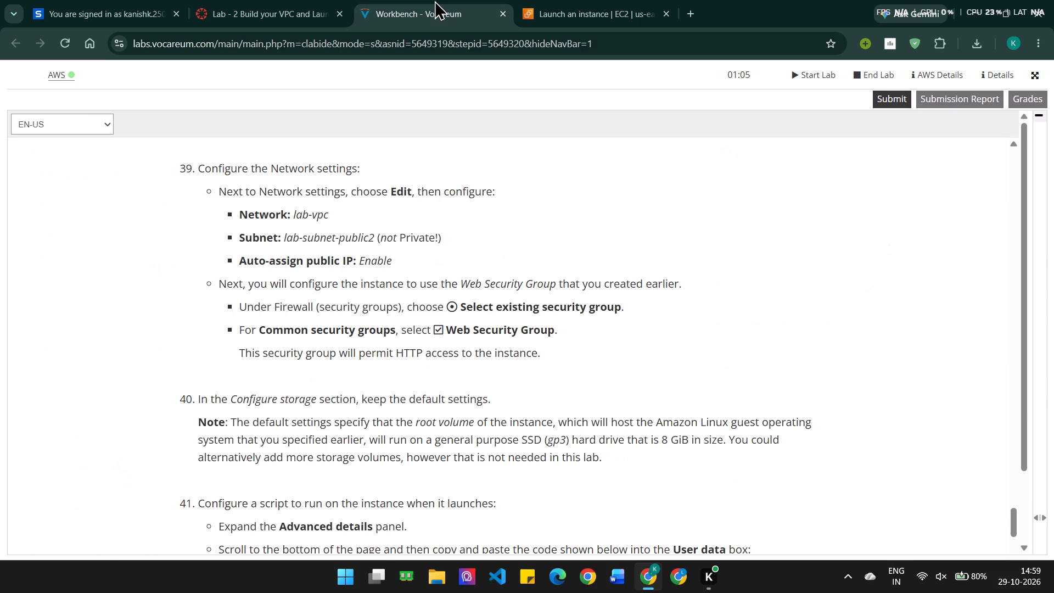
{"action": "left_click", "coordinate": [603, 0]}
{"action": "left_click", "coordinate": [413, 257]}
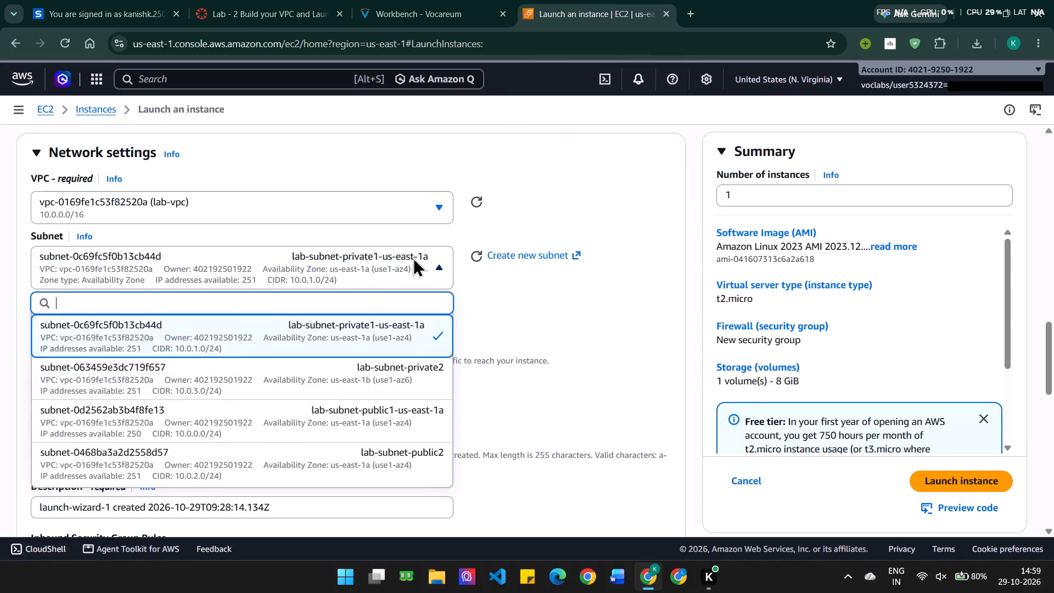
{"action": "left_click", "coordinate": [341, 456]}
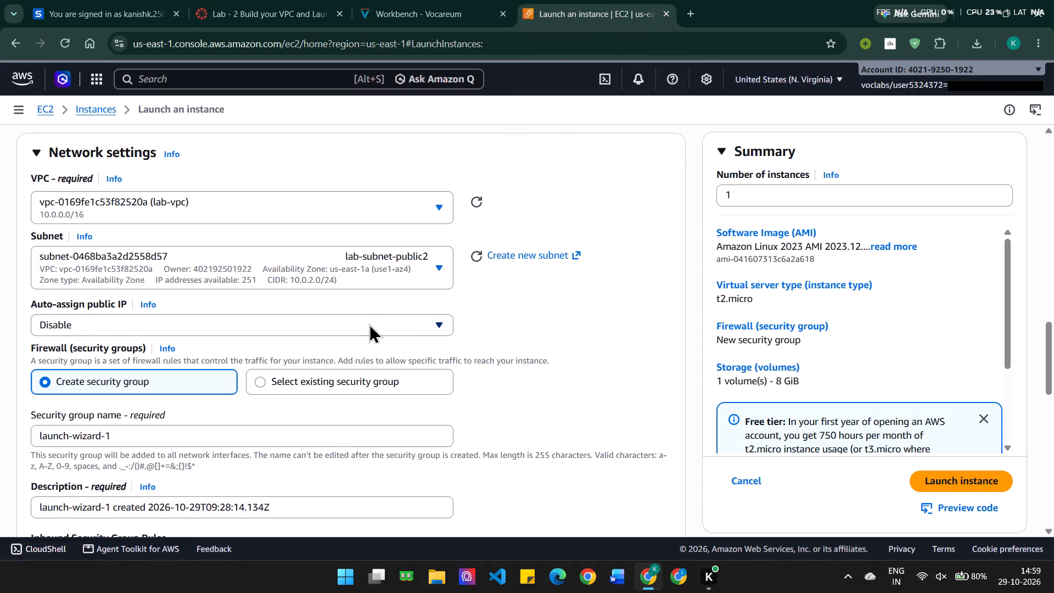
{"action": "left_click", "coordinate": [369, 321]}
{"action": "left_click", "coordinate": [350, 350]}
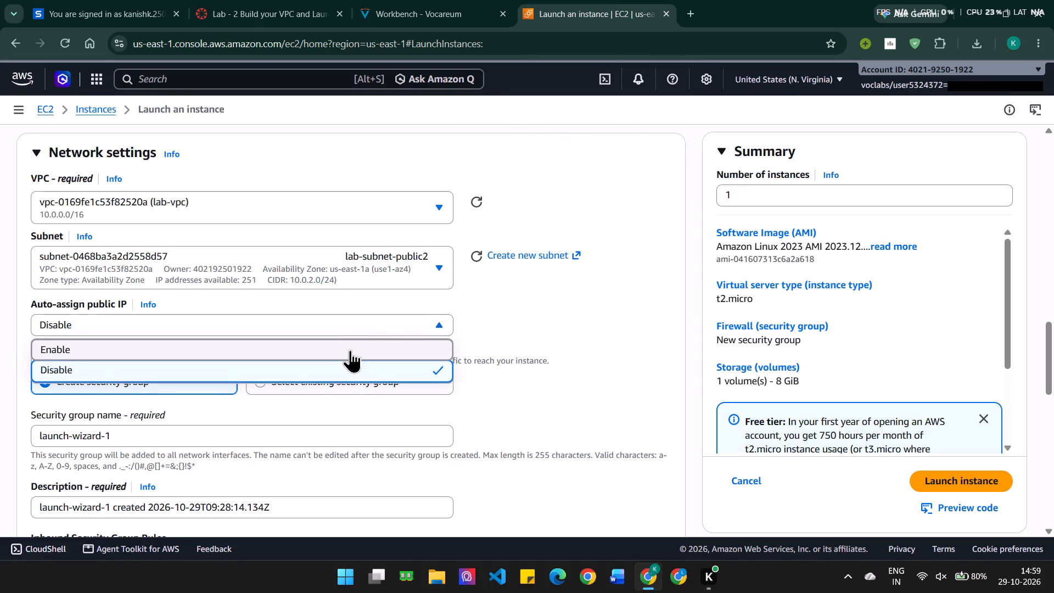
Check the lab's firewall instructions and assign the existing Web Security Group to the instance.
{"action": "left_click", "coordinate": [429, 7]}
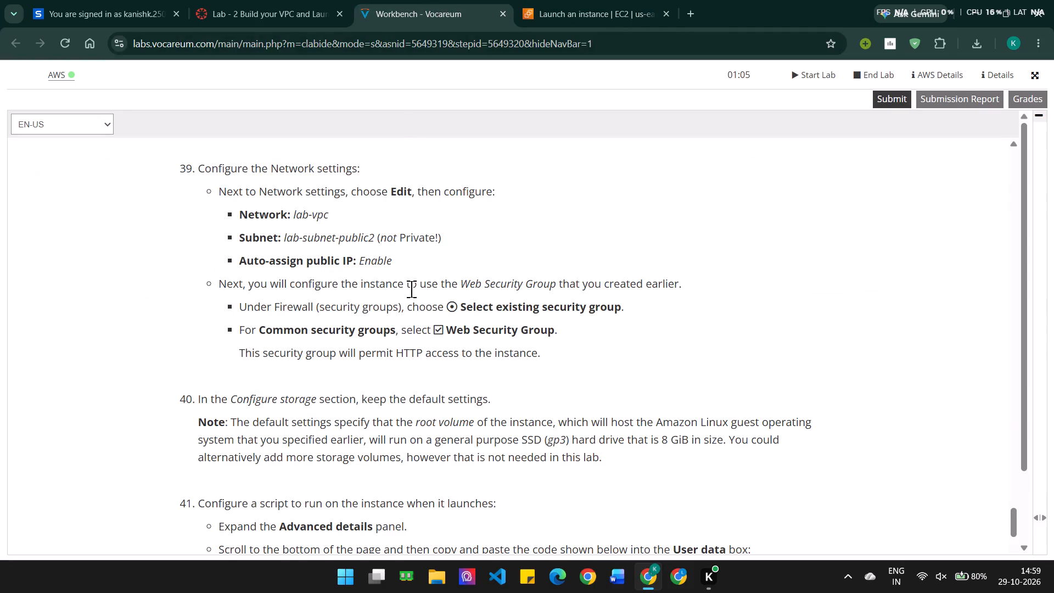
{"action": "scroll", "coordinate": [411, 289], "scroll_direction": "down", "scroll_amount": 2}
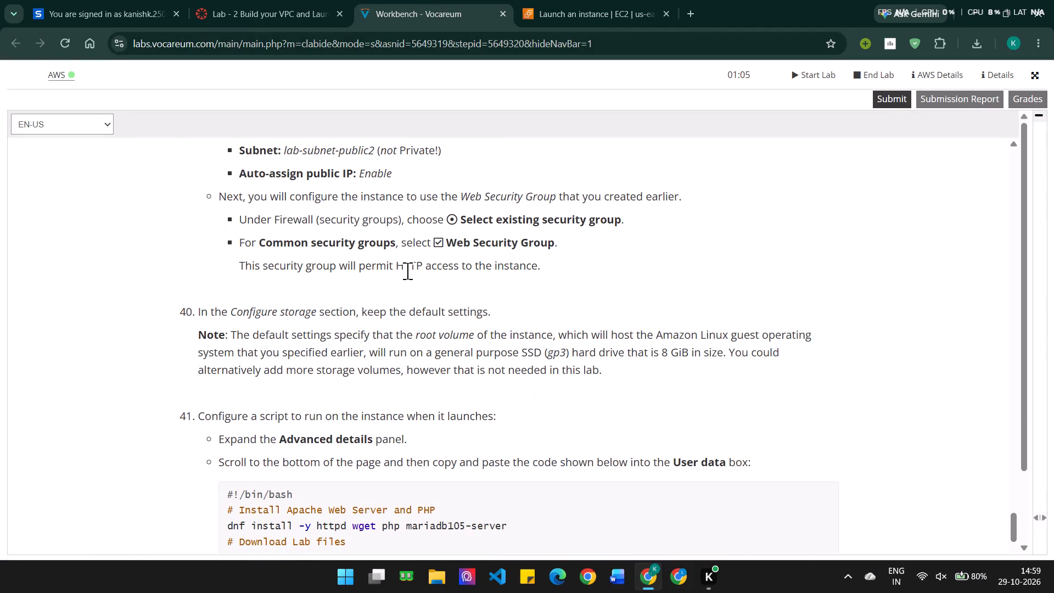
{"action": "scroll", "coordinate": [386, 271], "scroll_direction": "down", "scroll_amount": 1}
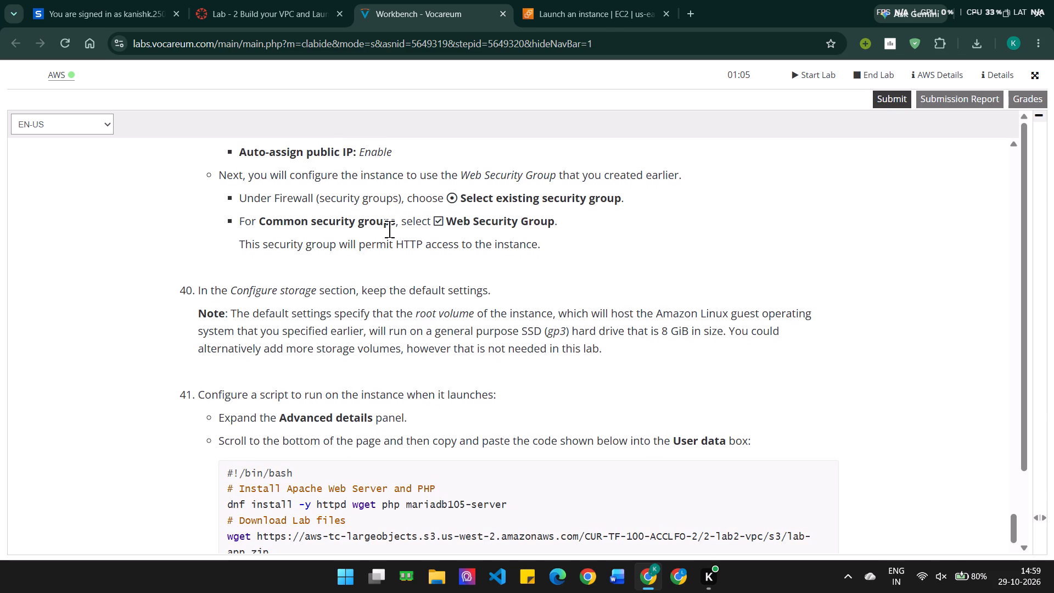
{"action": "left_click", "coordinate": [585, 0]}
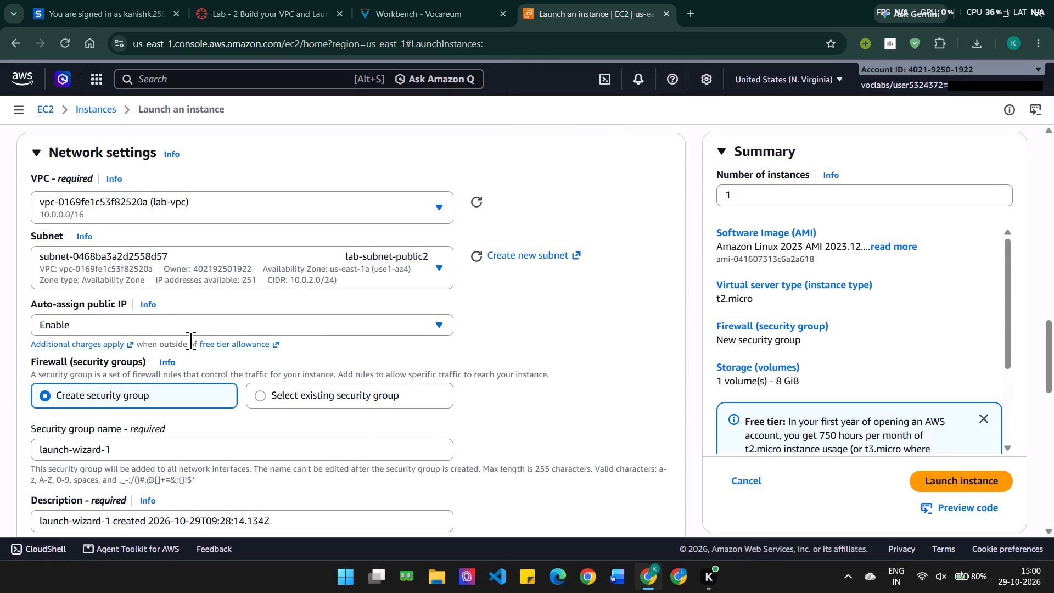
{"action": "scroll", "coordinate": [190, 340], "scroll_direction": "down", "scroll_amount": 2}
{"action": "left_click", "coordinate": [259, 329]}
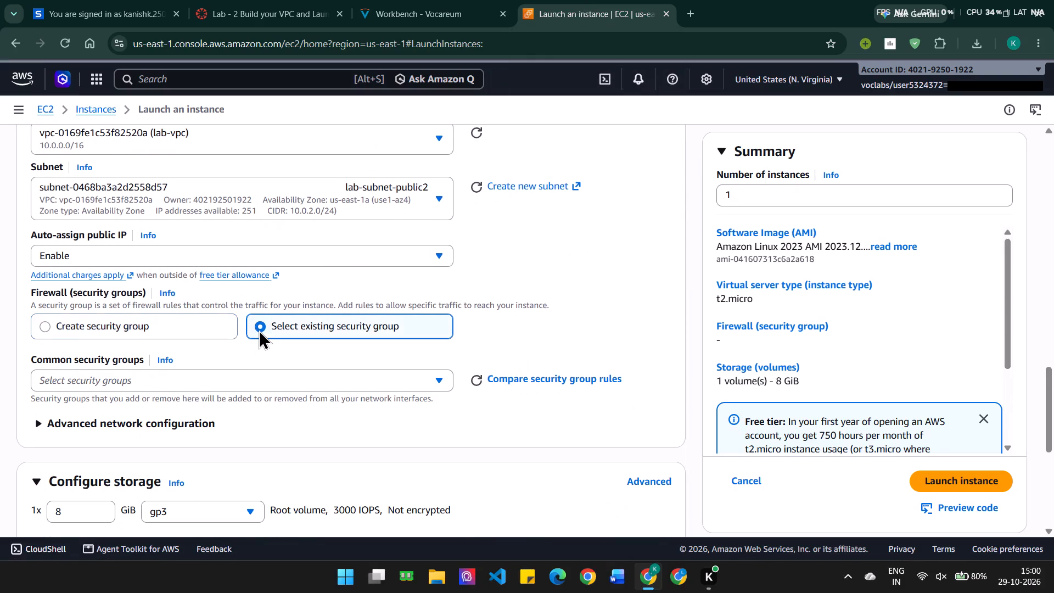
{"action": "left_click", "coordinate": [219, 378]}
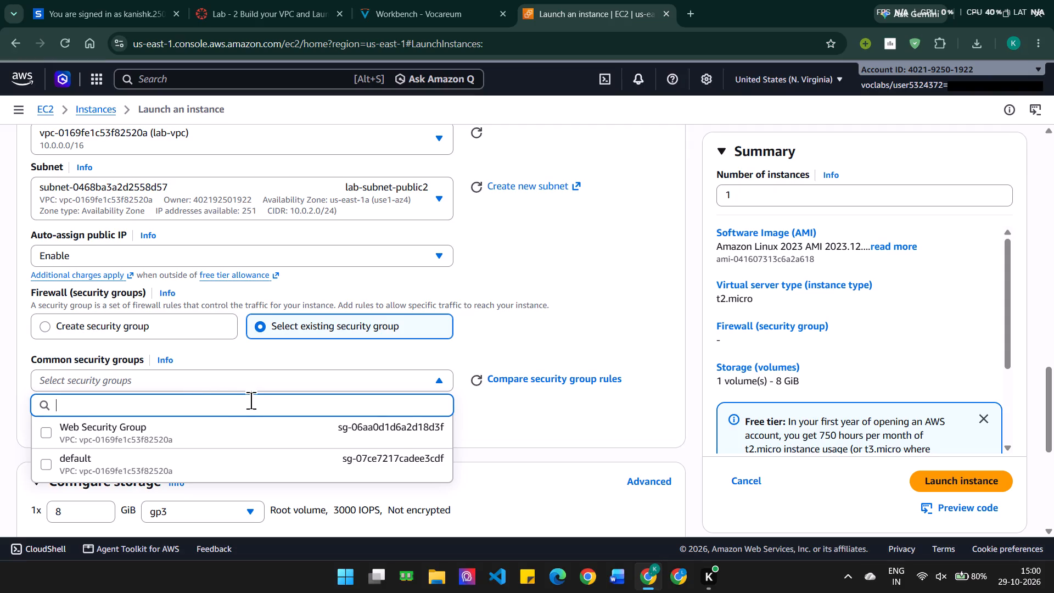
{"action": "left_click", "coordinate": [408, 10]}
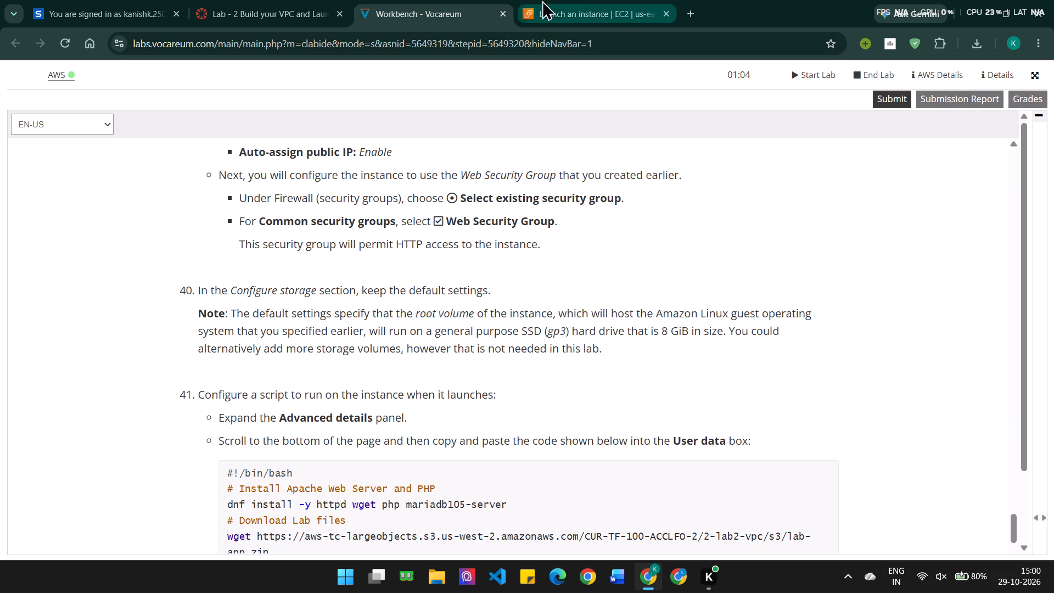
{"action": "left_click", "coordinate": [585, 0]}
{"action": "left_click", "coordinate": [188, 381]}
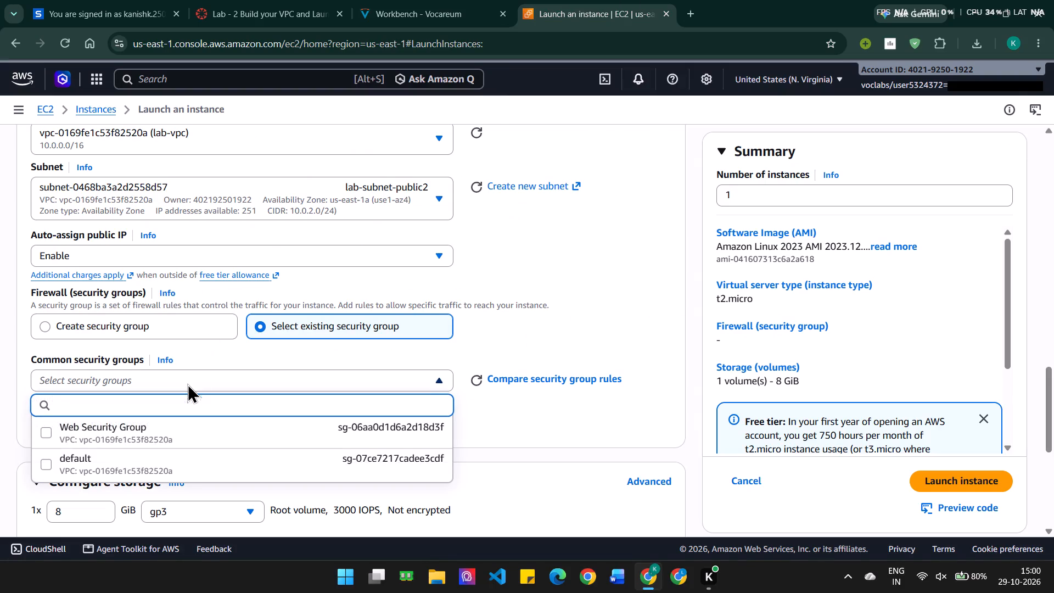
{"action": "left_click", "coordinate": [166, 429]}
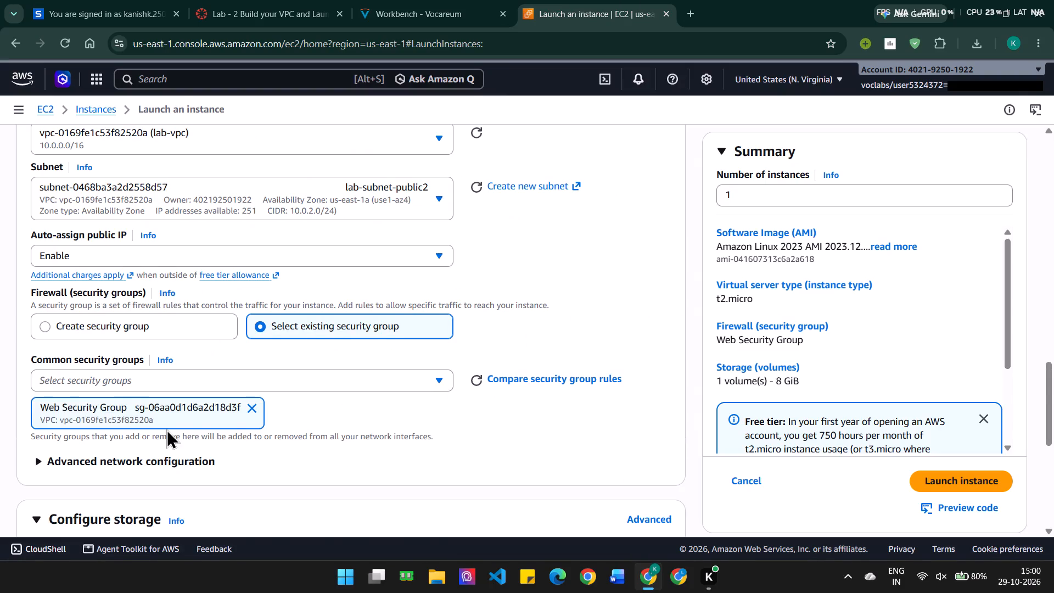
Copy the full bash startup script from lab step 41 and check the launch instructions that follow it.
{"action": "scroll", "coordinate": [166, 429], "scroll_direction": "down", "scroll_amount": 3}
{"action": "left_click", "coordinate": [462, 0]}
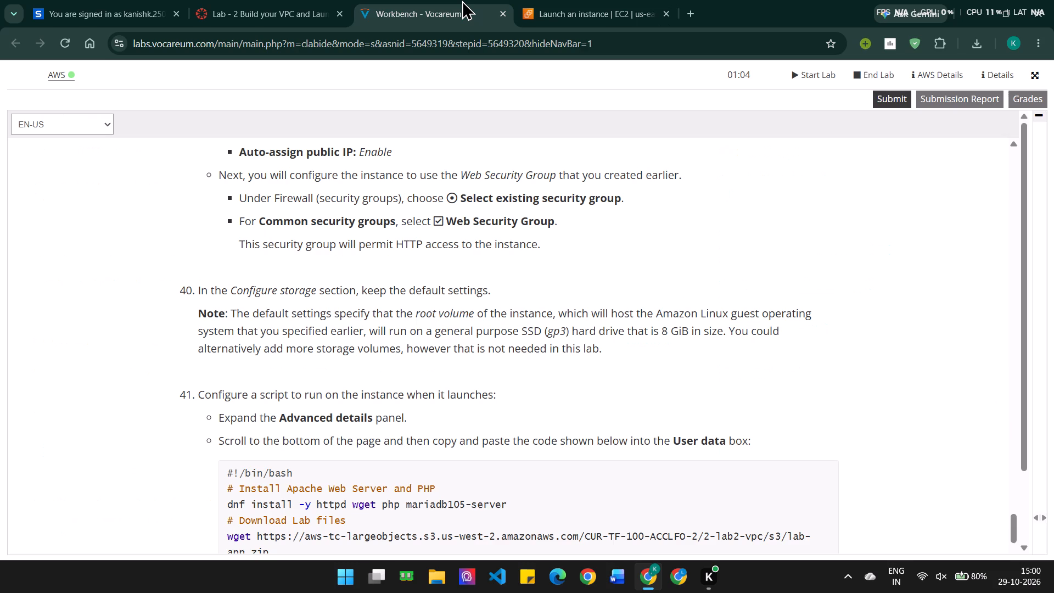
{"action": "scroll", "coordinate": [433, 306], "scroll_direction": "down", "scroll_amount": 4}
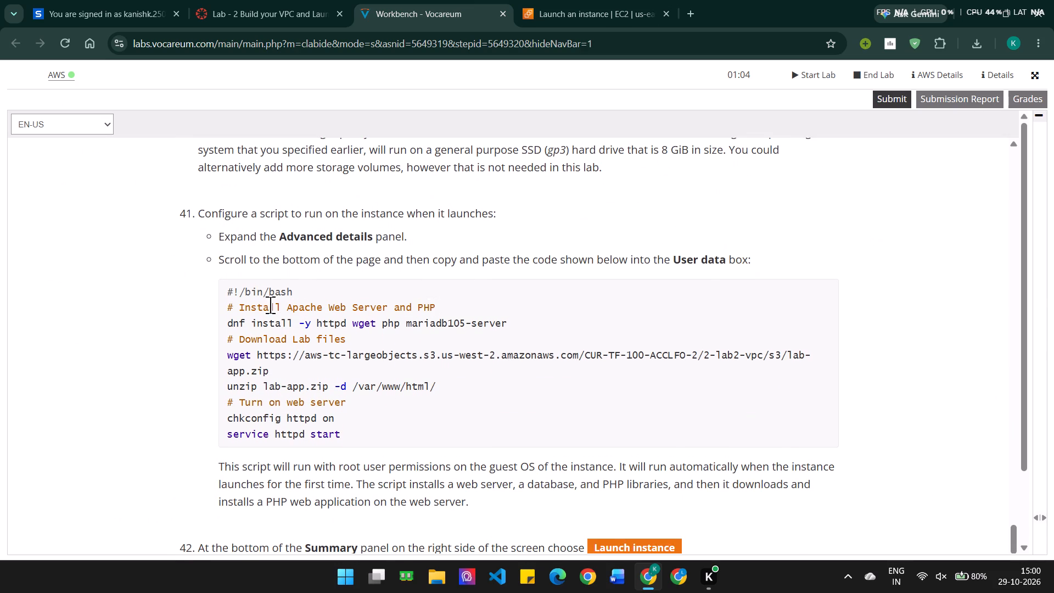
{"action": "left_click_drag", "start_coordinate": [227, 292], "coordinate": [361, 430]}
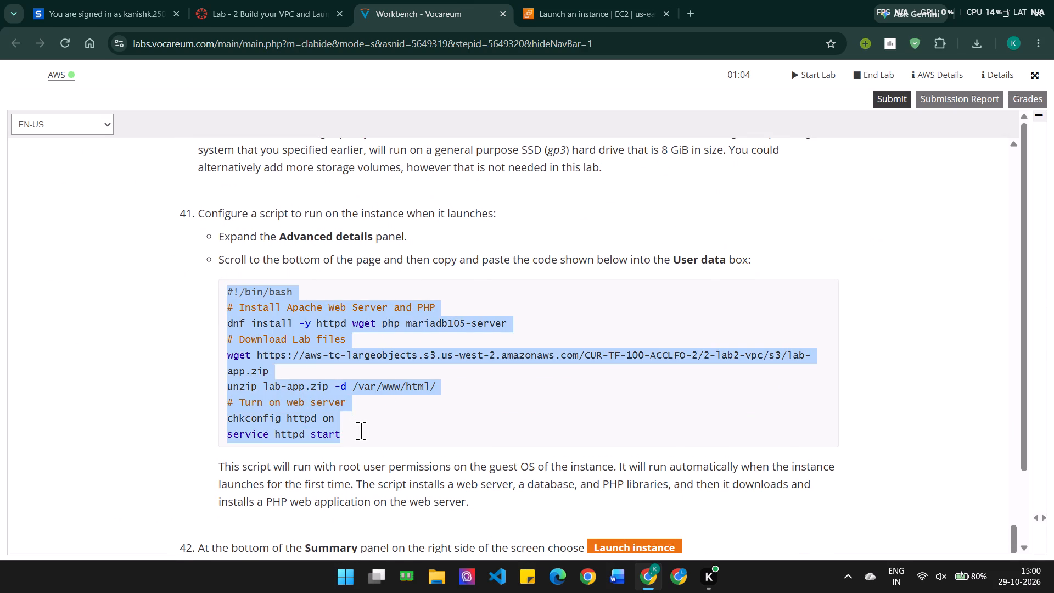
{"action": "left_click_drag", "start_coordinate": [361, 430], "coordinate": [362, 432]}
{"action": "key", "text": "ctrl+c"}
{"action": "left_click", "coordinate": [542, 299]}
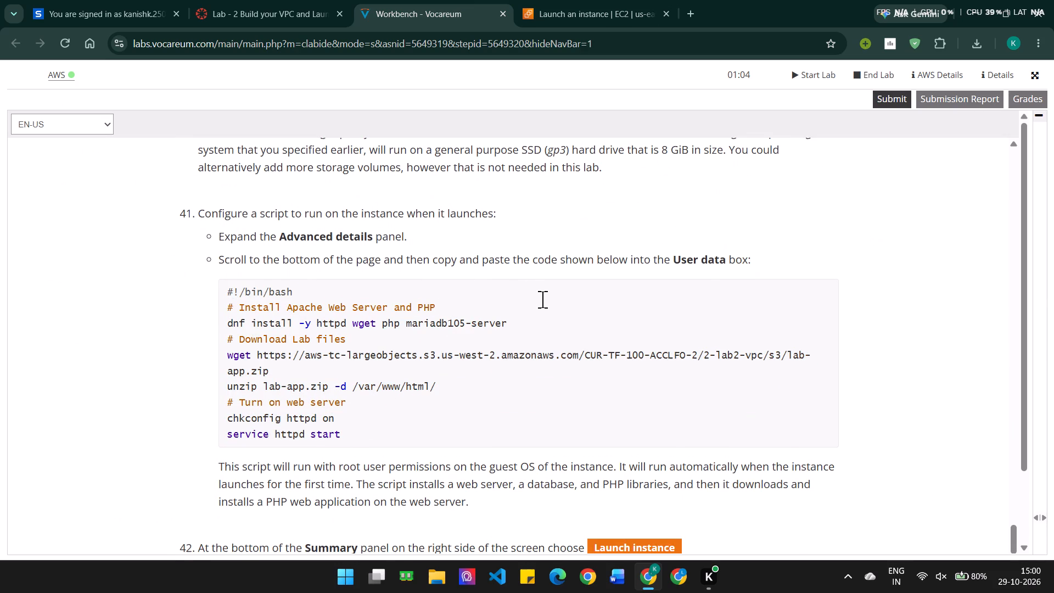
{"action": "scroll", "coordinate": [537, 300], "scroll_direction": "down", "scroll_amount": 5}
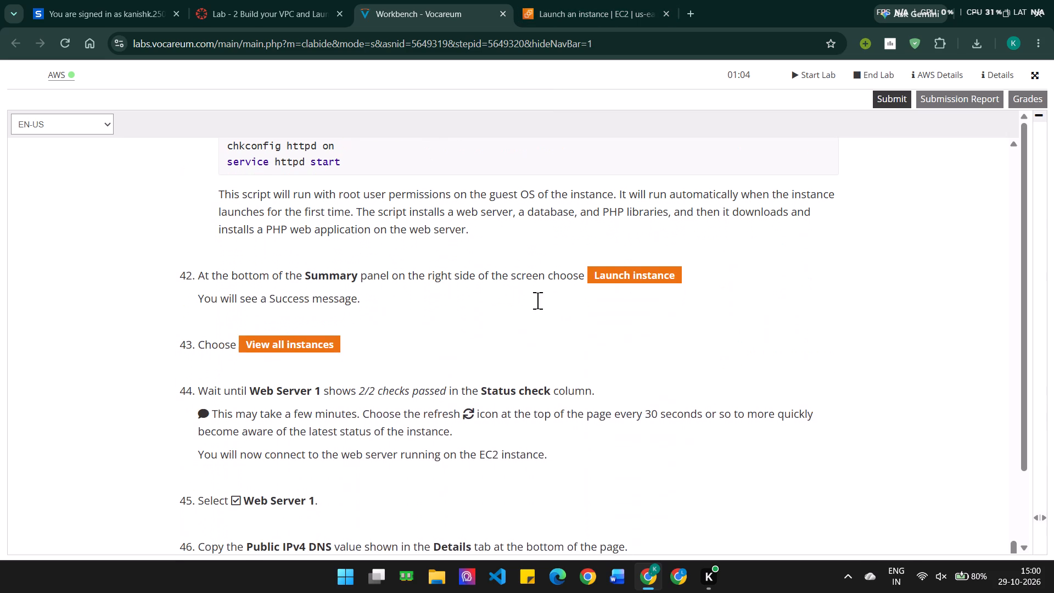
Expand the launch form's Advanced details and paste the copied startup script into User data.
{"action": "left_click", "coordinate": [592, 0]}
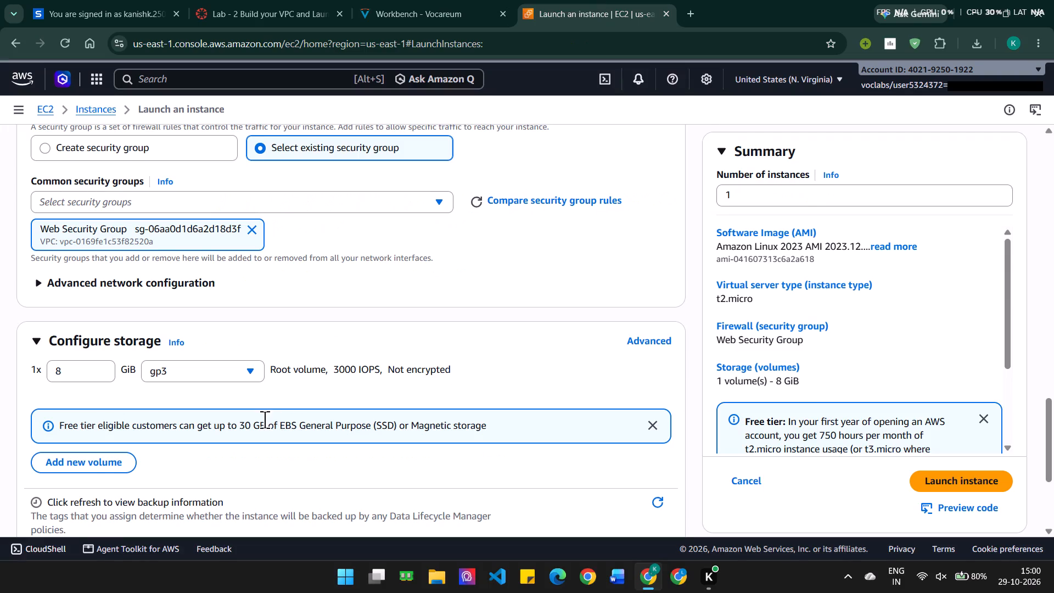
{"action": "scroll", "coordinate": [265, 419], "scroll_direction": "down", "scroll_amount": 6}
{"action": "left_click", "coordinate": [123, 482]}
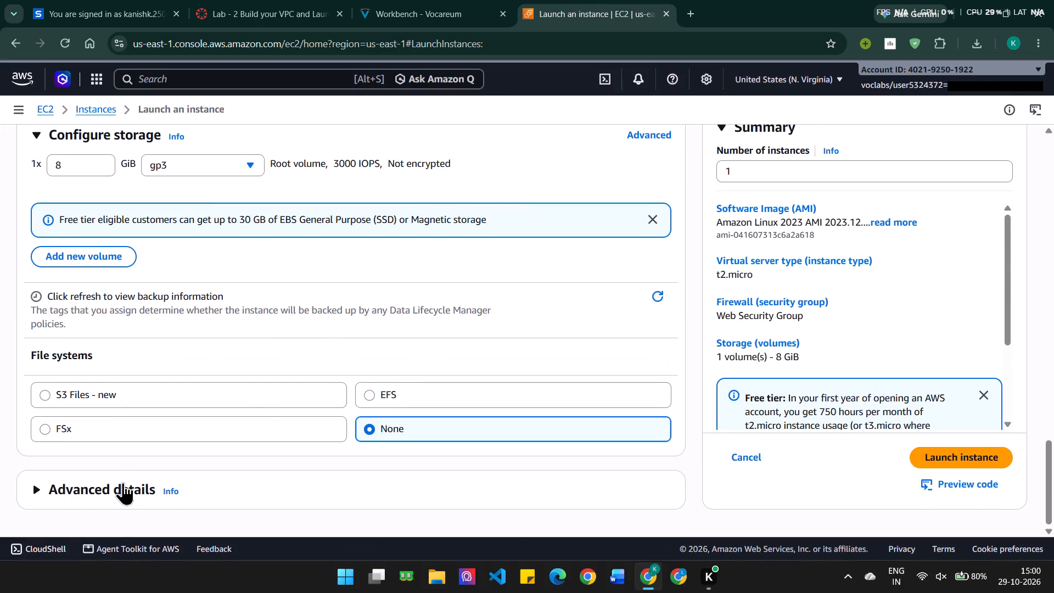
{"action": "scroll", "coordinate": [123, 482], "scroll_direction": "down", "scroll_amount": 15}
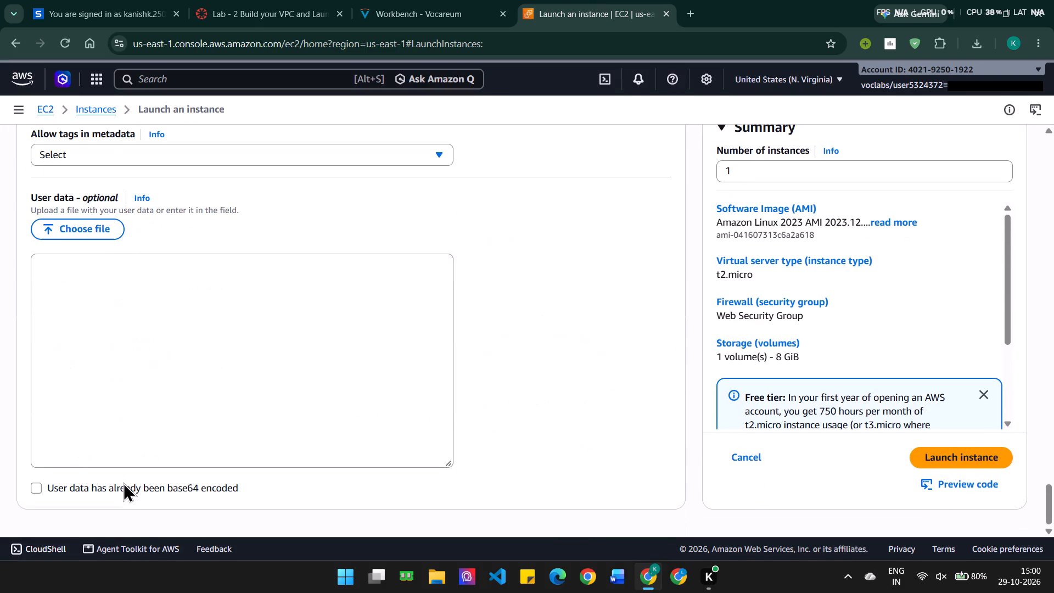
{"action": "left_click", "coordinate": [169, 351]}
{"action": "key", "text": "ctrl+v"}
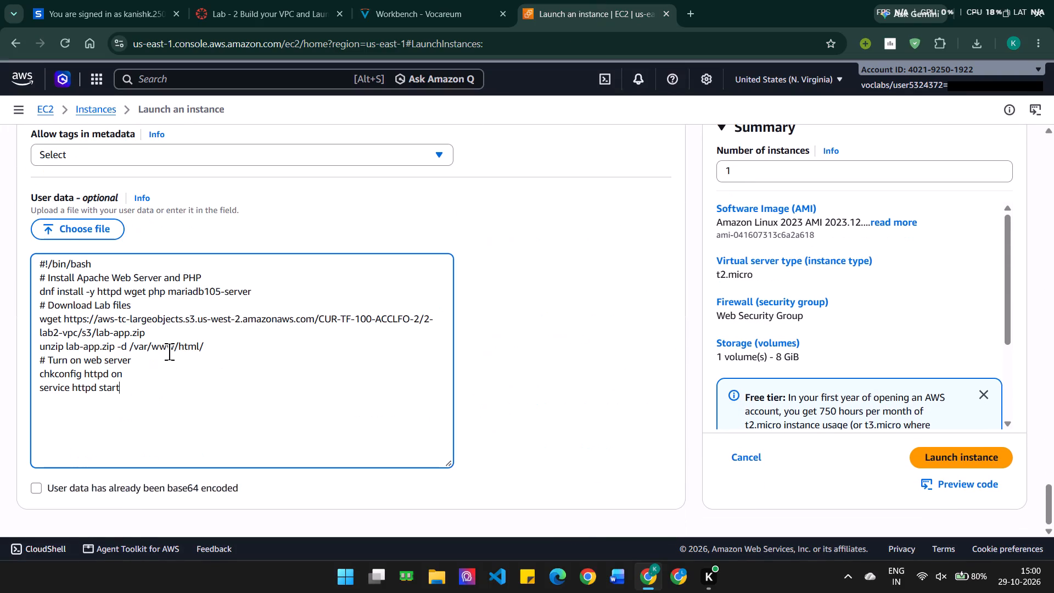
{"action": "scroll", "coordinate": [169, 351], "scroll_direction": "down", "scroll_amount": 4}
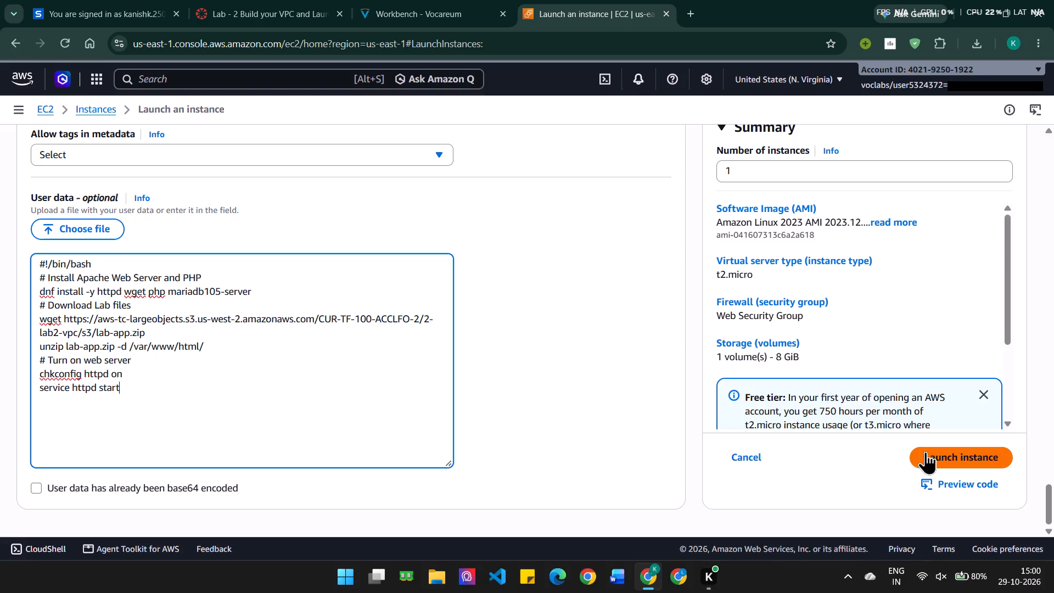
Launch the configured Web Server 1 instance and open the list of all instances.
{"action": "left_click", "coordinate": [929, 455]}
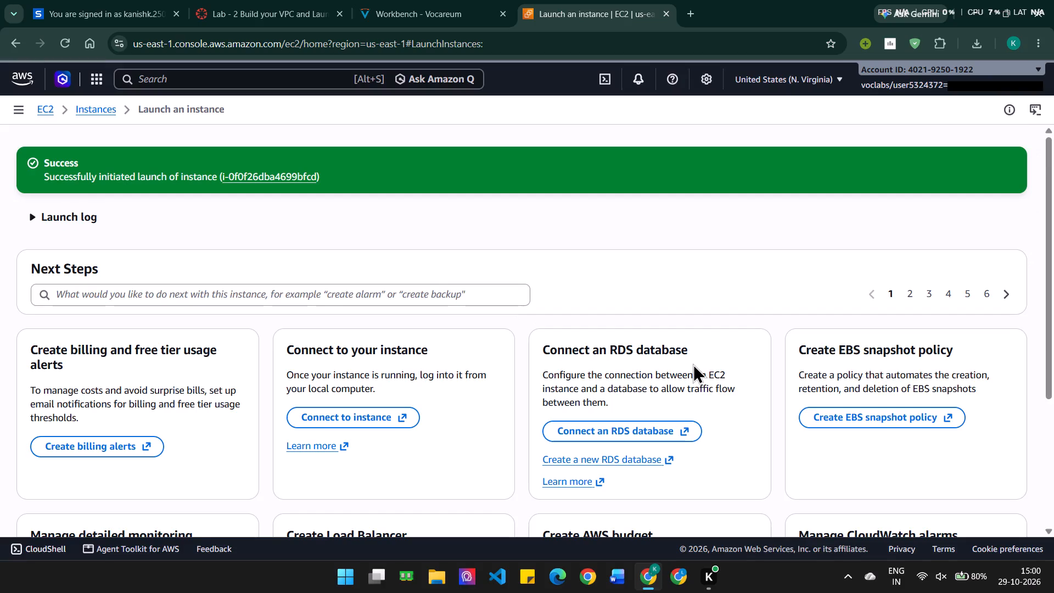
{"action": "scroll", "coordinate": [693, 363], "scroll_direction": "down", "scroll_amount": 4}
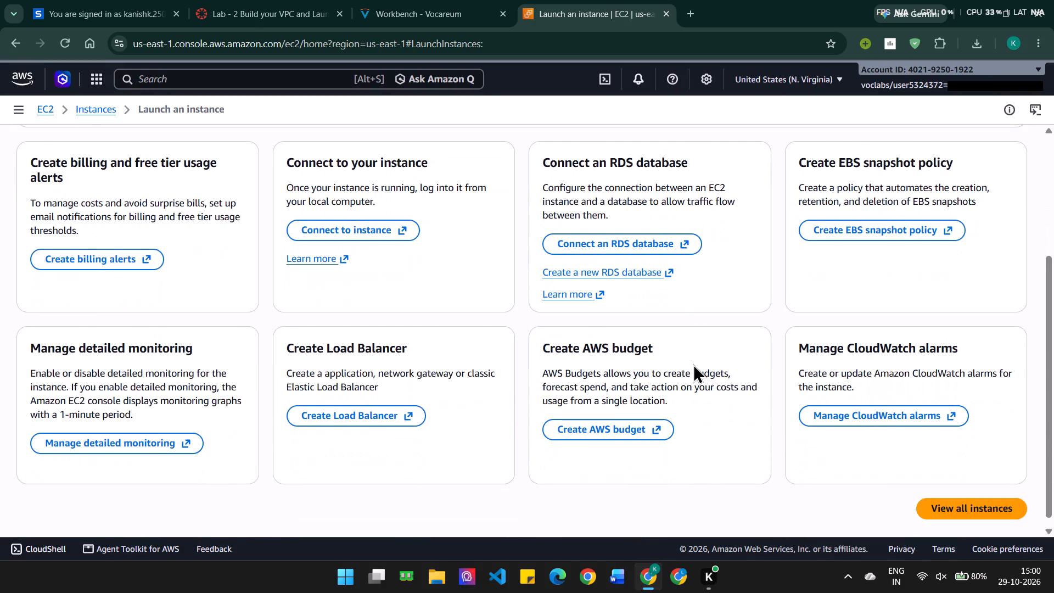
{"action": "left_click", "coordinate": [962, 491]}
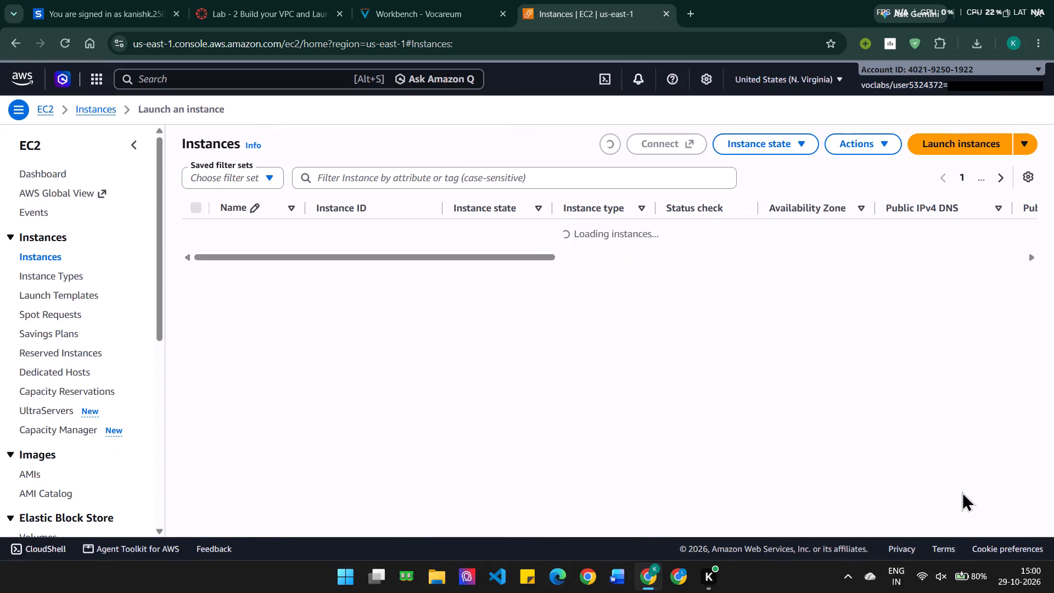
Check lab steps 43 to 47 for what follows the launch, and refresh the instances list to check Web Server 1's status.
{"action": "left_click", "coordinate": [424, 0]}
{"action": "scroll", "coordinate": [448, 333], "scroll_direction": "down", "scroll_amount": 3}
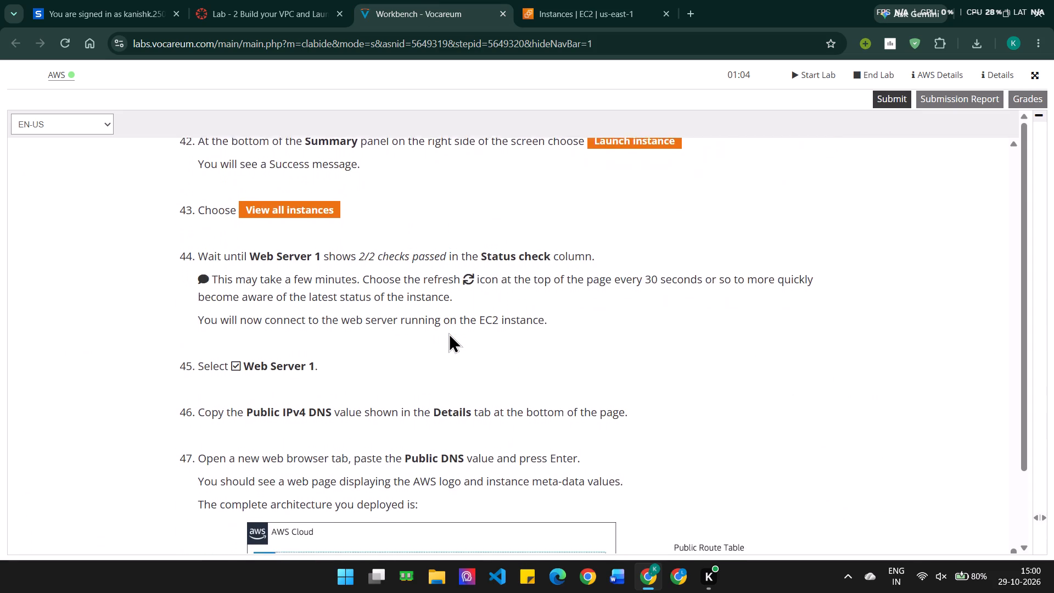
{"action": "scroll", "coordinate": [448, 333], "scroll_direction": "down", "scroll_amount": 2}
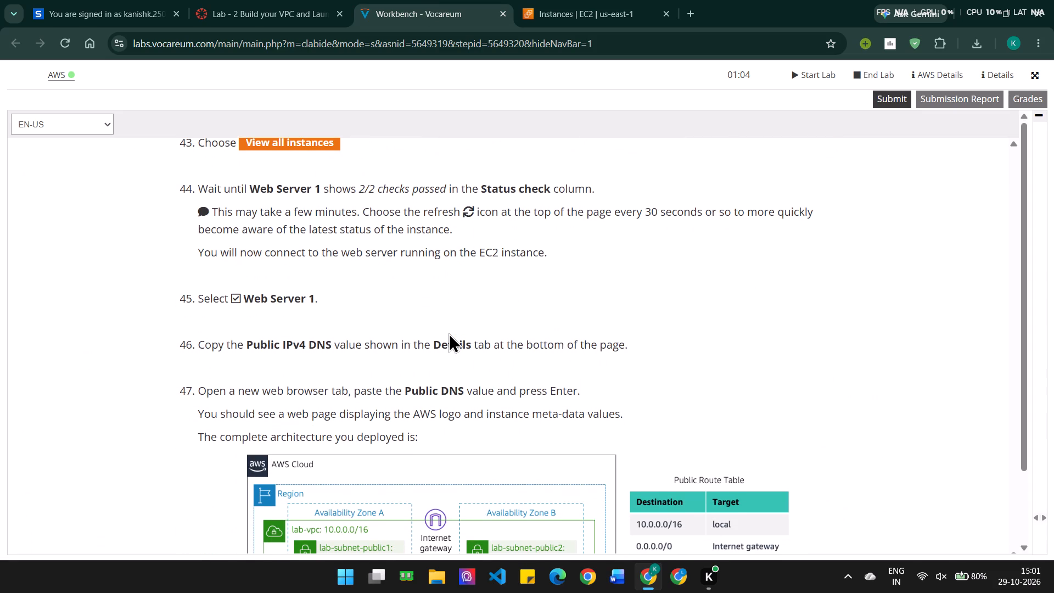
{"action": "scroll", "coordinate": [448, 333], "scroll_direction": "down", "scroll_amount": 3}
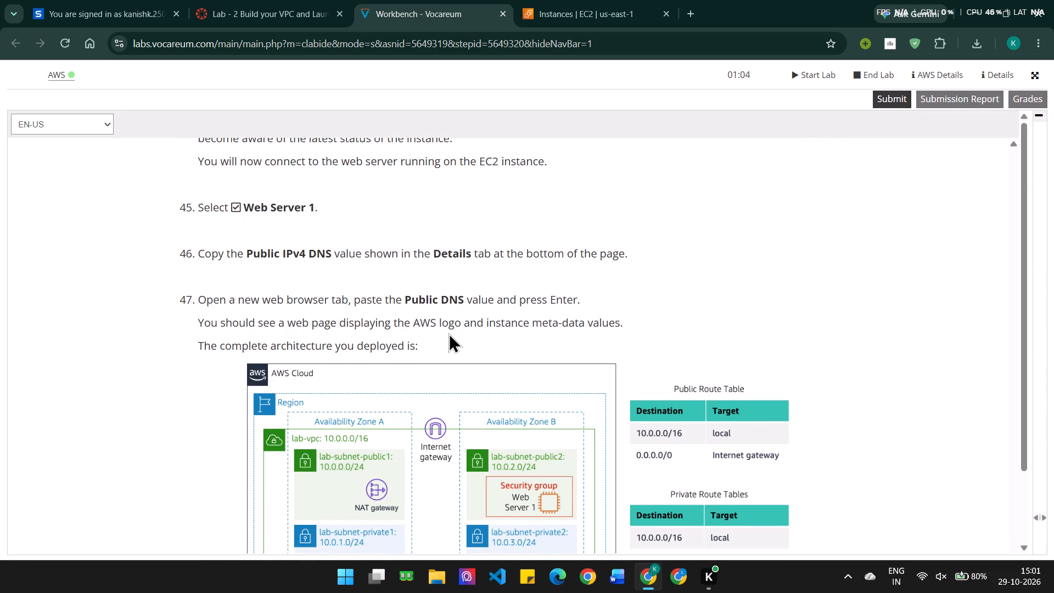
{"action": "scroll", "coordinate": [448, 333], "scroll_direction": "down", "scroll_amount": 1}
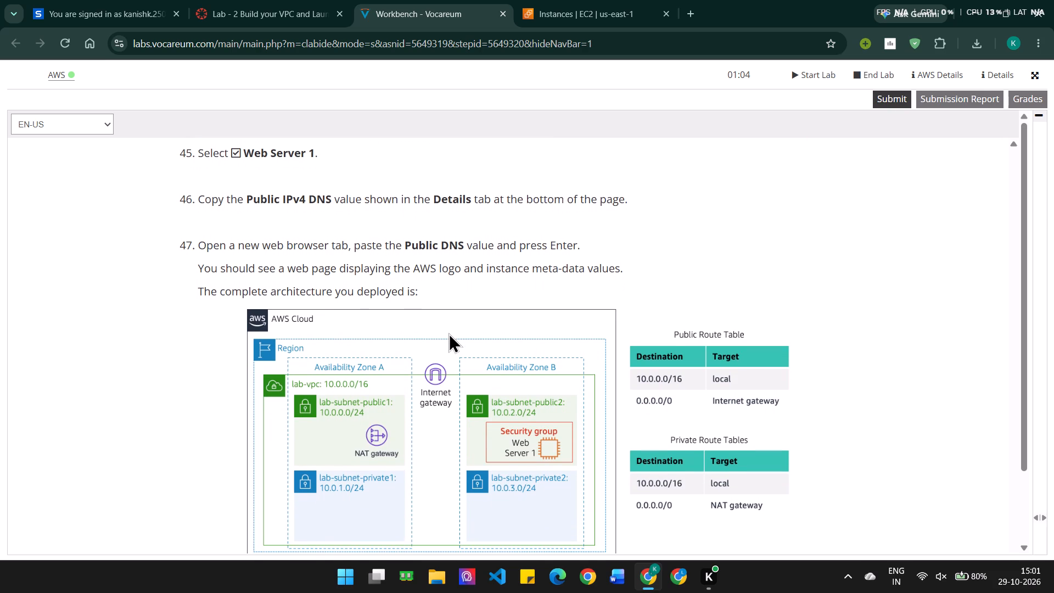
{"action": "left_click", "coordinate": [576, 0]}
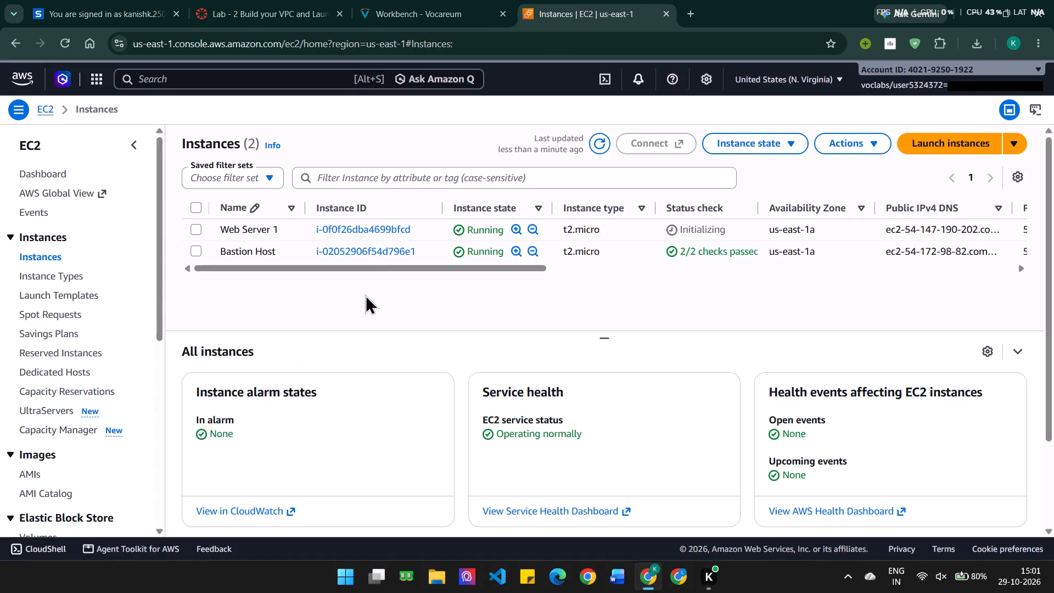
{"action": "scroll", "coordinate": [368, 296], "scroll_direction": "up", "scroll_amount": 1}
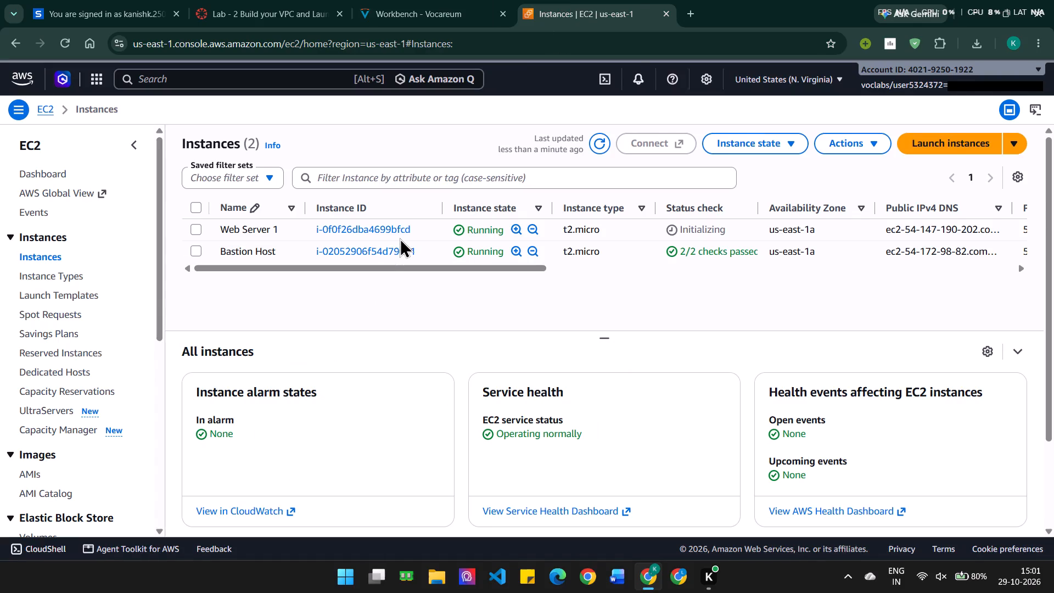
{"action": "scroll", "coordinate": [400, 238], "scroll_direction": "down", "scroll_amount": 1}
{"action": "scroll", "coordinate": [400, 238], "scroll_direction": "up", "scroll_amount": 3}
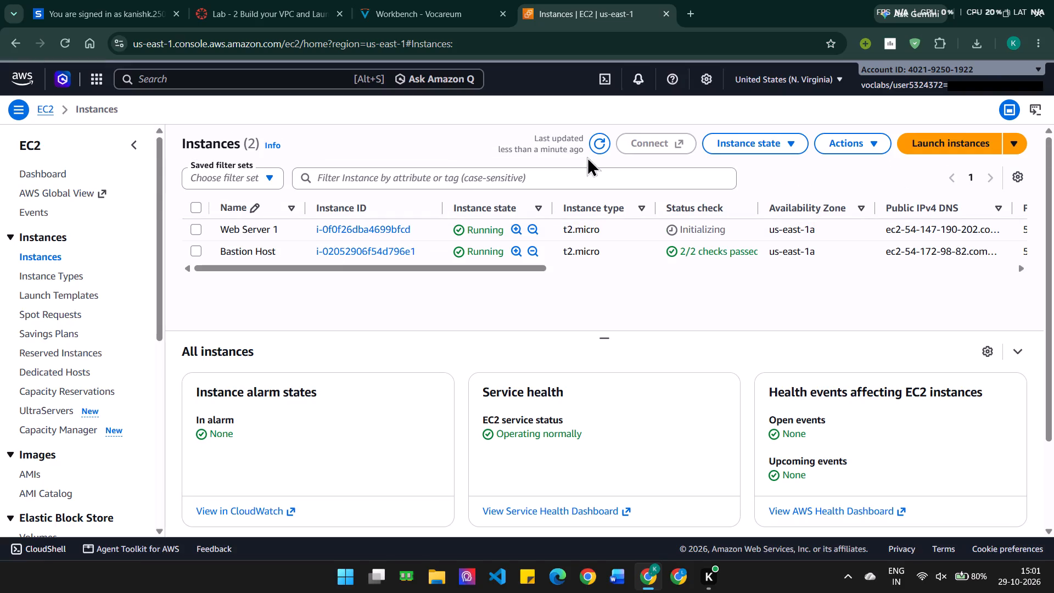
{"action": "left_click", "coordinate": [603, 147]}
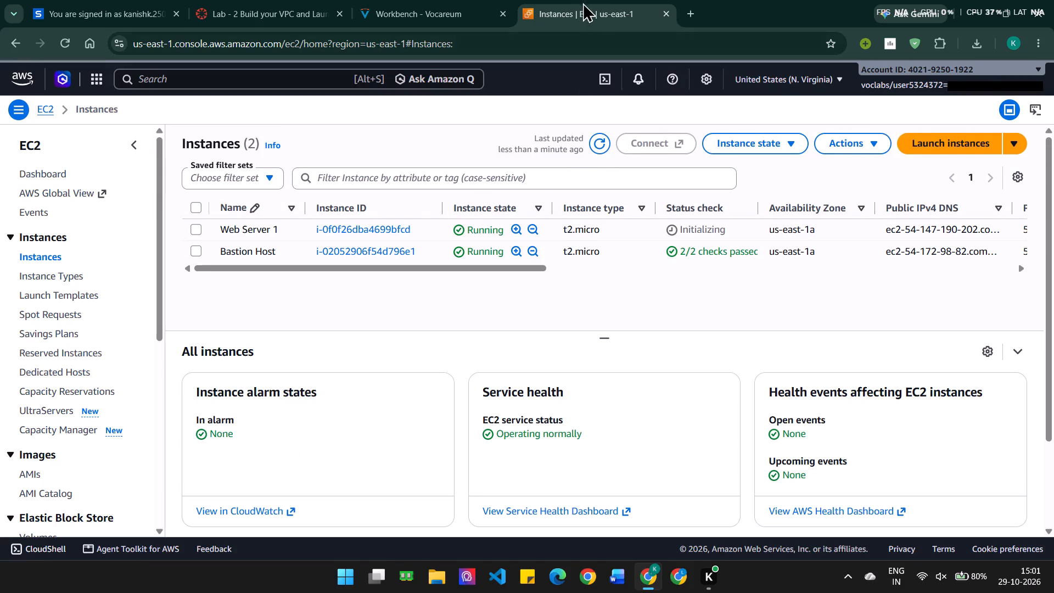
Read lab steps 42 to 50 on waiting for status checks, opening the web server by its public DNS, and submitting the work.
{"action": "left_click", "coordinate": [465, 0]}
{"action": "scroll", "coordinate": [506, 270], "scroll_direction": "up", "scroll_amount": 2}
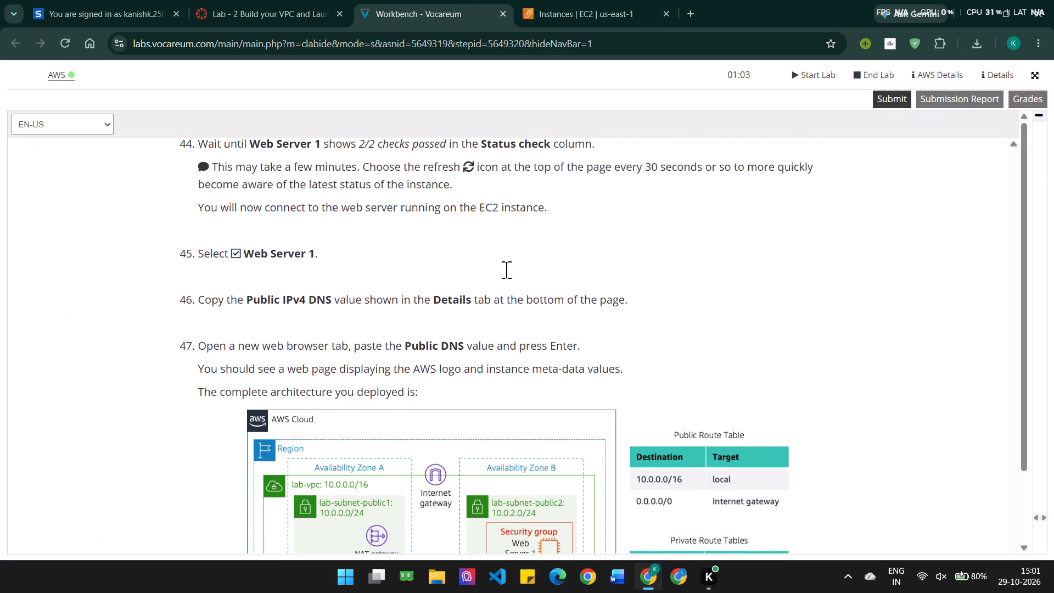
{"action": "scroll", "coordinate": [506, 270], "scroll_direction": "up", "scroll_amount": 1}
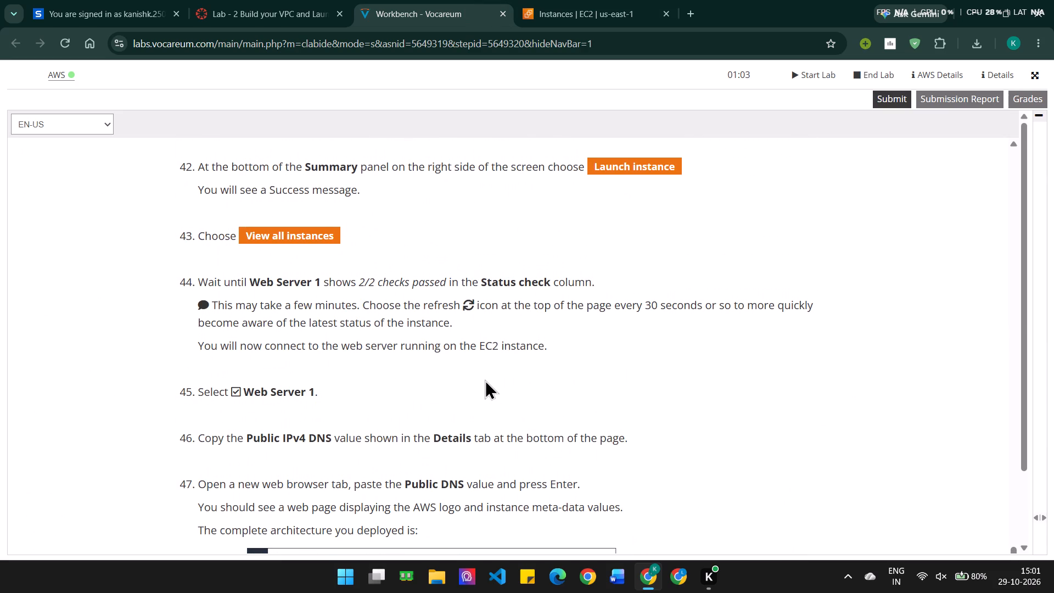
{"action": "scroll", "coordinate": [485, 379], "scroll_direction": "down", "scroll_amount": 1}
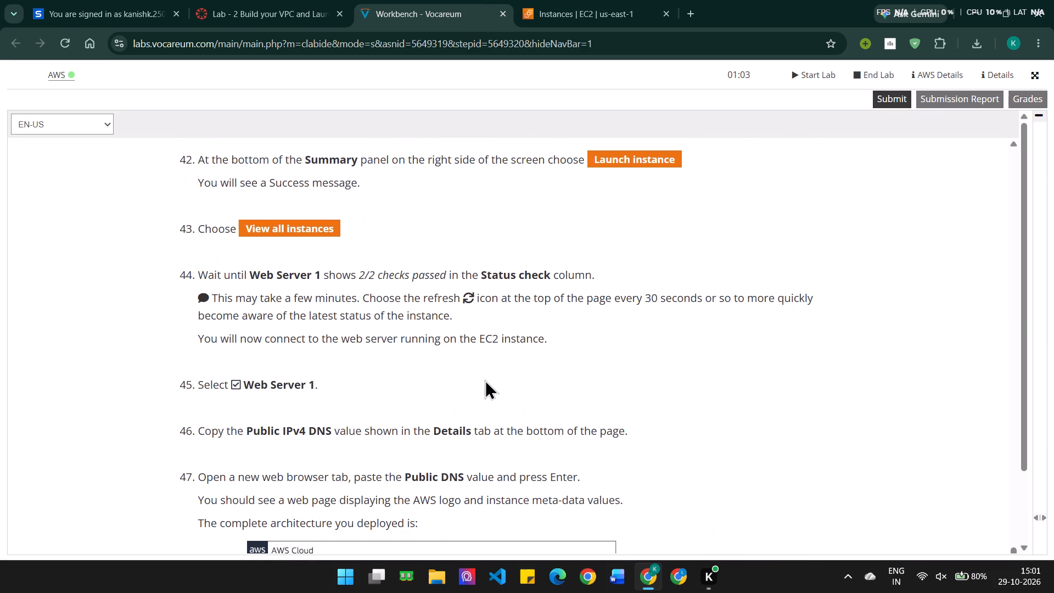
{"action": "scroll", "coordinate": [485, 379], "scroll_direction": "down", "scroll_amount": 1}
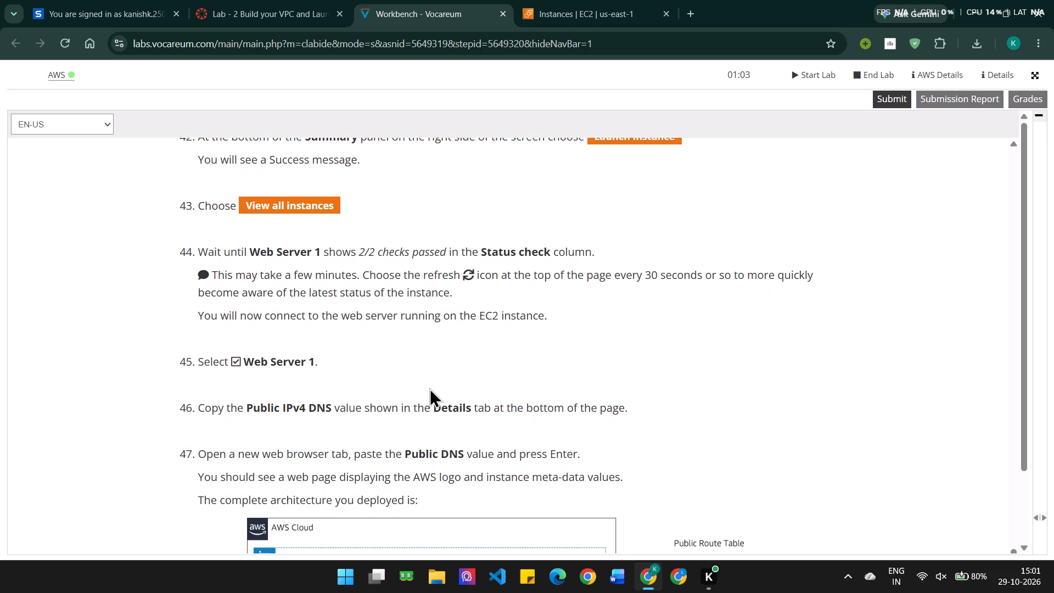
{"action": "scroll", "coordinate": [407, 343], "scroll_direction": "down", "scroll_amount": 1}
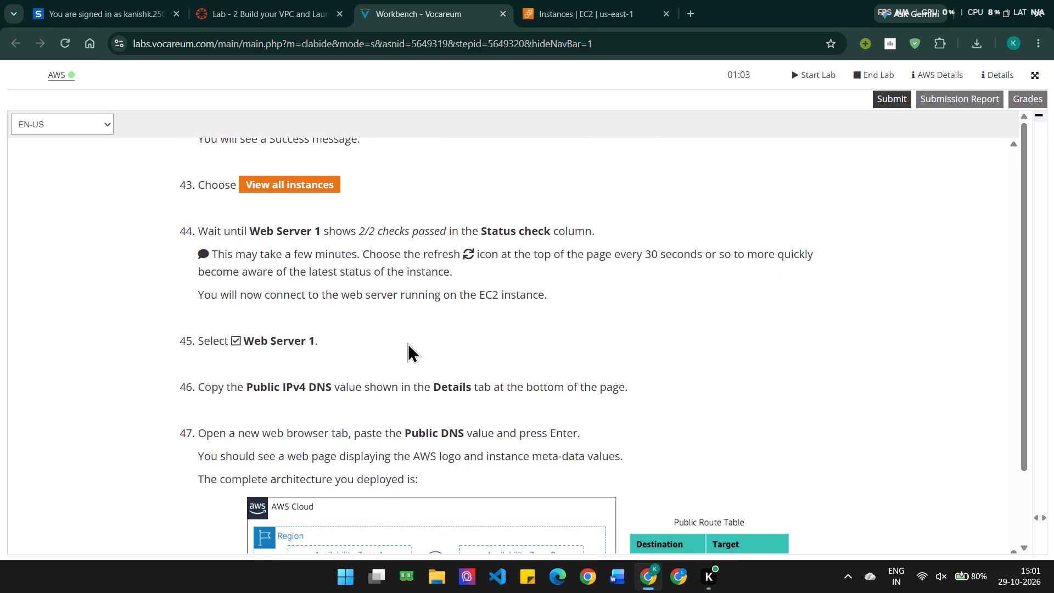
{"action": "scroll", "coordinate": [407, 343], "scroll_direction": "down", "scroll_amount": 2}
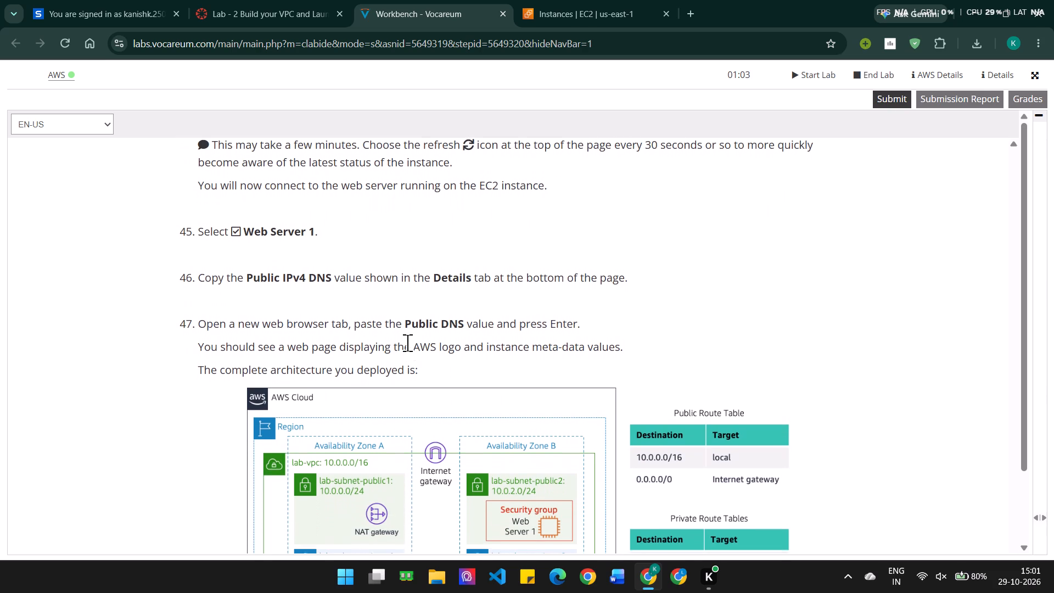
{"action": "scroll", "coordinate": [407, 343], "scroll_direction": "down", "scroll_amount": 1}
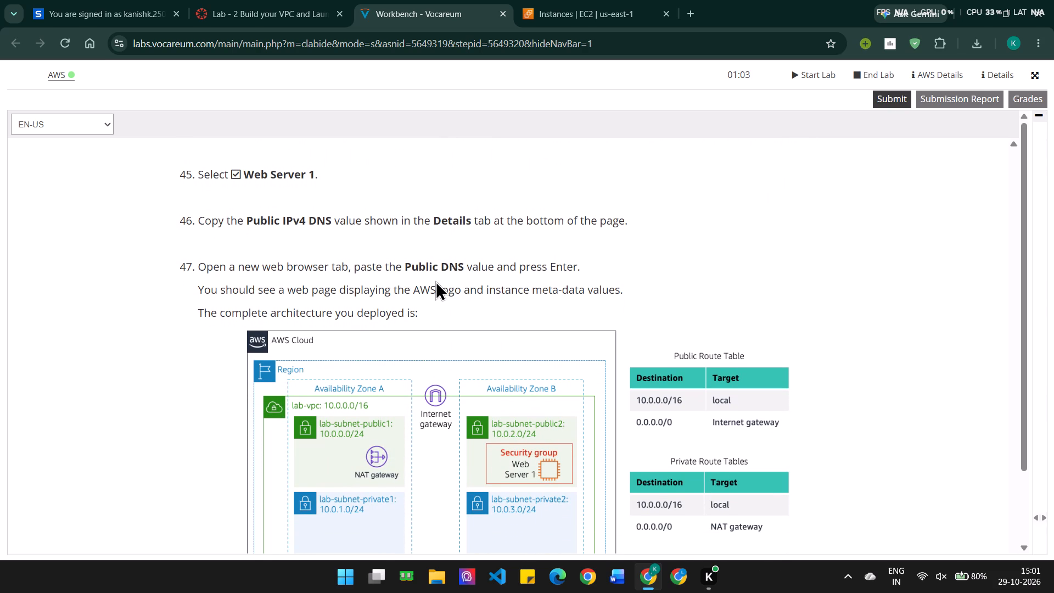
{"action": "scroll", "coordinate": [435, 281], "scroll_direction": "down", "scroll_amount": 1}
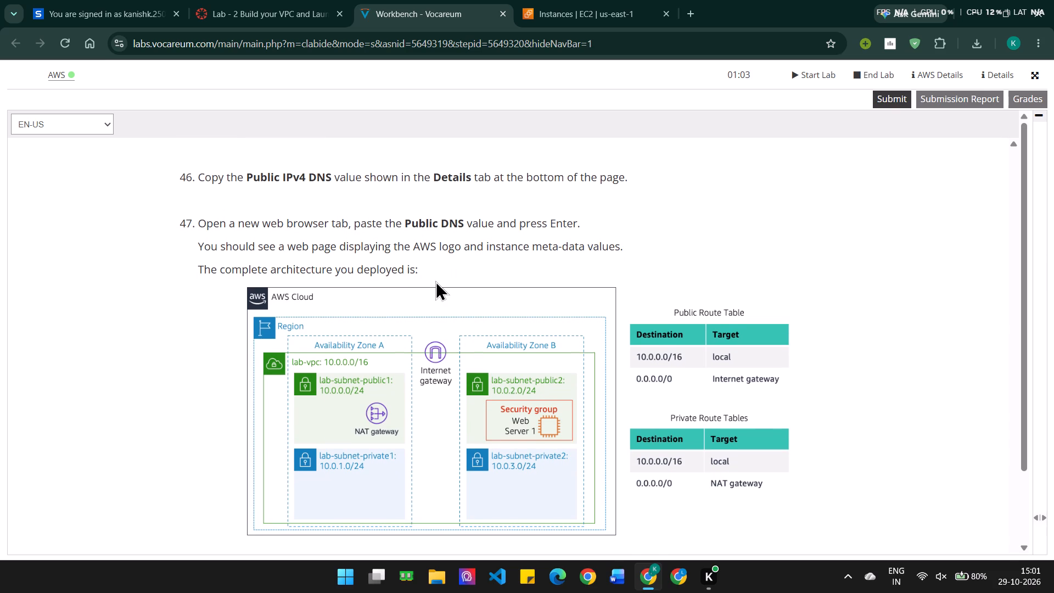
{"action": "scroll", "coordinate": [435, 281], "scroll_direction": "down", "scroll_amount": 4}
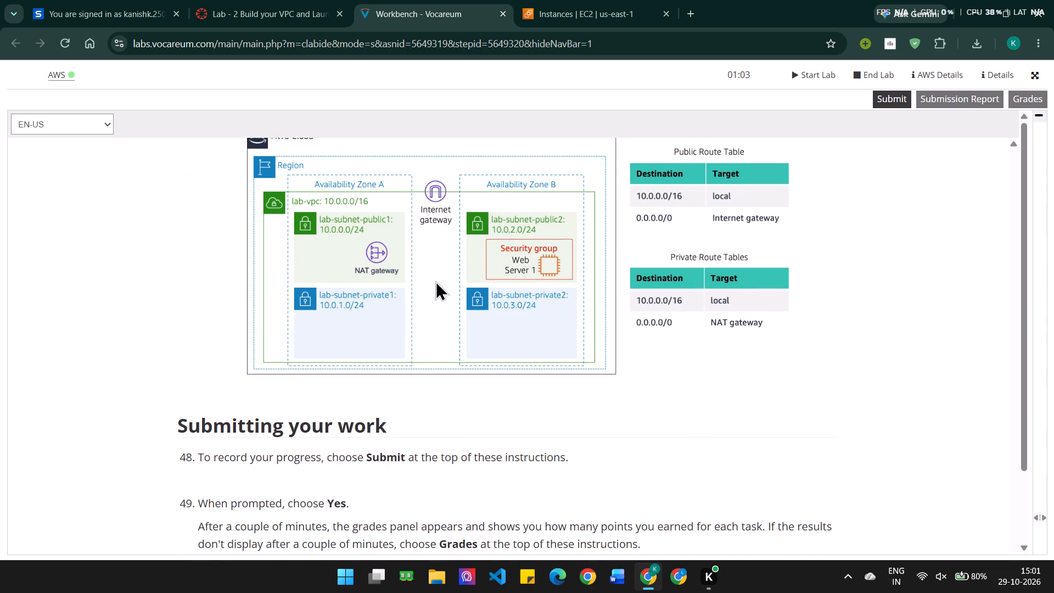
{"action": "scroll", "coordinate": [435, 281], "scroll_direction": "down", "scroll_amount": 5}
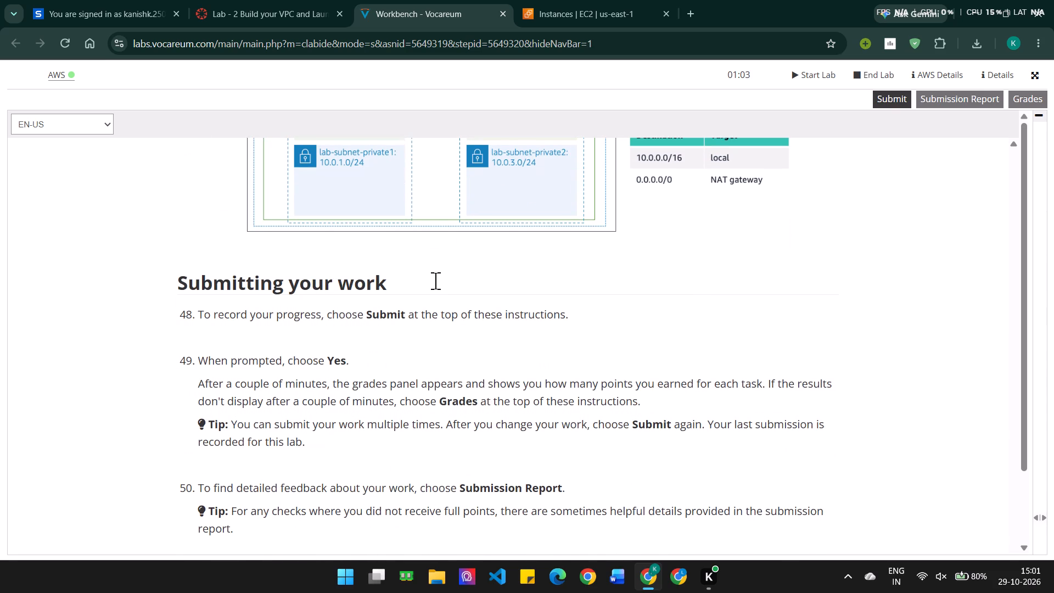
{"action": "scroll", "coordinate": [435, 281], "scroll_direction": "down", "scroll_amount": 2}
{"action": "scroll", "coordinate": [435, 281], "scroll_direction": "up", "scroll_amount": 4}
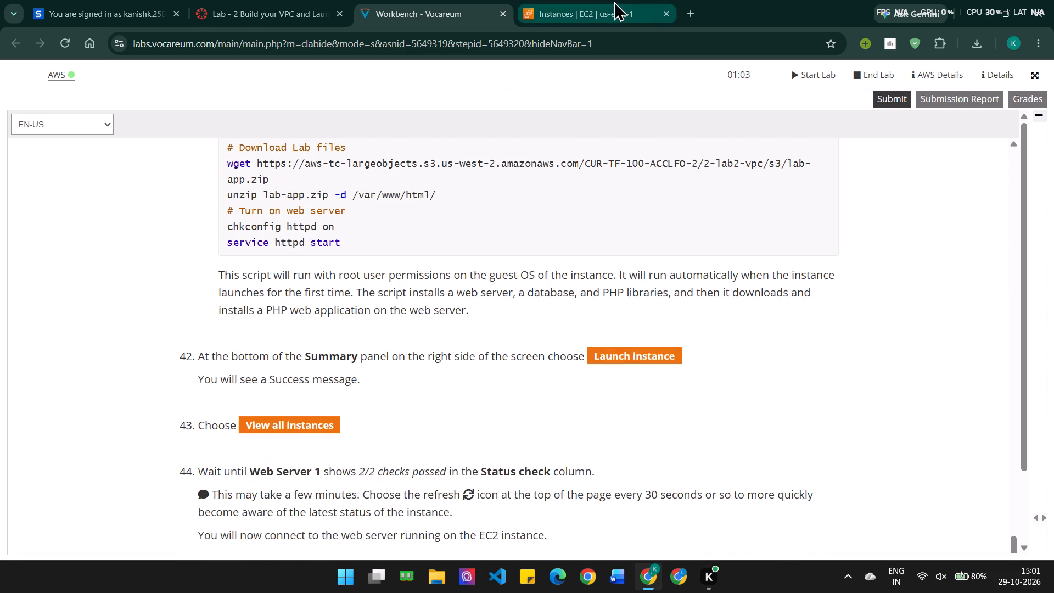
Refresh the EC2 instances list and reload its page to recheck Web Server 1's status check.
{"action": "left_click", "coordinate": [610, 2]}
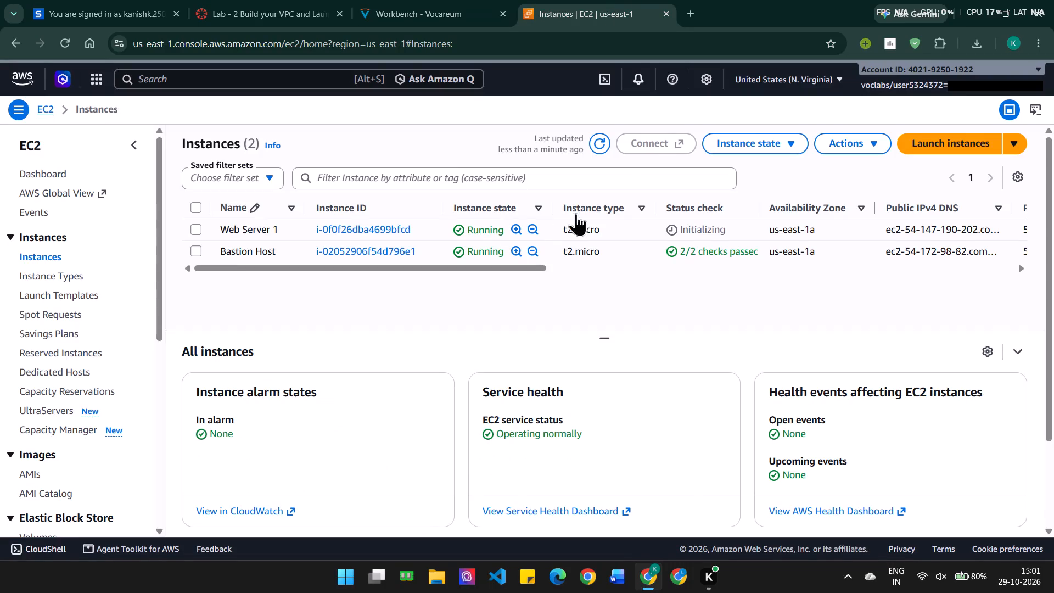
{"action": "left_click", "coordinate": [606, 144]}
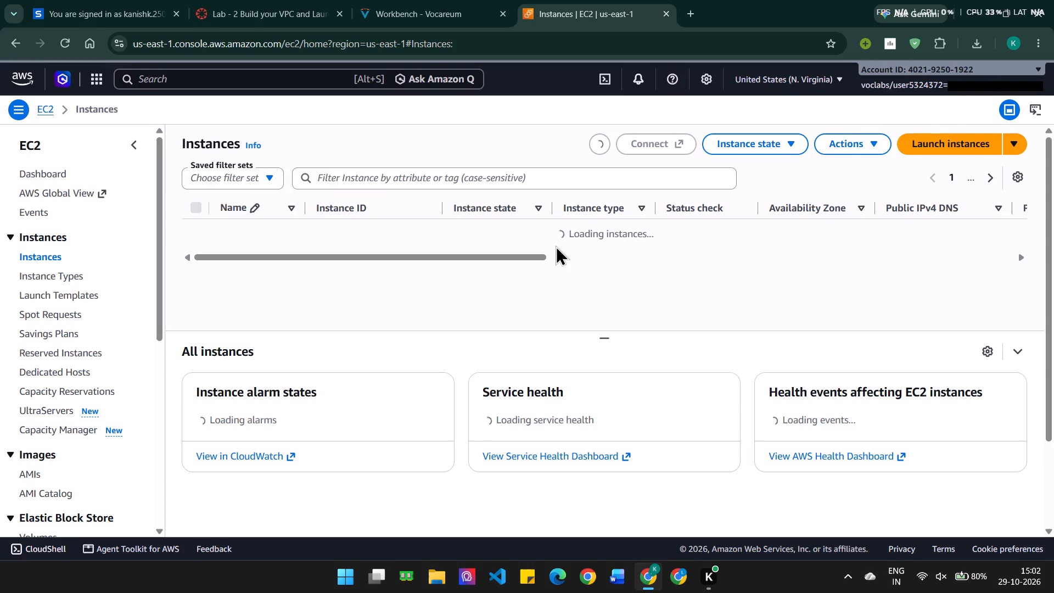
{"action": "left_click", "coordinate": [561, 277]}
{"action": "double_click", "coordinate": [561, 296]}
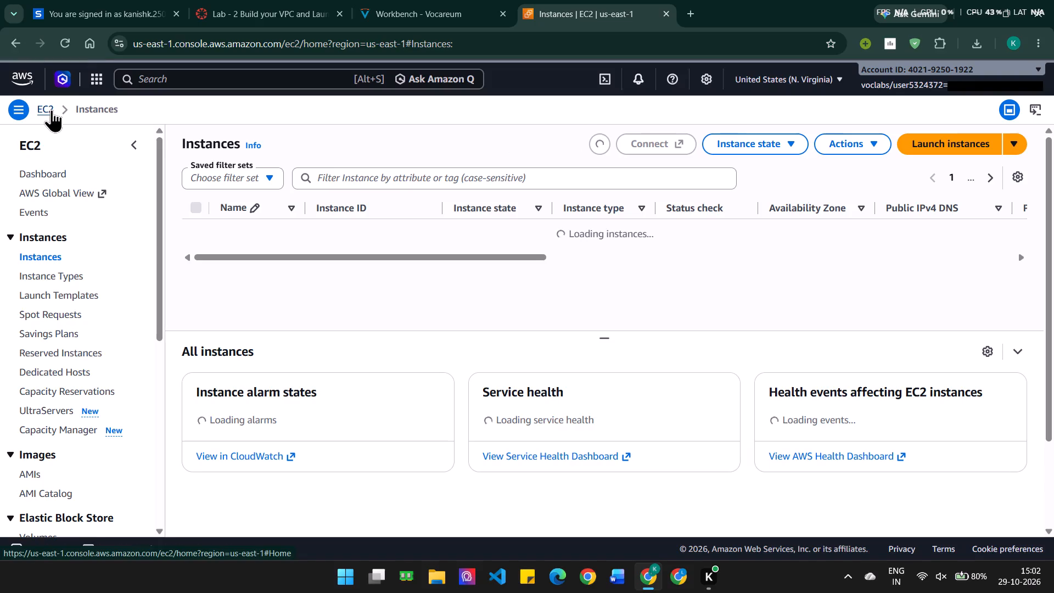
{"action": "left_click", "coordinate": [64, 42]}
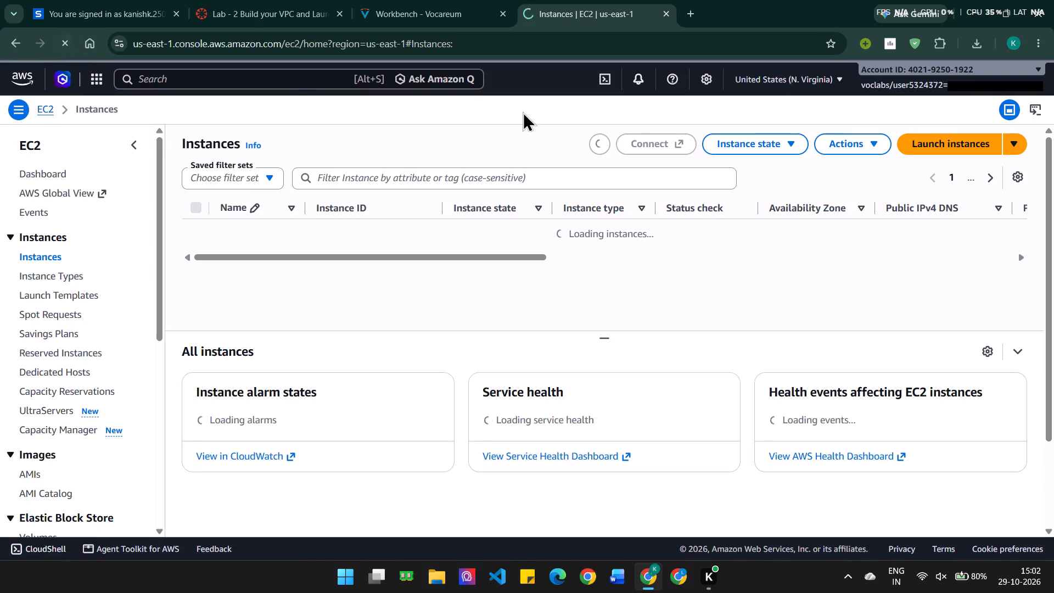
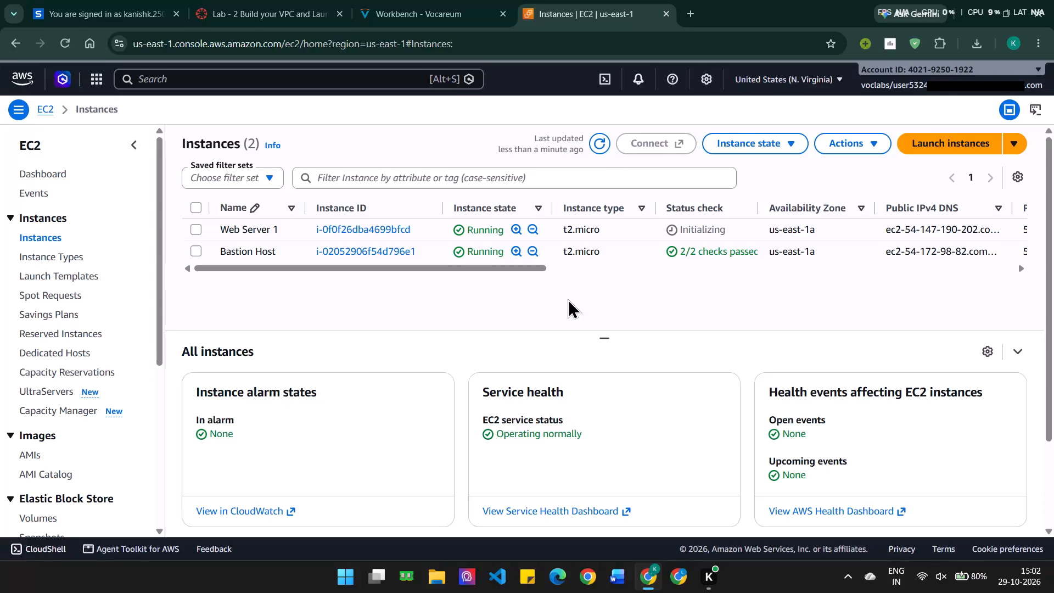
Refresh the EC2 instances list and select Web Server 1 to bring up its instance details.
{"action": "left_click", "coordinate": [601, 146]}
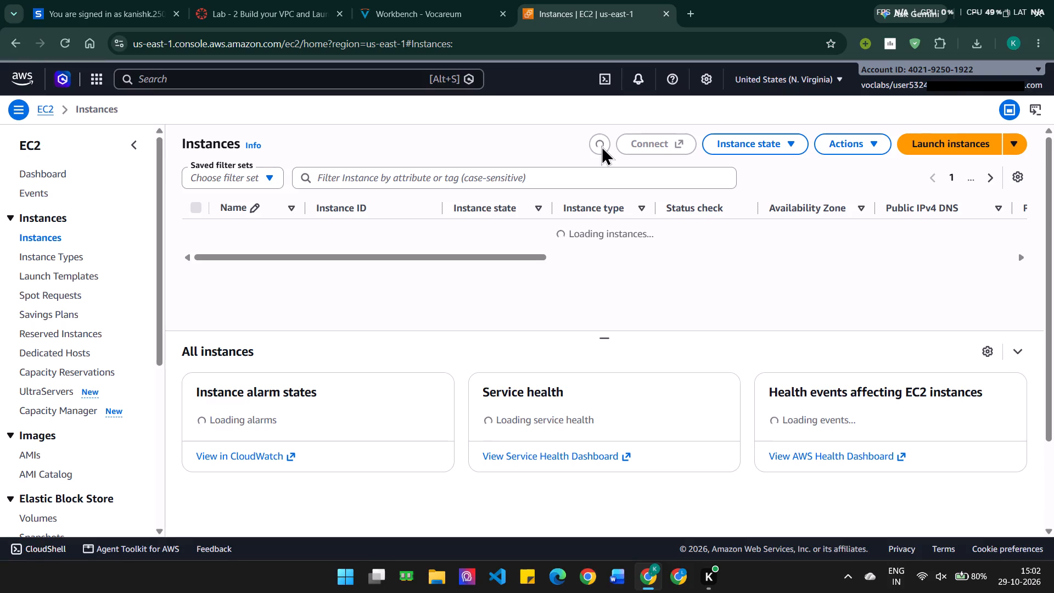
{"action": "left_click", "coordinate": [546, 295]}
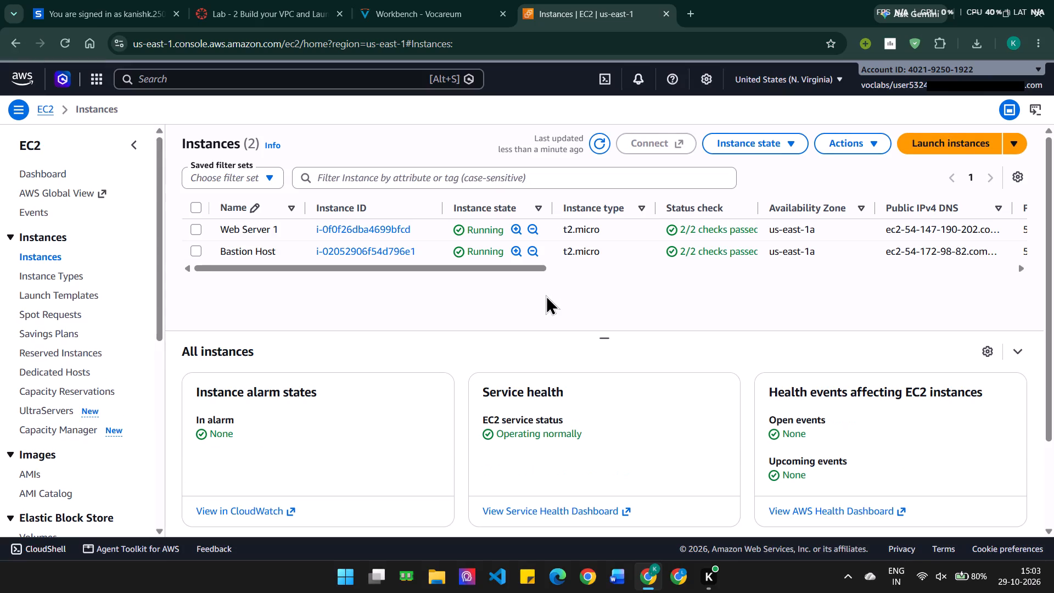
{"action": "left_click", "coordinate": [195, 228]}
{"action": "scroll", "coordinate": [296, 371], "scroll_direction": "down", "scroll_amount": 1}
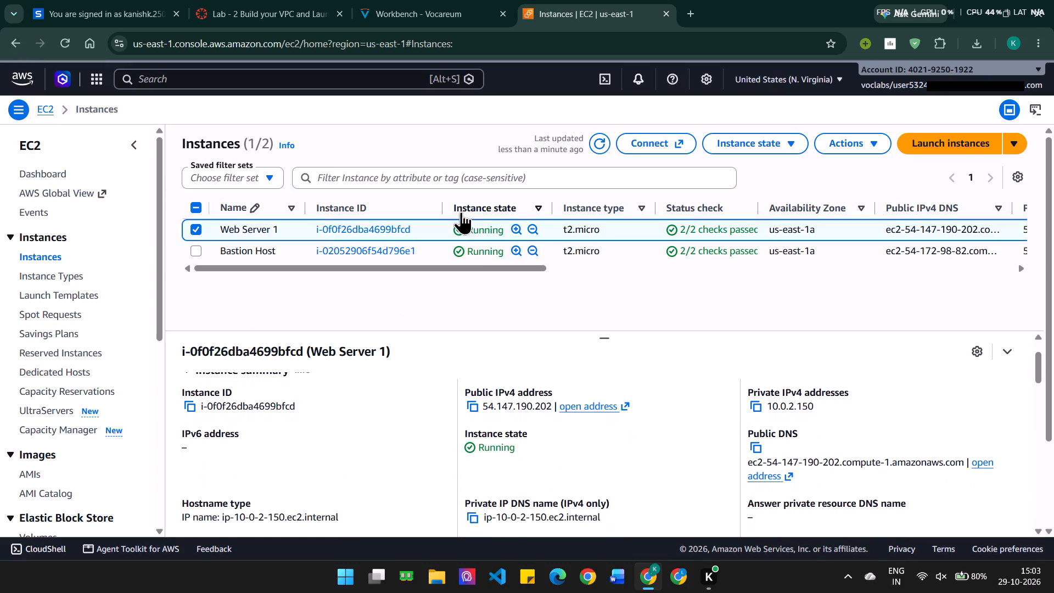
Read lab steps 44 to 47 on selecting Web Server 1, copying its public DNS value and opening its web page.
{"action": "left_click", "coordinate": [445, 0]}
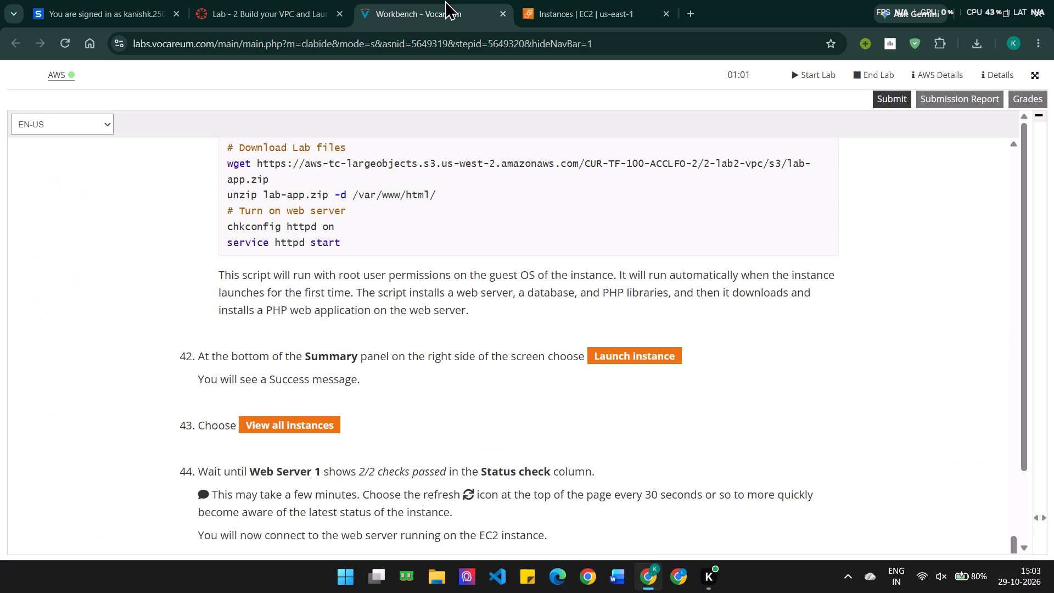
{"action": "scroll", "coordinate": [449, 248], "scroll_direction": "down", "scroll_amount": 2}
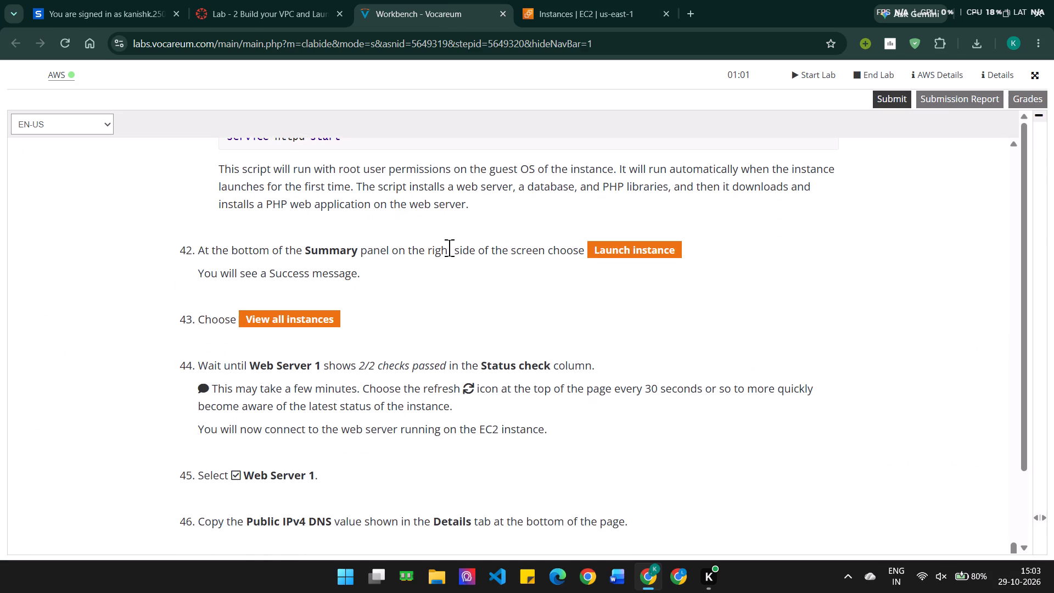
{"action": "scroll", "coordinate": [449, 248], "scroll_direction": "down", "scroll_amount": 5}
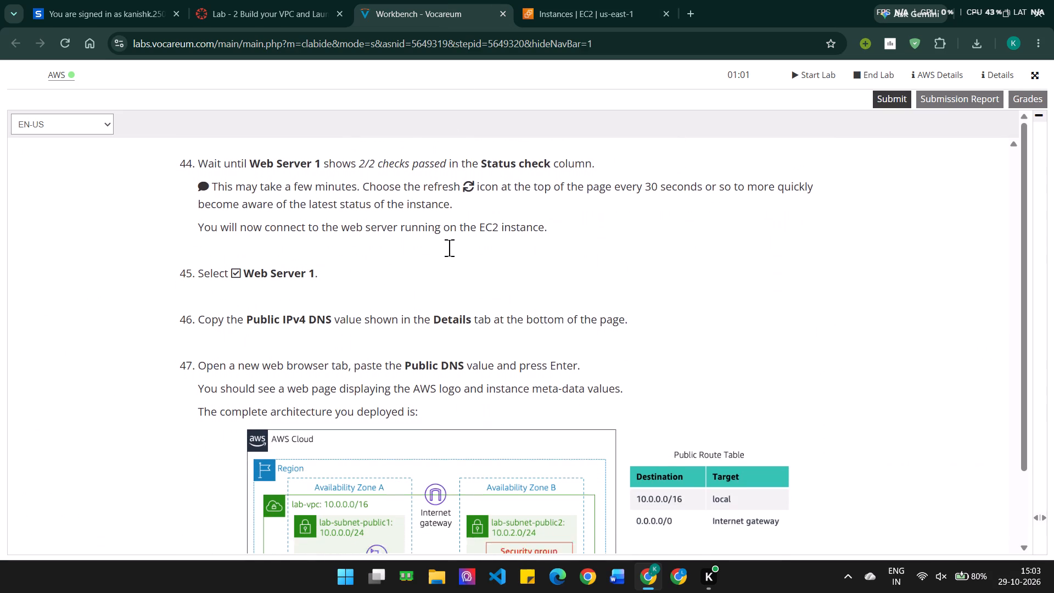
{"action": "scroll", "coordinate": [449, 248], "scroll_direction": "down", "scroll_amount": 1}
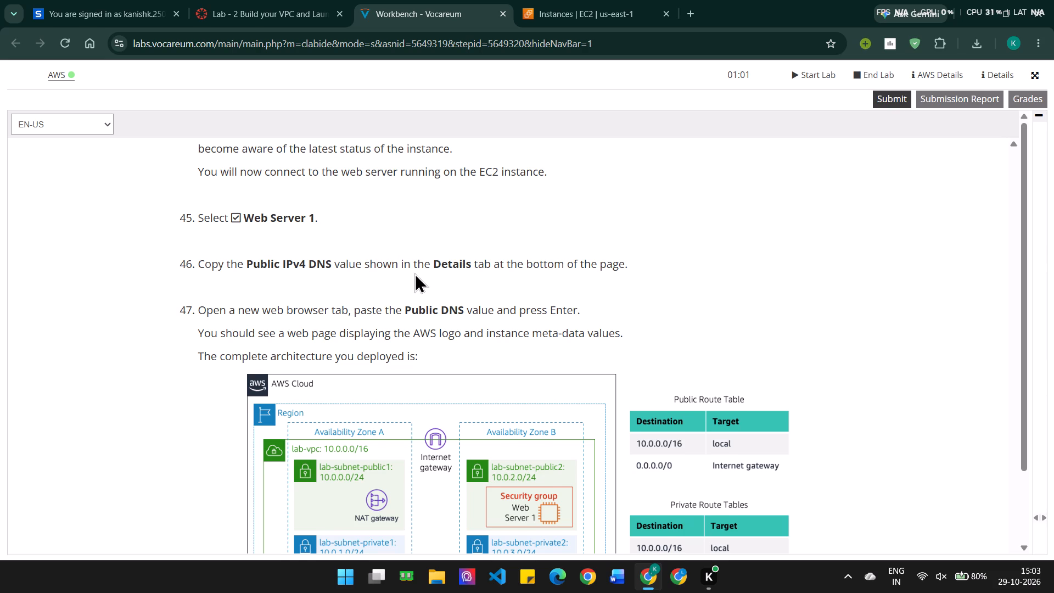
{"action": "scroll", "coordinate": [414, 273], "scroll_direction": "down", "scroll_amount": 2}
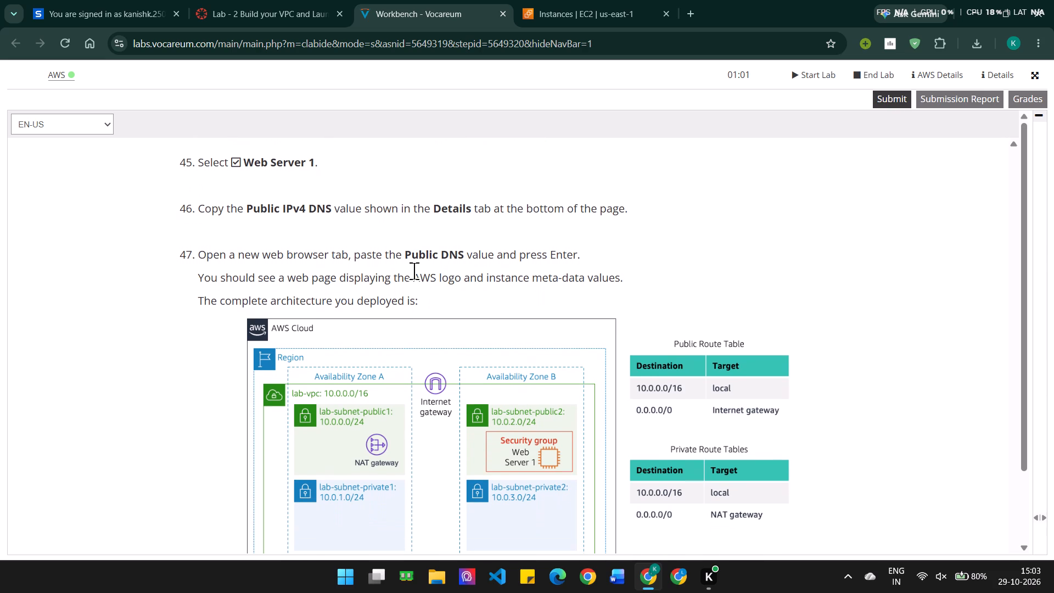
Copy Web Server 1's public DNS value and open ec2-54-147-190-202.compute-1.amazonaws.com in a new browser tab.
{"action": "left_click", "coordinate": [598, 0]}
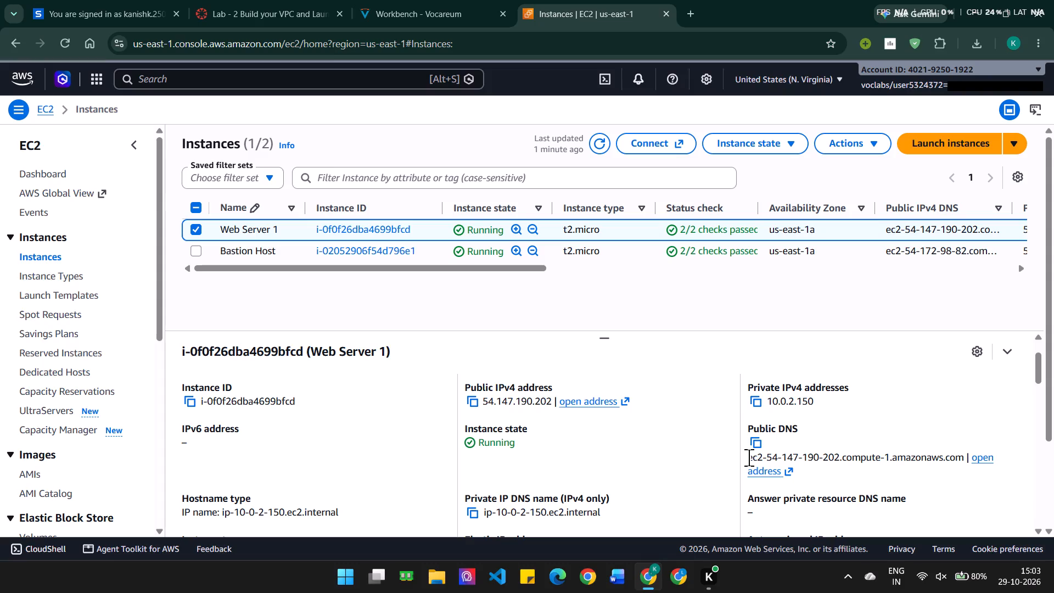
{"action": "left_click_drag", "start_coordinate": [749, 457], "coordinate": [960, 456]}
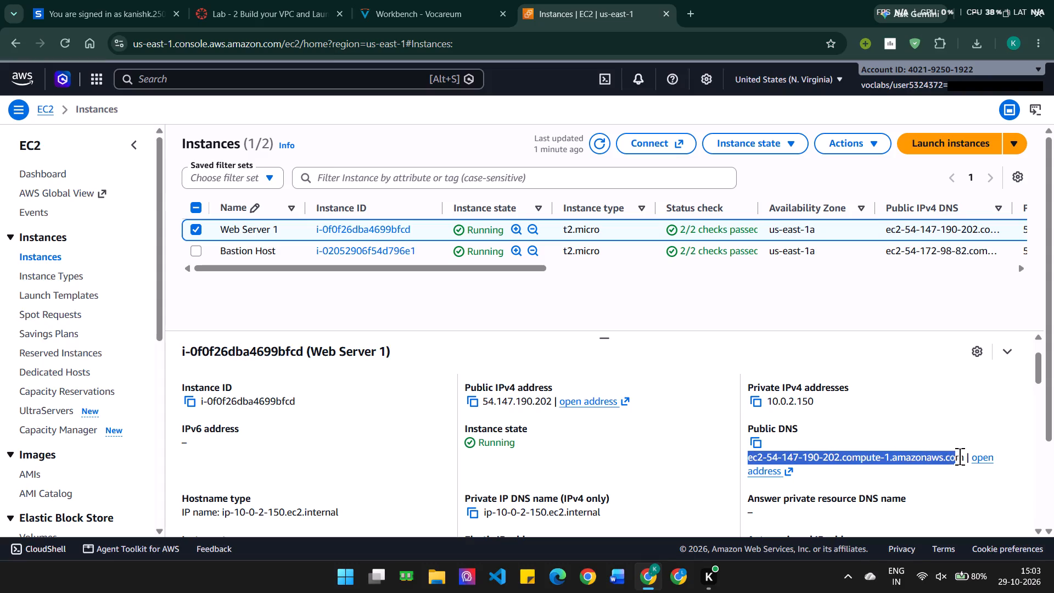
{"action": "left_click_drag", "start_coordinate": [960, 456], "coordinate": [964, 457]}
{"action": "key", "text": "ctrl+c"}
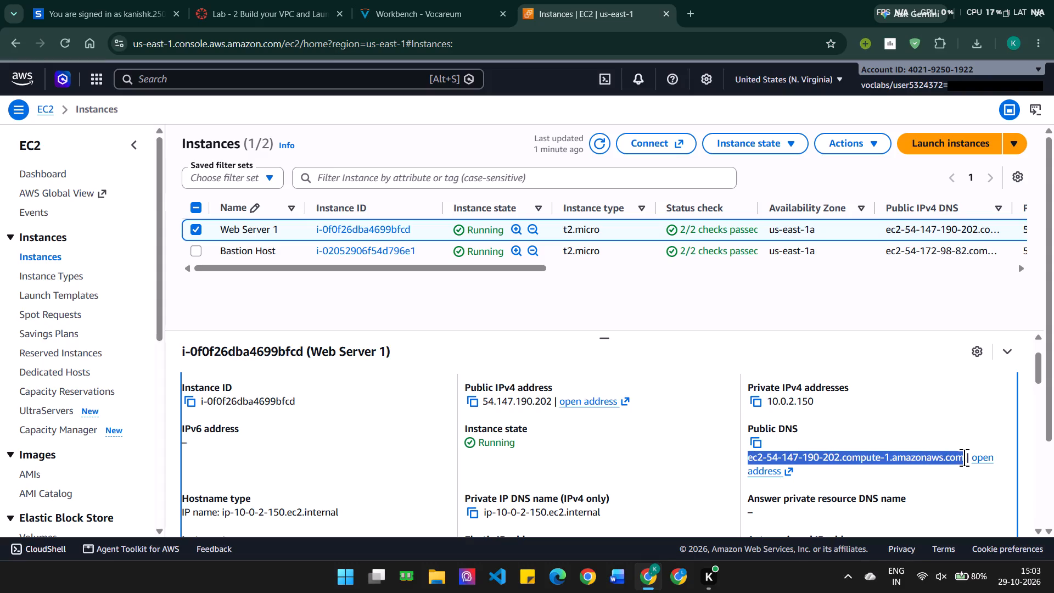
{"action": "left_click", "coordinate": [689, 12]}
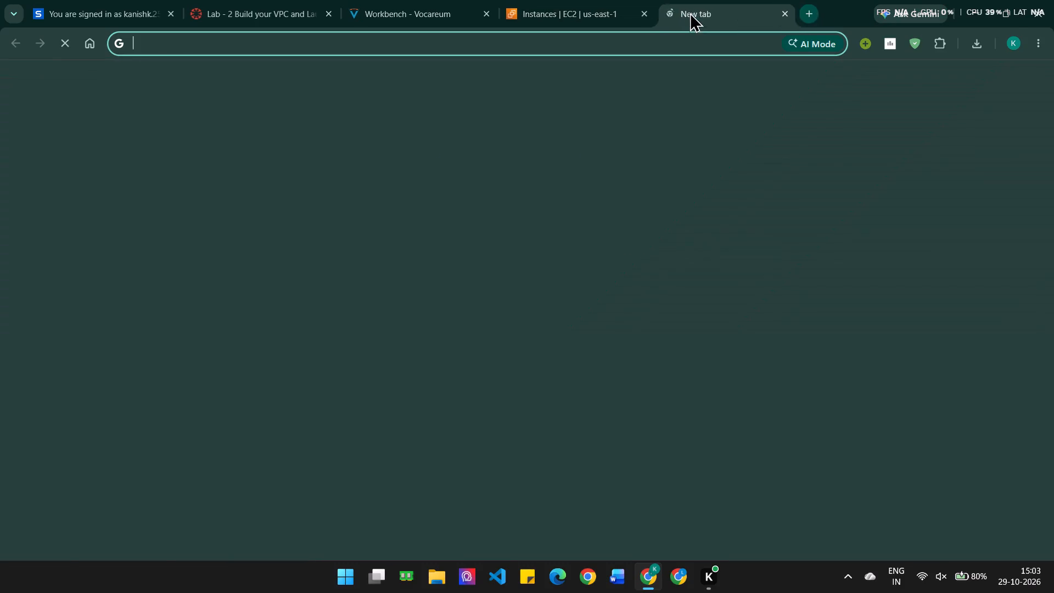
{"action": "left_click", "coordinate": [632, 42]}
{"action": "key", "text": "ctrl+v"}
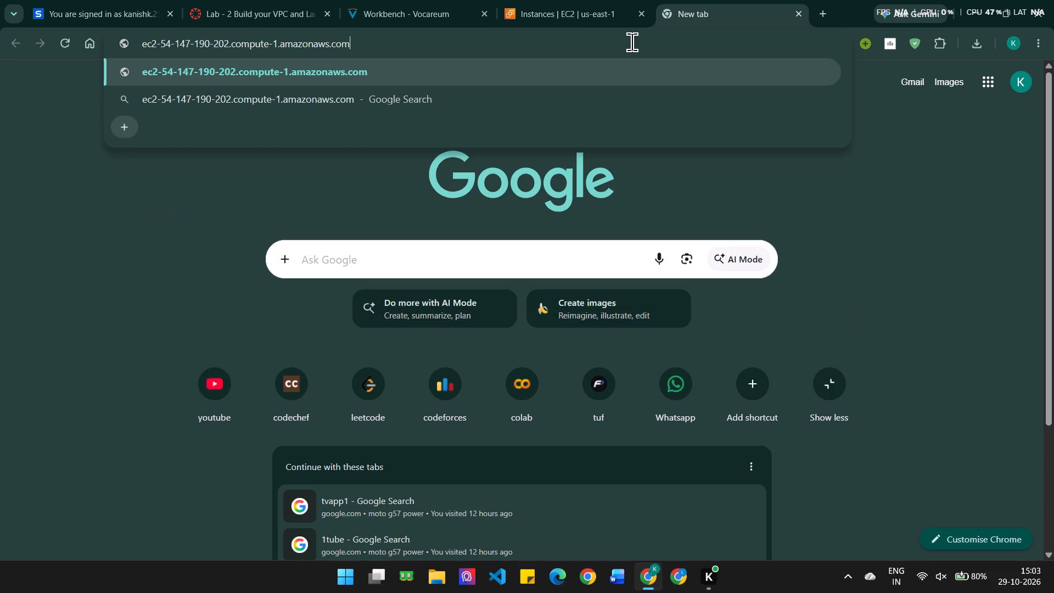
{"action": "key", "text": "Return"}
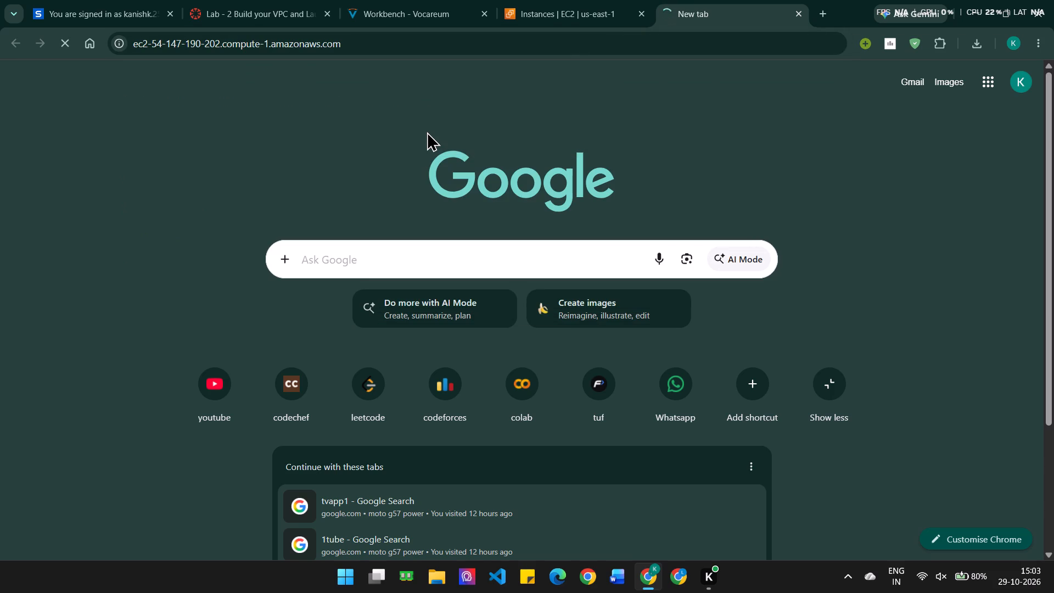
{"action": "left_click", "coordinate": [177, 49]}
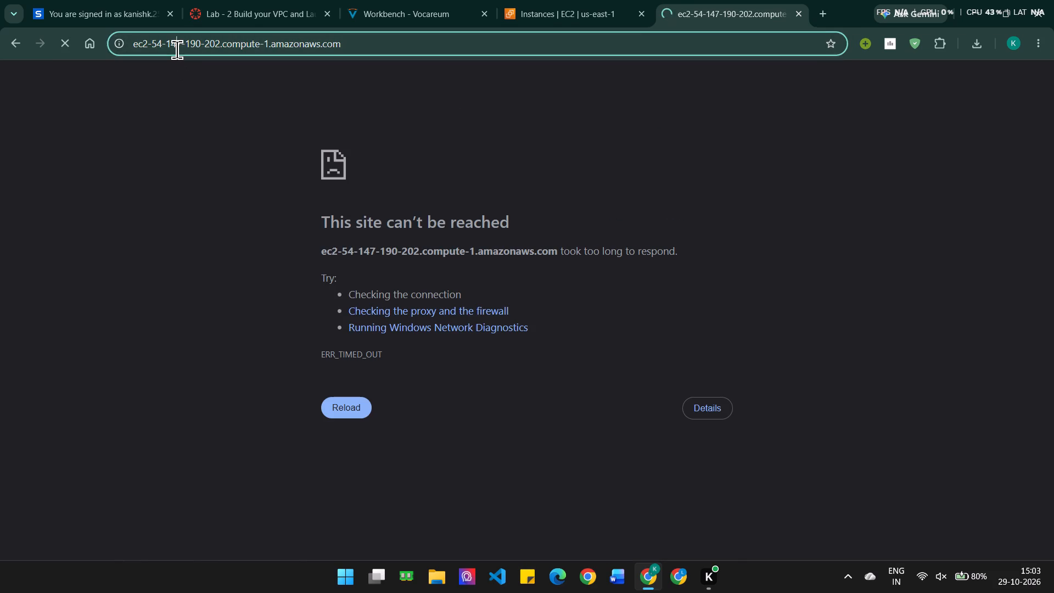
{"action": "left_click", "coordinate": [165, 46]}
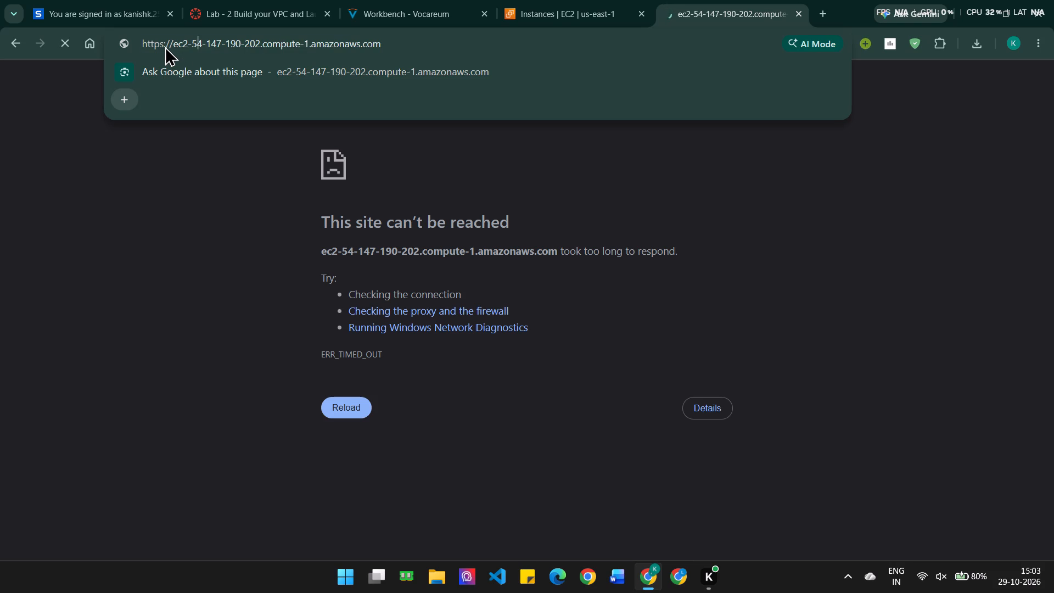
{"action": "left_click", "coordinate": [163, 43]}
{"action": "key", "text": "BackSpace"}
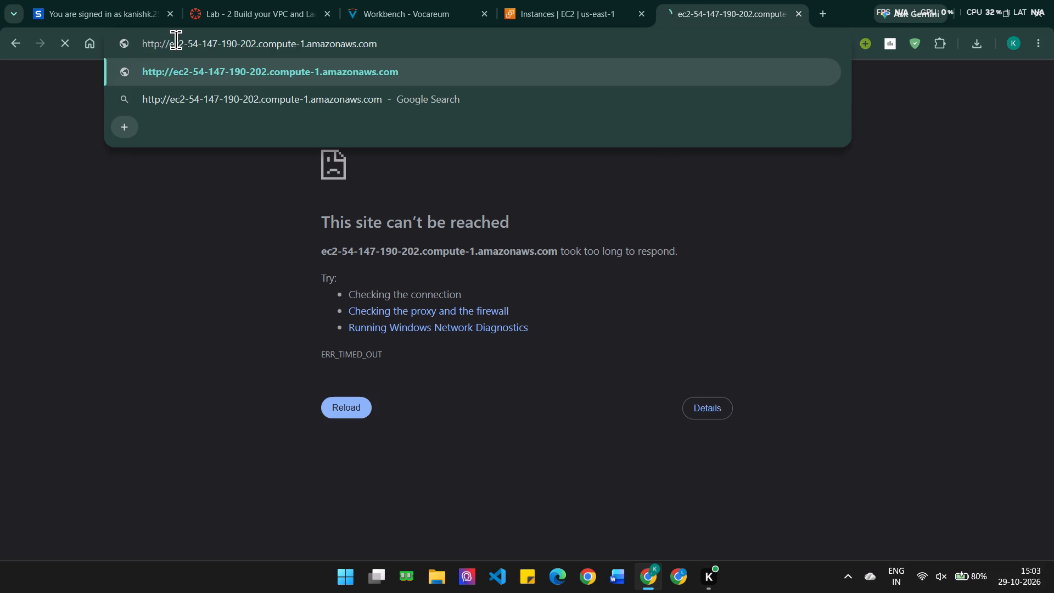
{"action": "key", "text": "Return"}
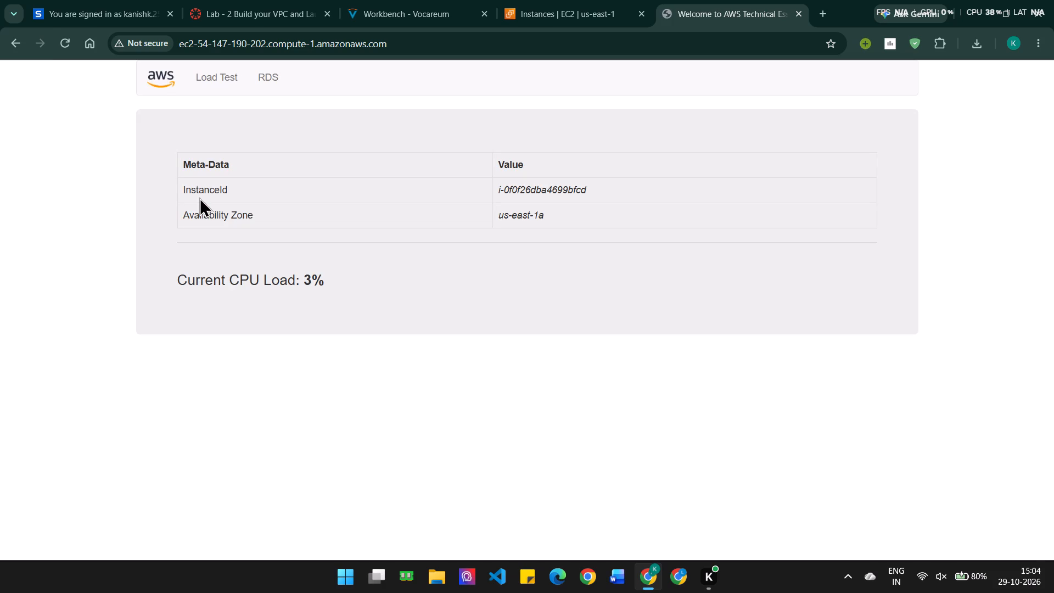
{"action": "scroll", "coordinate": [199, 197], "scroll_direction": "right", "scroll_amount": 1}
{"action": "scroll", "coordinate": [199, 197], "scroll_direction": "down", "scroll_amount": 1}
Start the Load Test from Web Server 1's web page.
{"action": "left_click", "coordinate": [223, 77]}
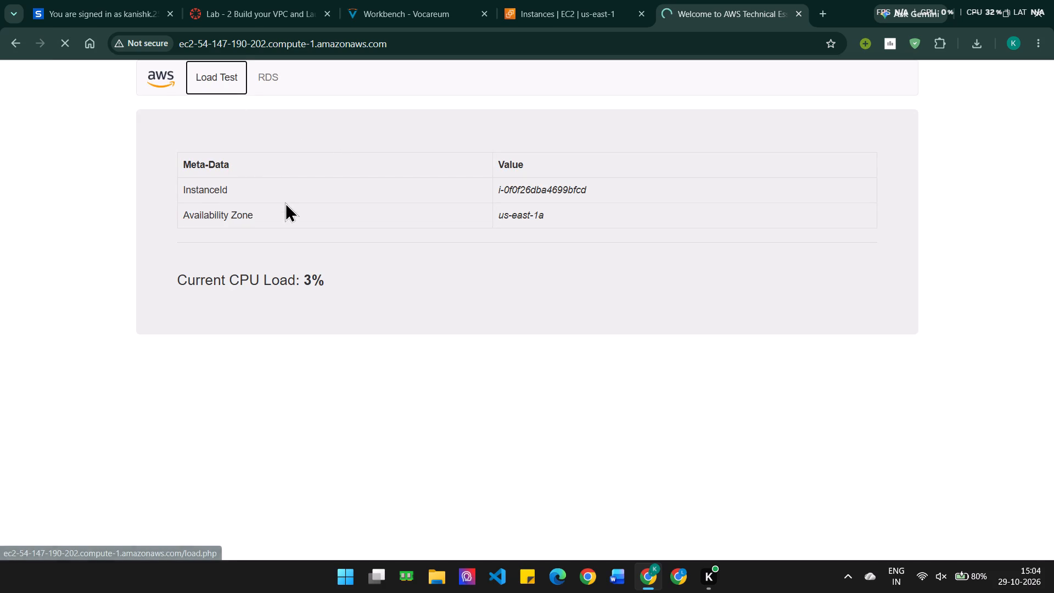
Return to the lab instructions and read from step 46 through the sections on submitting the work and completing the lab.
{"action": "left_click", "coordinate": [586, 0]}
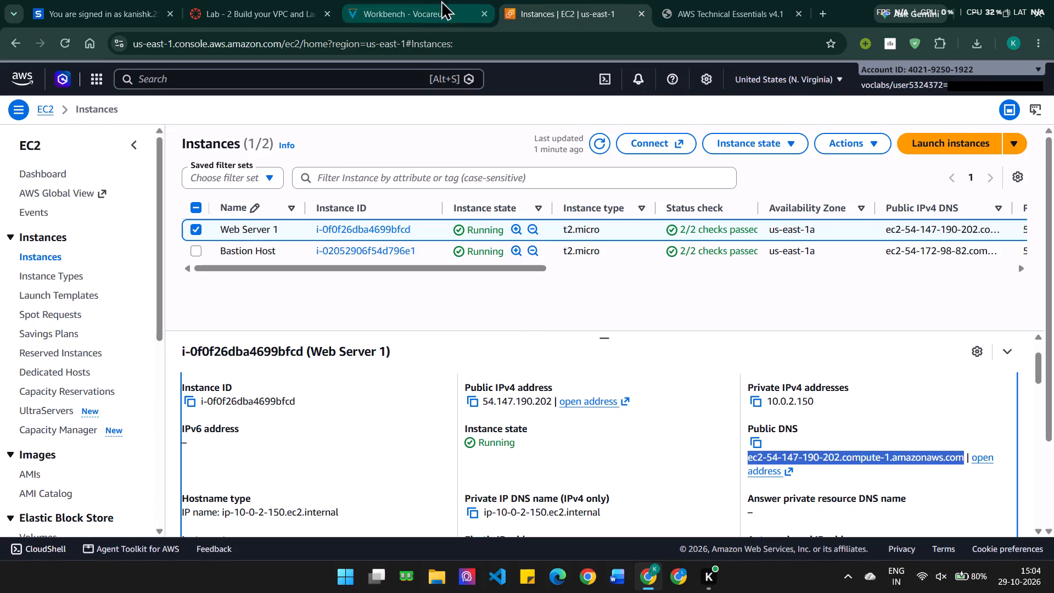
{"action": "left_click", "coordinate": [417, 0]}
{"action": "scroll", "coordinate": [458, 238], "scroll_direction": "down", "scroll_amount": 1}
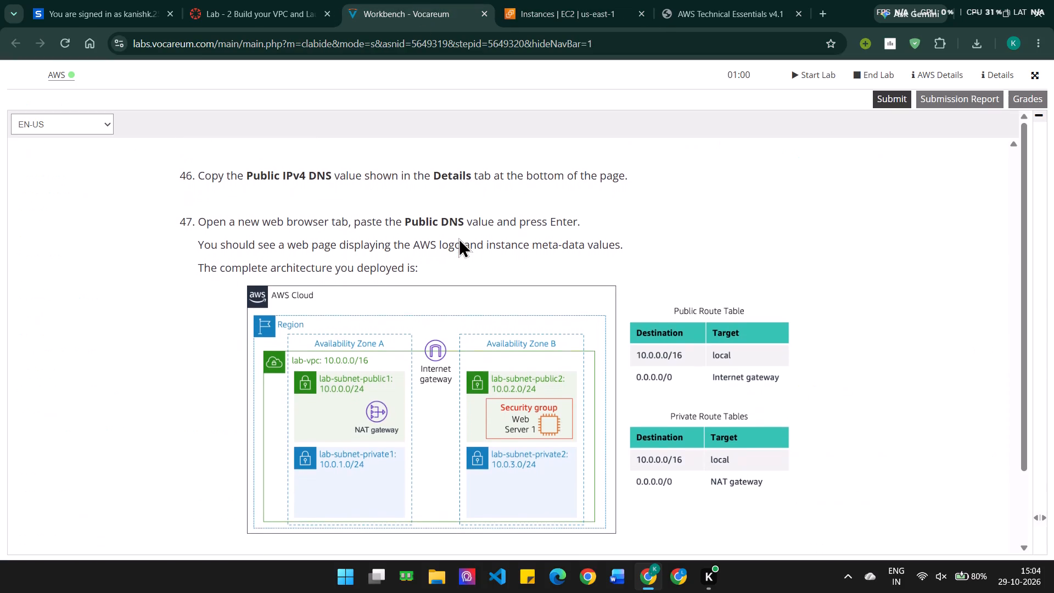
{"action": "scroll", "coordinate": [458, 238], "scroll_direction": "down", "scroll_amount": 4}
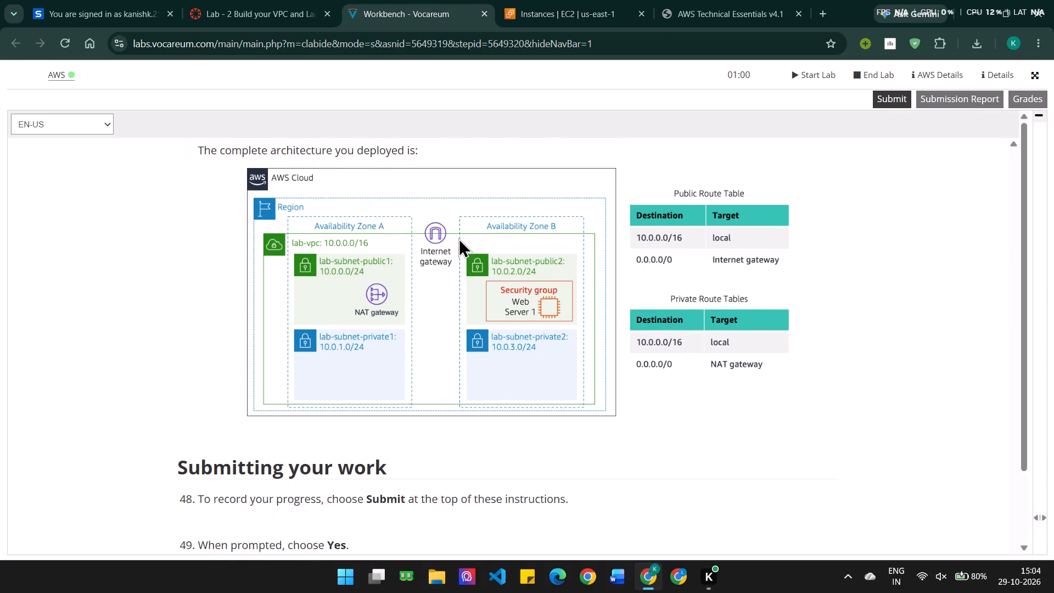
{"action": "scroll", "coordinate": [458, 238], "scroll_direction": "down", "scroll_amount": 4}
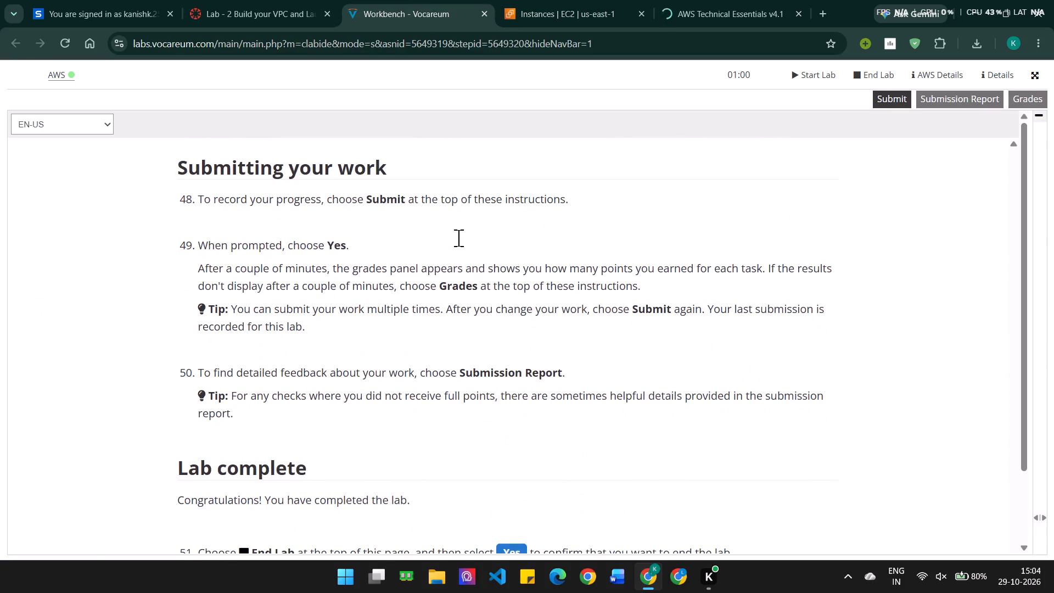
{"action": "scroll", "coordinate": [458, 238], "scroll_direction": "down", "scroll_amount": 1}
Look at the web server's Load Test and RDS pages and close that browser tab.
{"action": "left_click", "coordinate": [677, 0]}
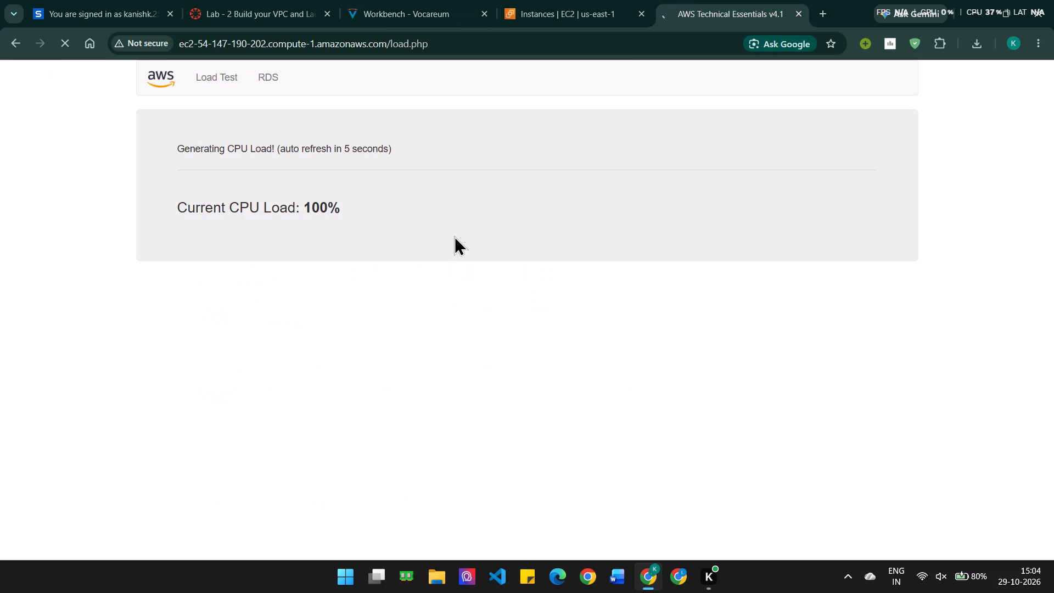
{"action": "left_click", "coordinate": [273, 82]}
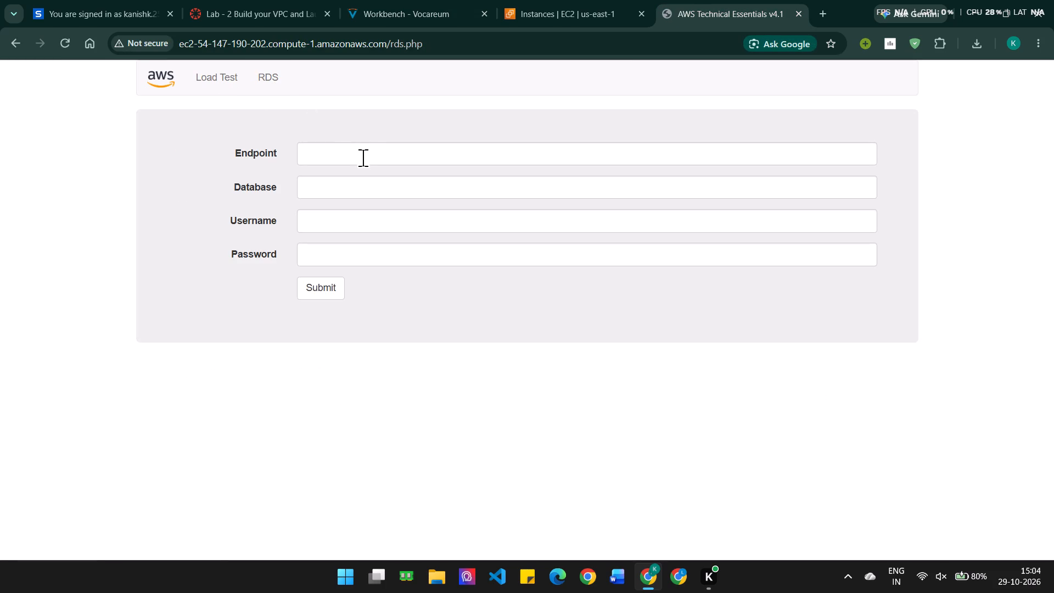
{"action": "left_click", "coordinate": [797, 15]}
Submit the lab work from the Vocareum workbench and confirm the submission.
{"action": "left_click", "coordinate": [428, 0]}
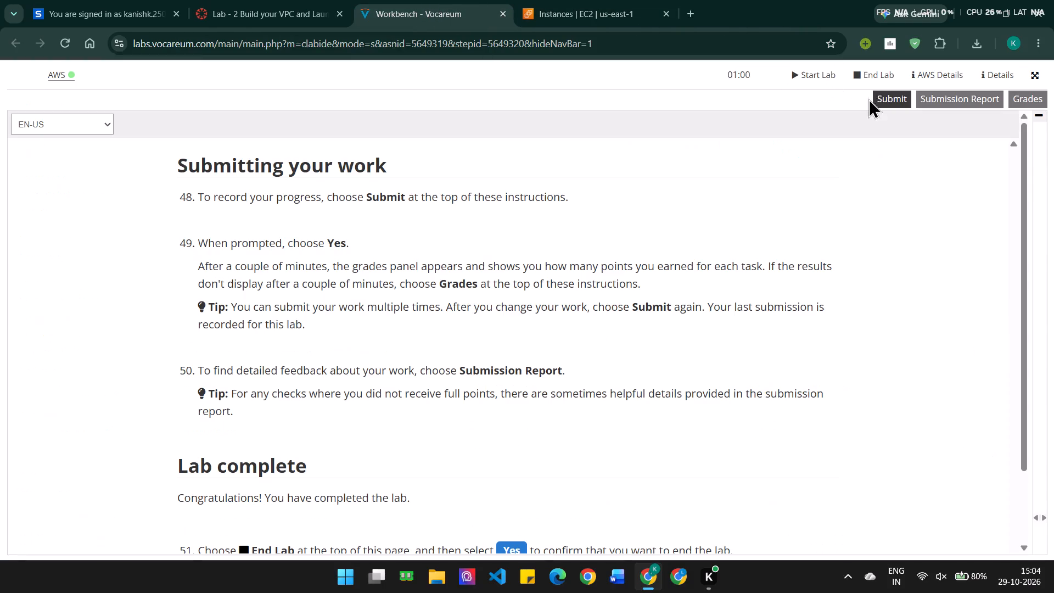
{"action": "left_click", "coordinate": [893, 98]}
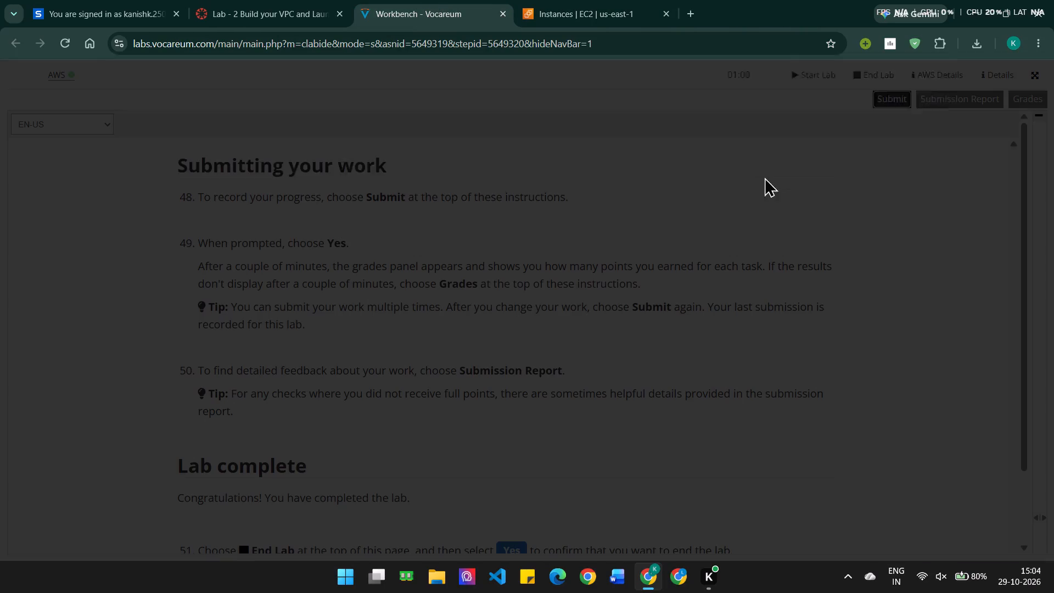
{"action": "left_click", "coordinate": [830, 166]}
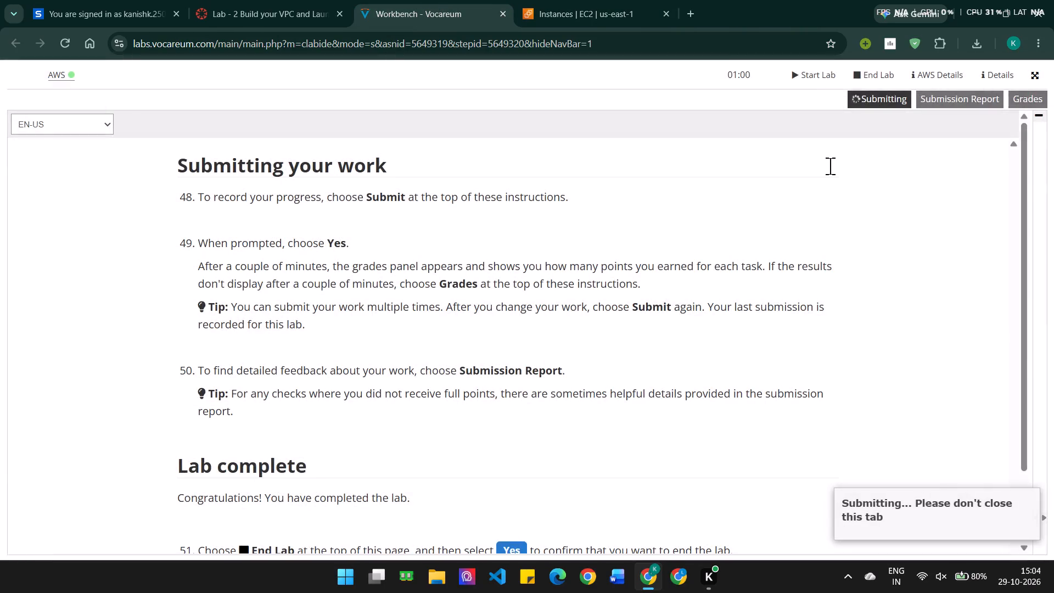
{"action": "scroll", "coordinate": [642, 323], "scroll_direction": "down", "scroll_amount": 1}
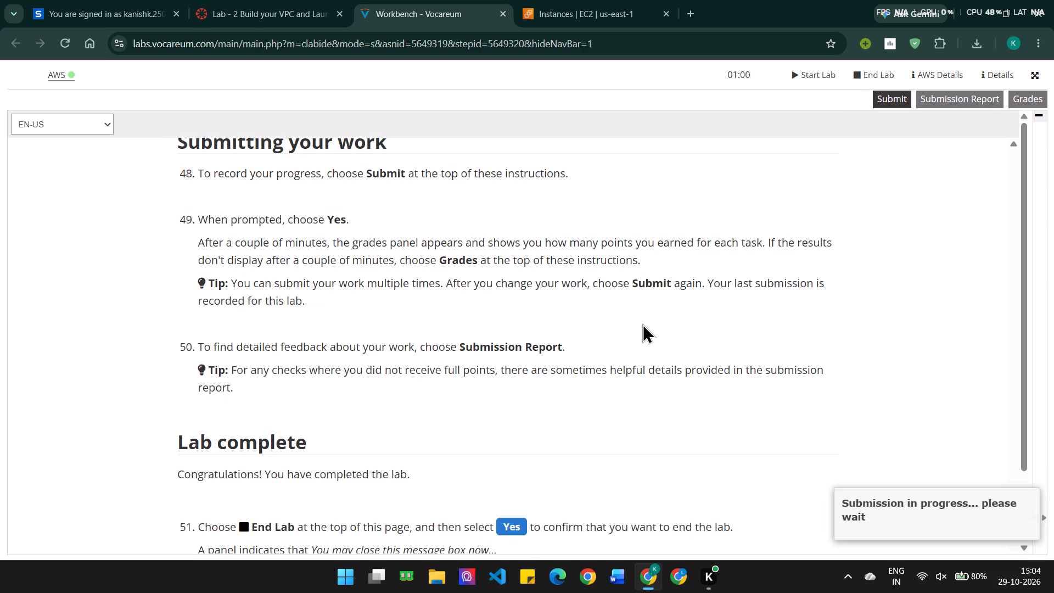
Close the EC2 Instances tab and check the lab's total and per-task scores once grading is done.
{"action": "left_click", "coordinate": [667, 10]}
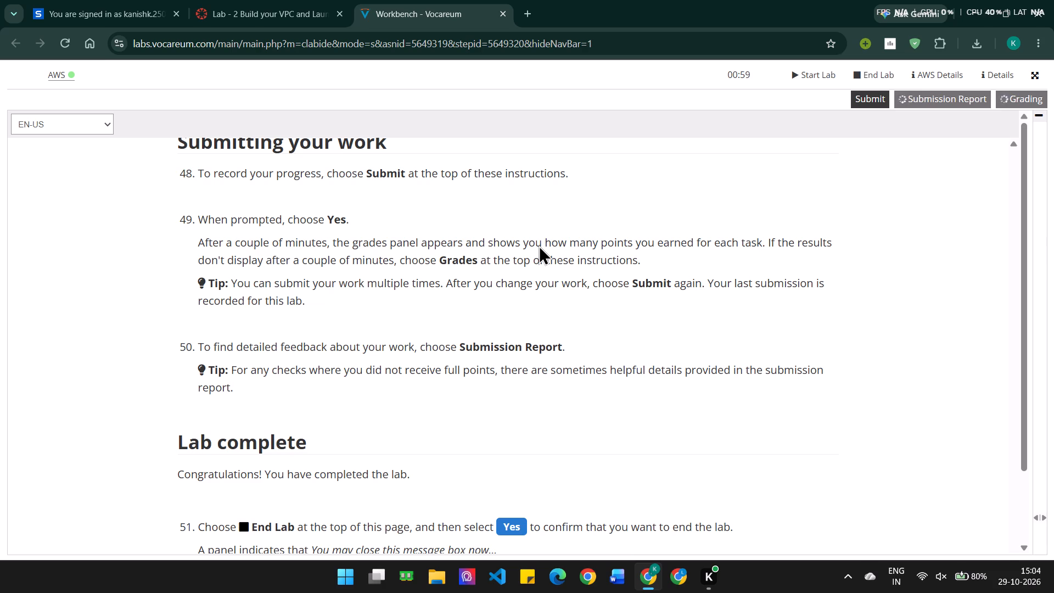
{"action": "scroll", "coordinate": [544, 278], "scroll_direction": "up", "scroll_amount": 3}
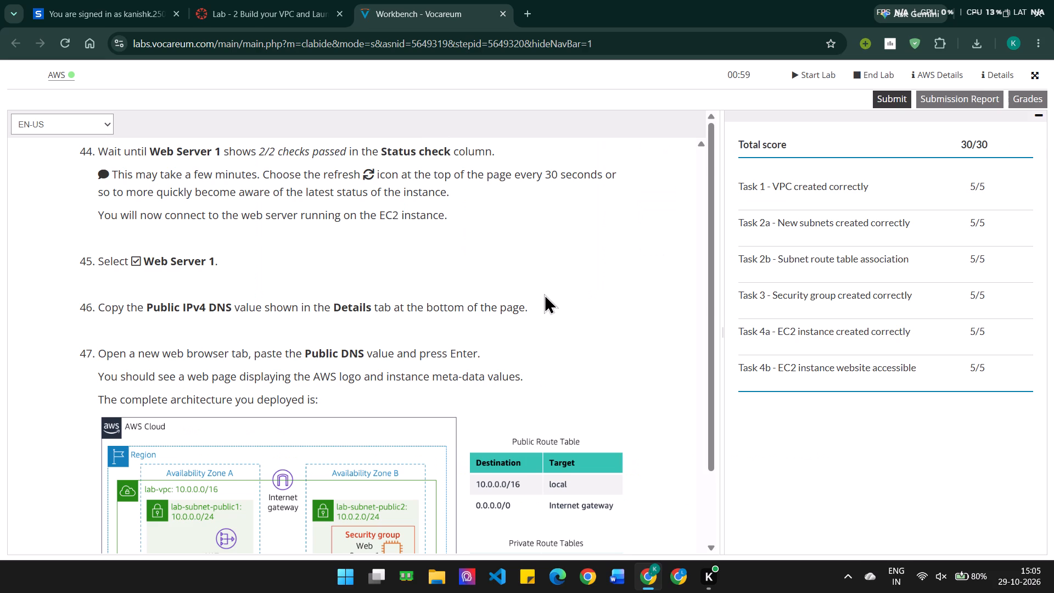
{"action": "scroll", "coordinate": [544, 294], "scroll_direction": "down", "scroll_amount": 1}
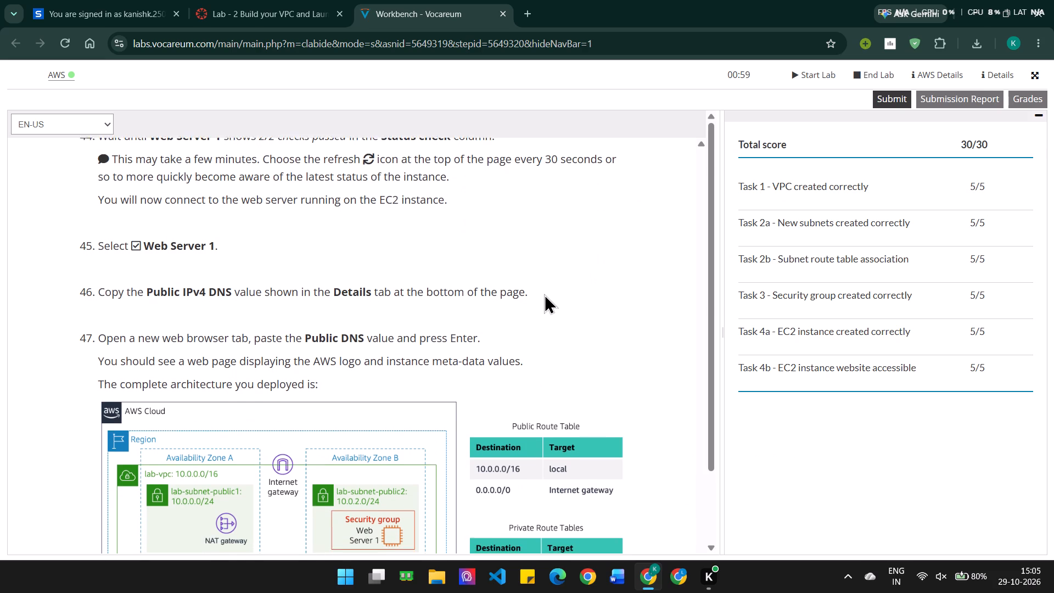
{"action": "scroll", "coordinate": [544, 294], "scroll_direction": "down", "scroll_amount": 1}
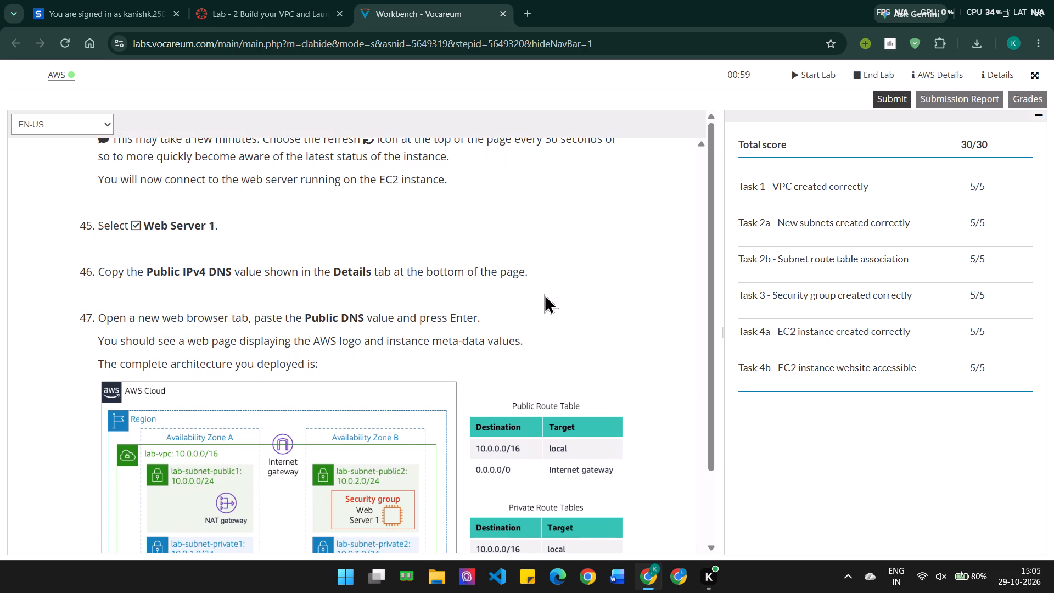
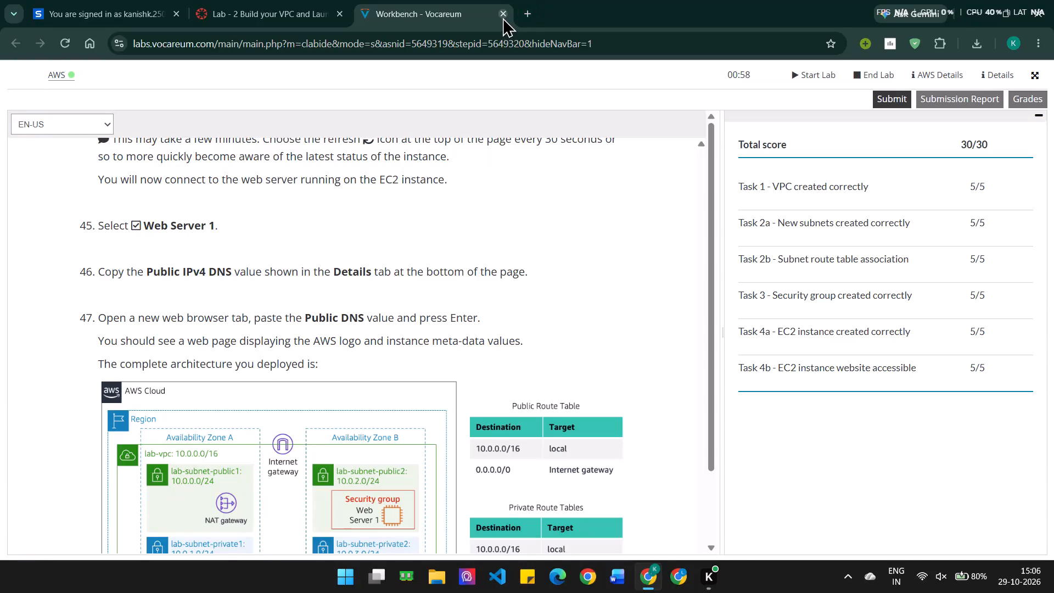
Close the Vocareum workbench tab and the Lab 2 assignment tab.
{"action": "left_click", "coordinate": [502, 16]}
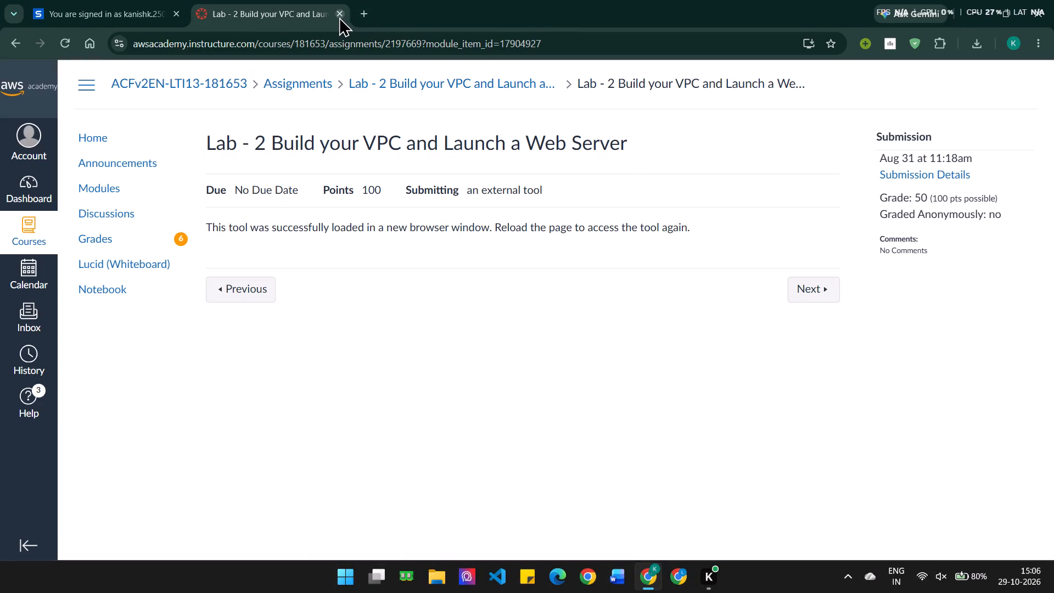
{"action": "left_click", "coordinate": [339, 16]}
{"action": "left_click", "coordinate": [204, 1]}
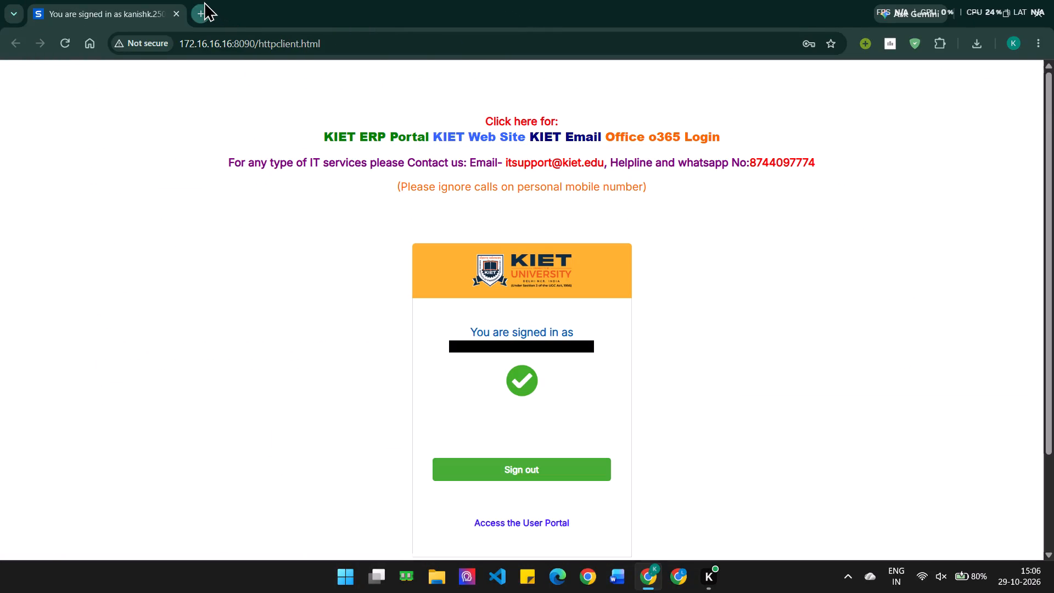